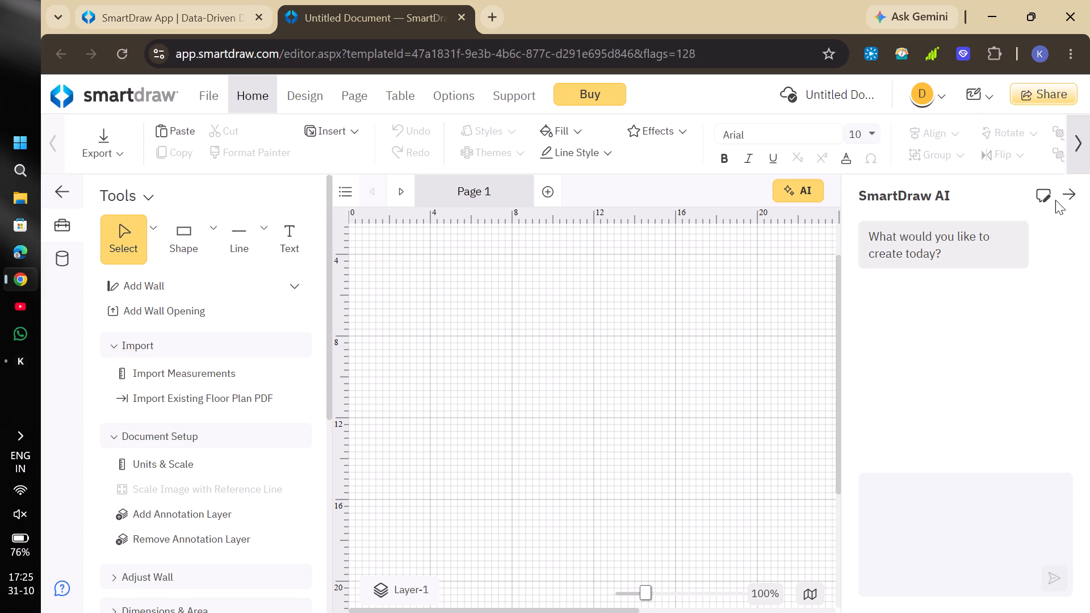
Close the SmartDraw AI assistant pane.
click(1068, 193)
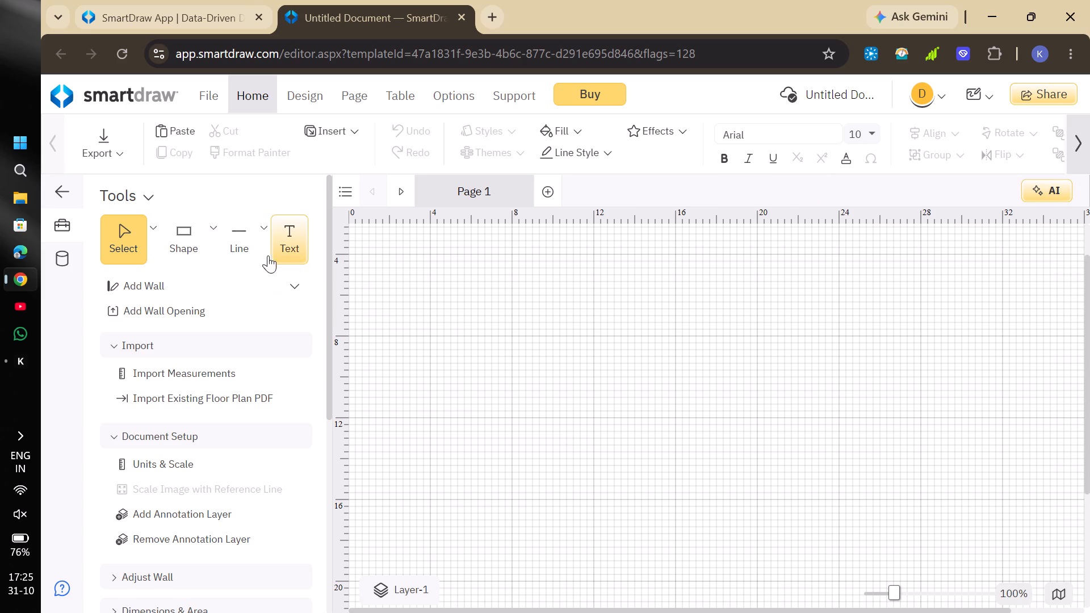
Draw a tiny curved connector at the page's left edge, about 3' 4" down from the top.
click(261, 238)
click(292, 409)
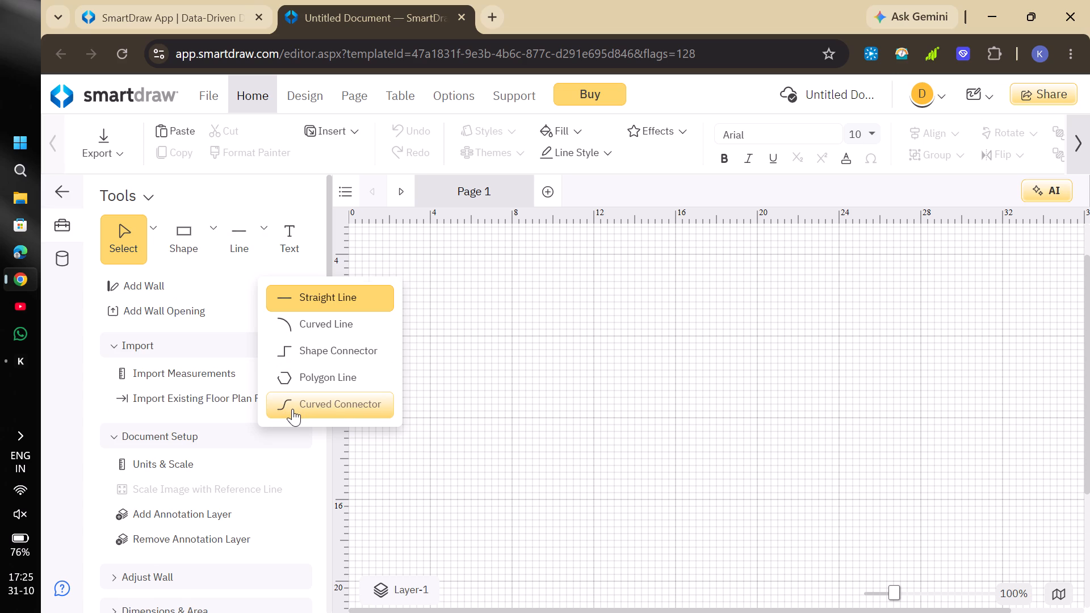
click(354, 239)
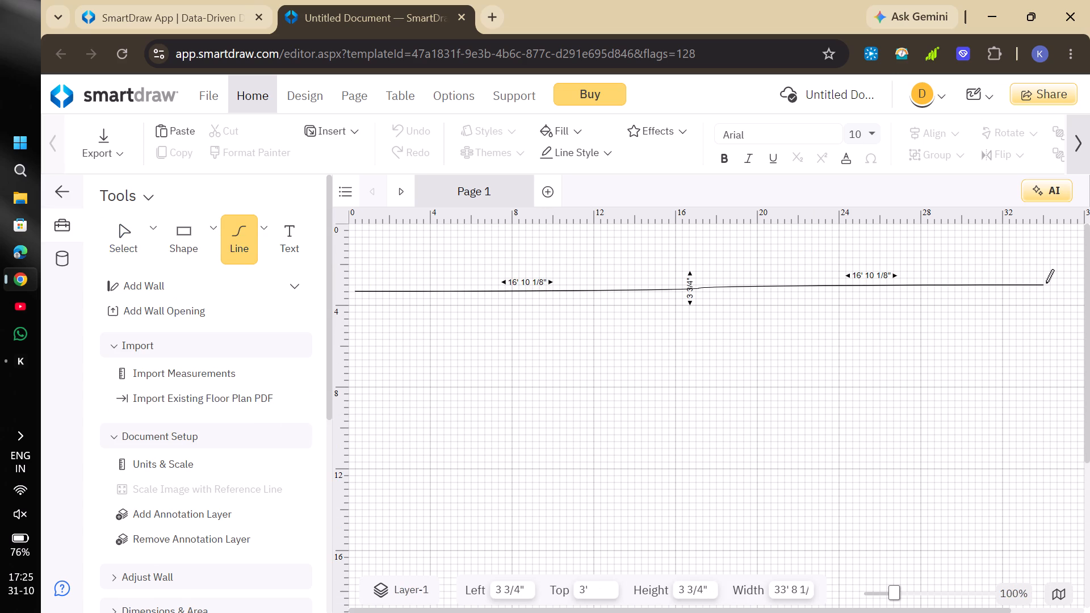
click(351, 292)
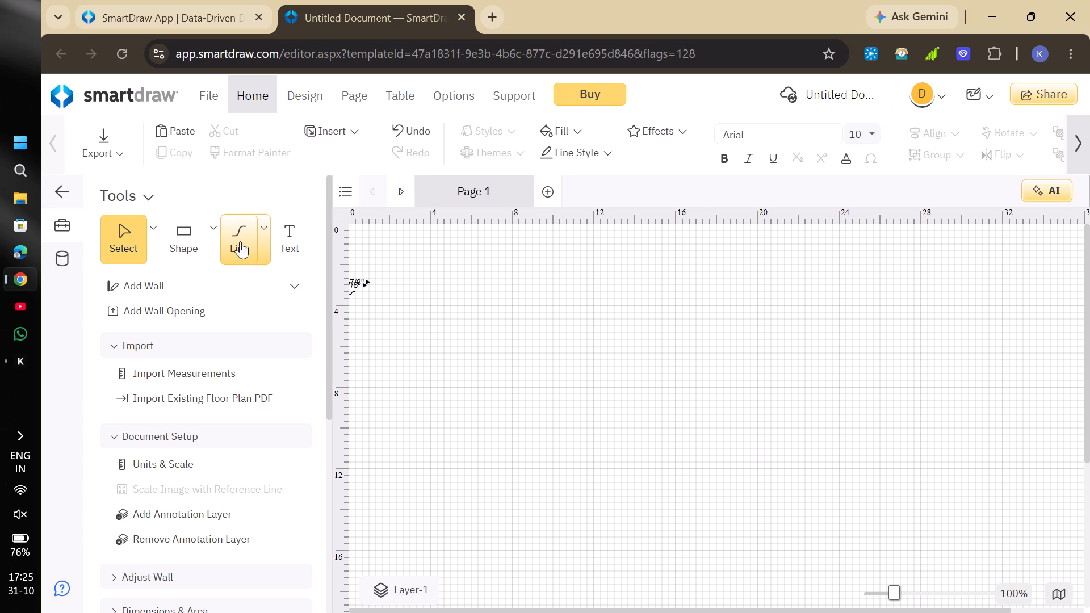
Draw a closed rectangular outline with the Polygon Line, about 34' wide and 16' high, starting near the page's upper-left corner.
click(263, 237)
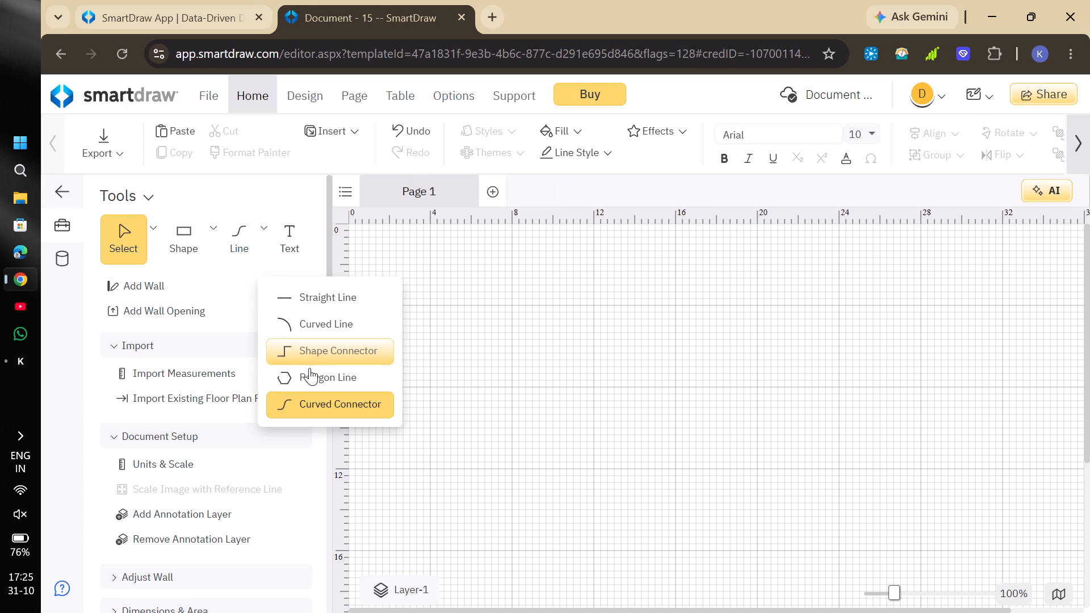
click(319, 377)
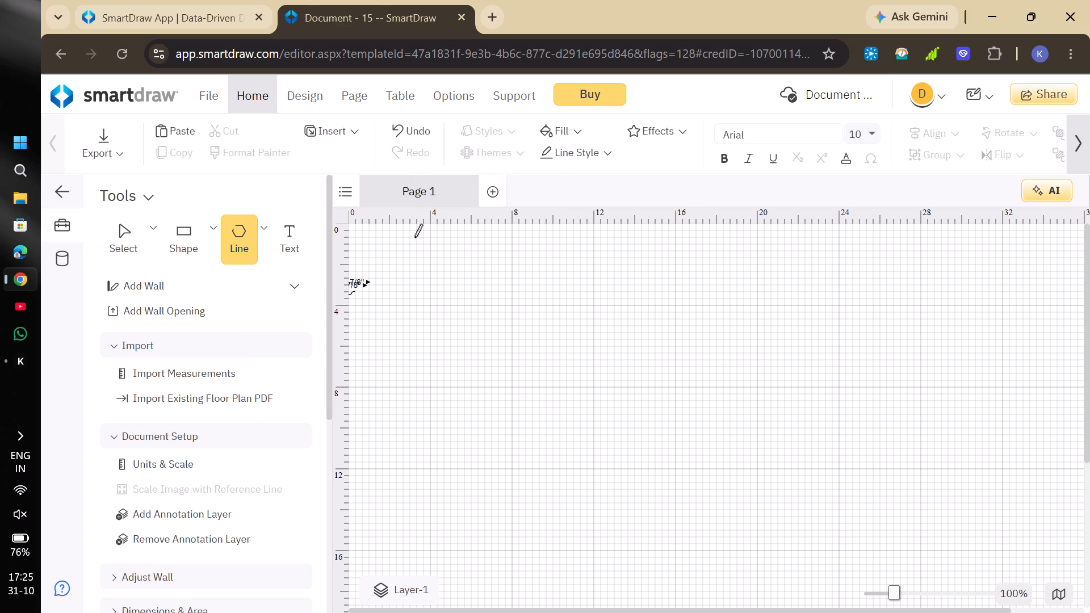
click(415, 237)
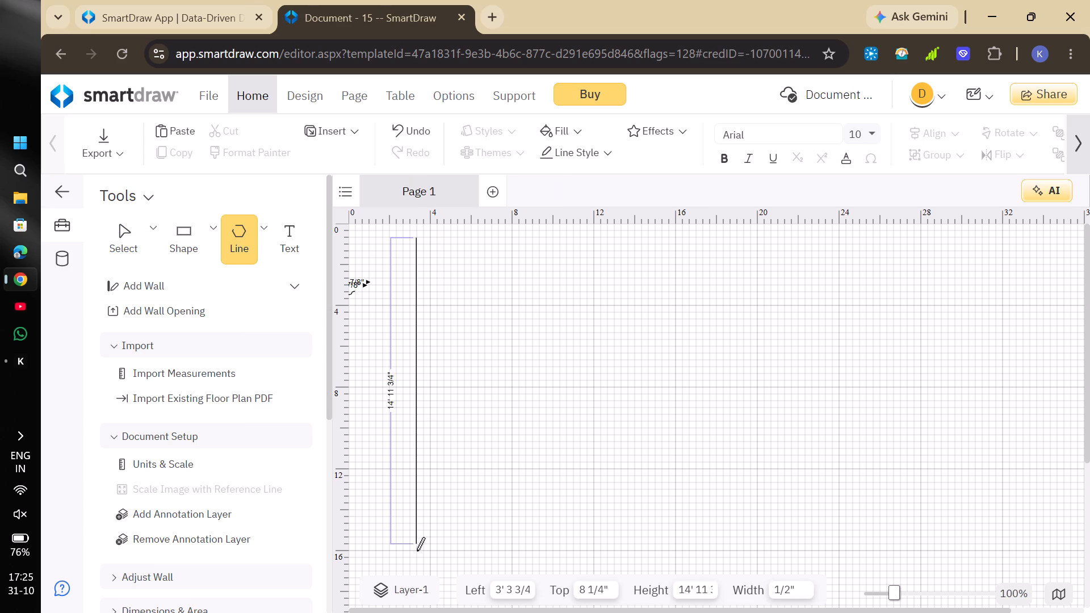
click(417, 564)
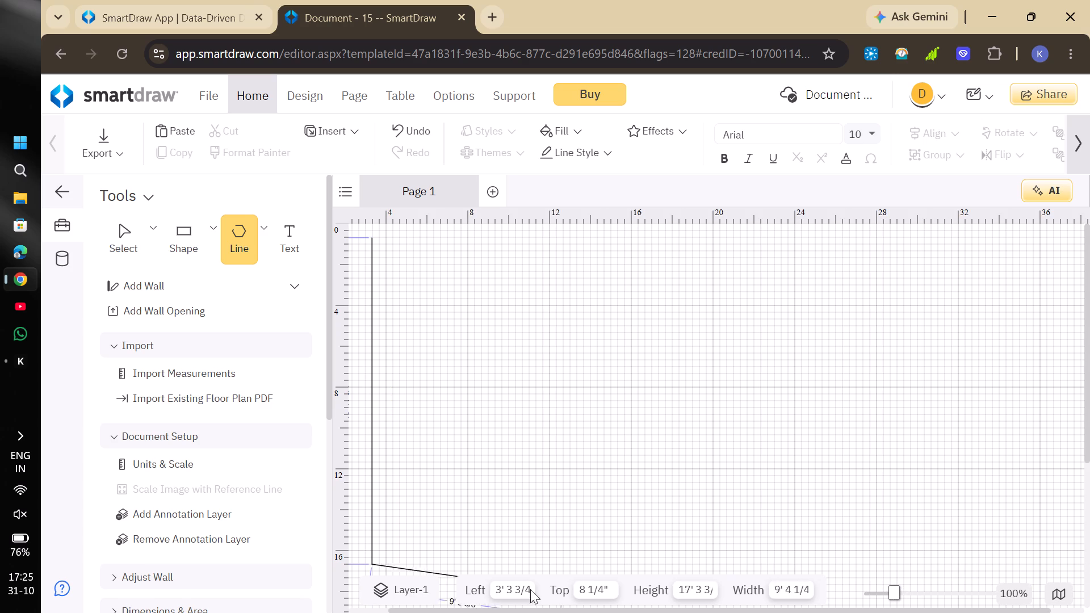
click(1067, 559)
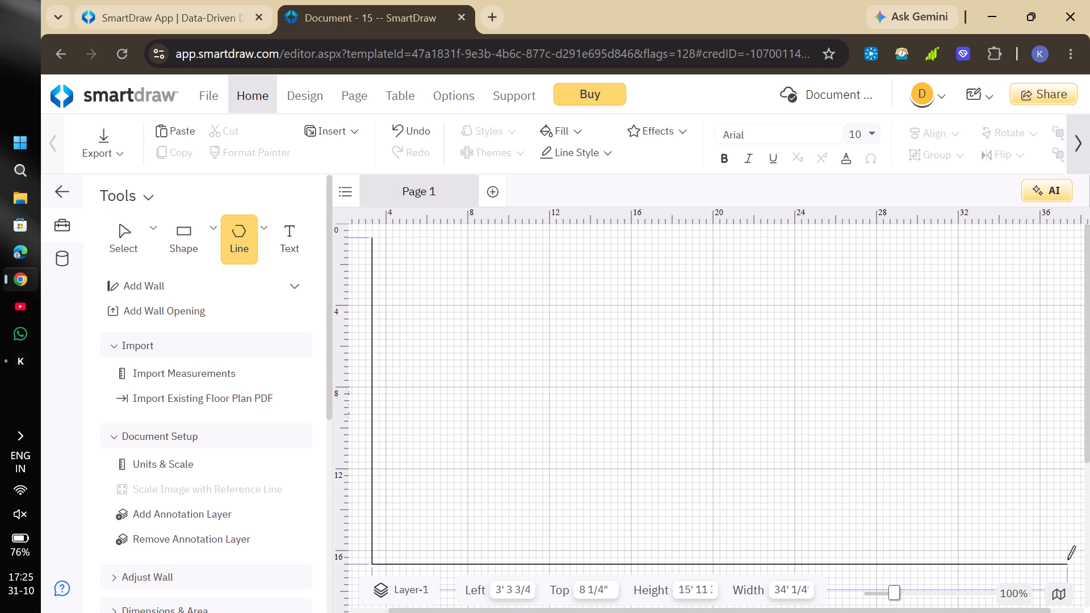
click(1063, 233)
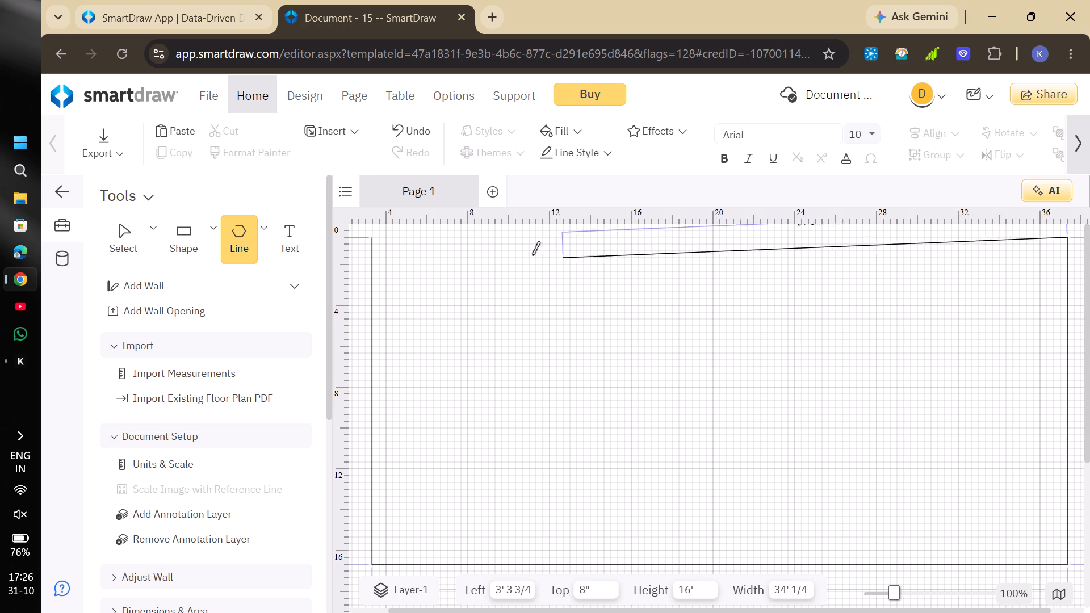
double_click(370, 240)
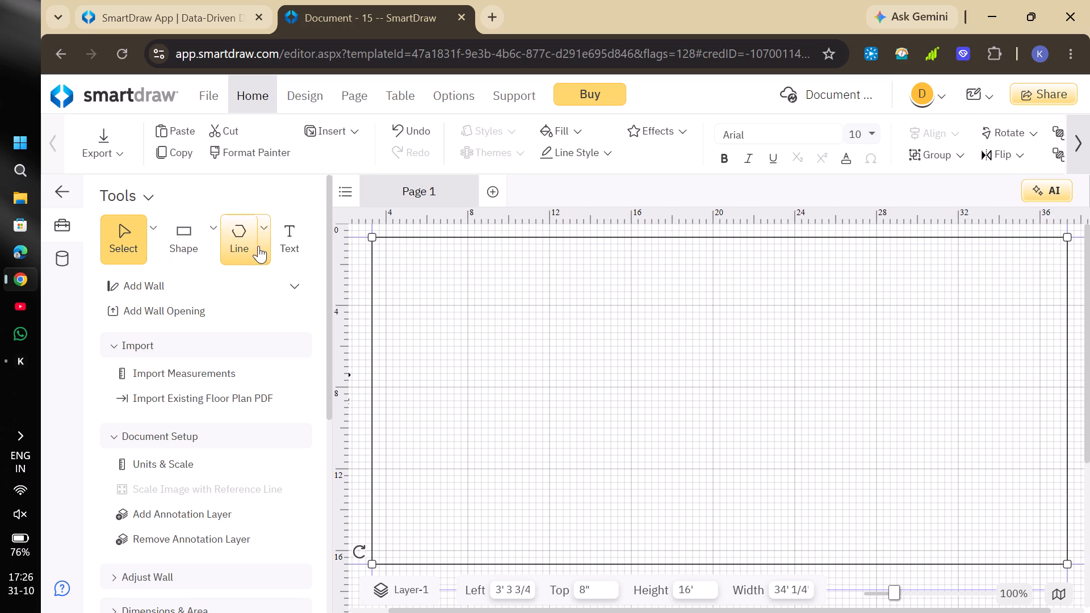
Draw a horizontal straight line about 16' 8" long from the outline's left side, about 3' down the page.
click(259, 246)
click(290, 291)
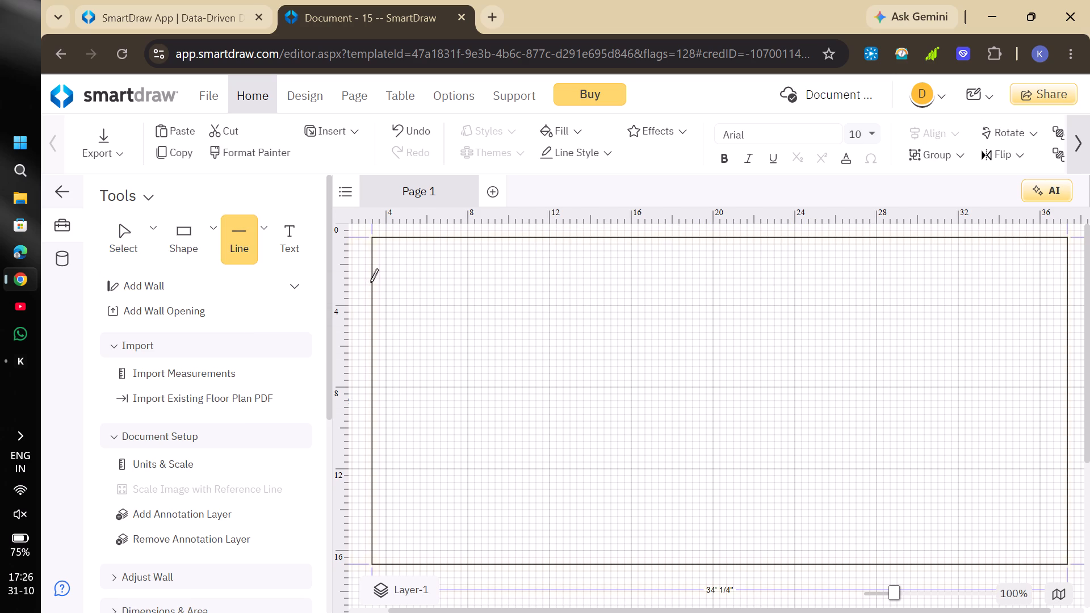
click(370, 282)
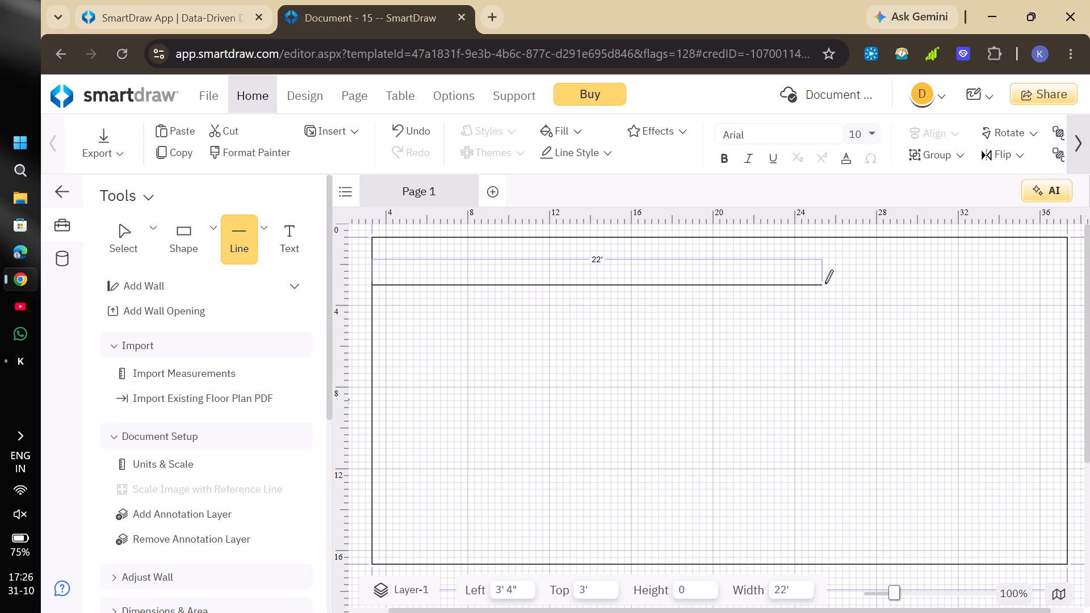
click(712, 288)
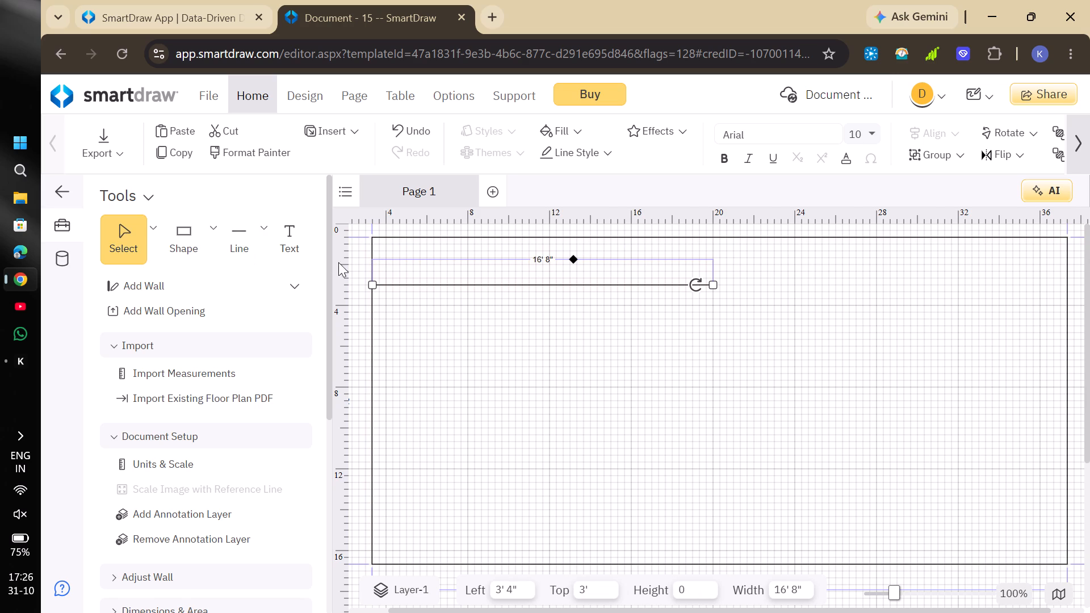
Draw a second horizontal straight line about 16' 8" long from the outline's left side, about 8' 8" down the page.
click(264, 234)
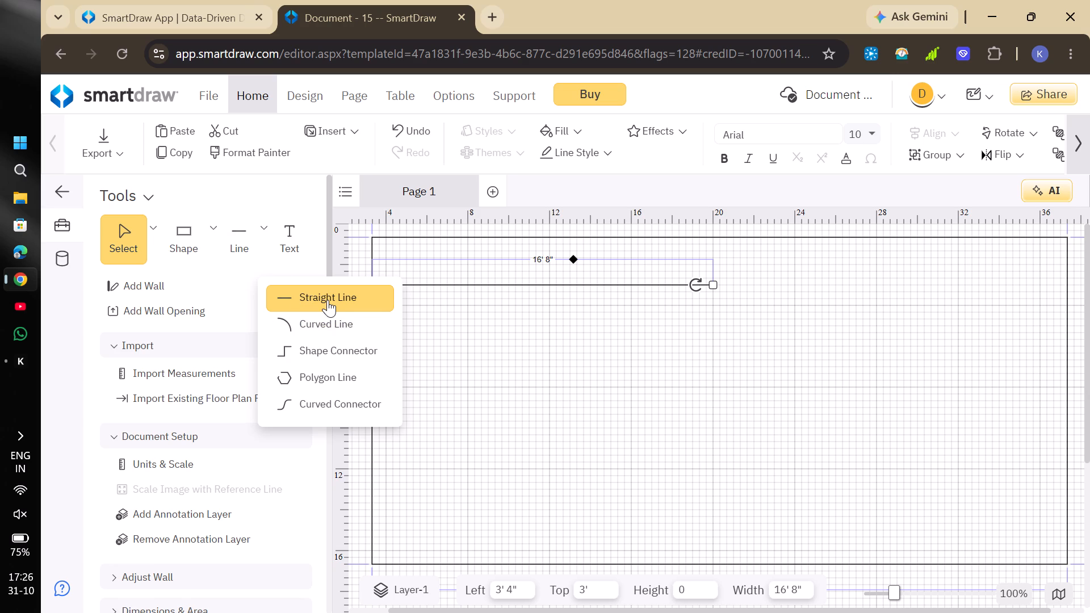
click(328, 300)
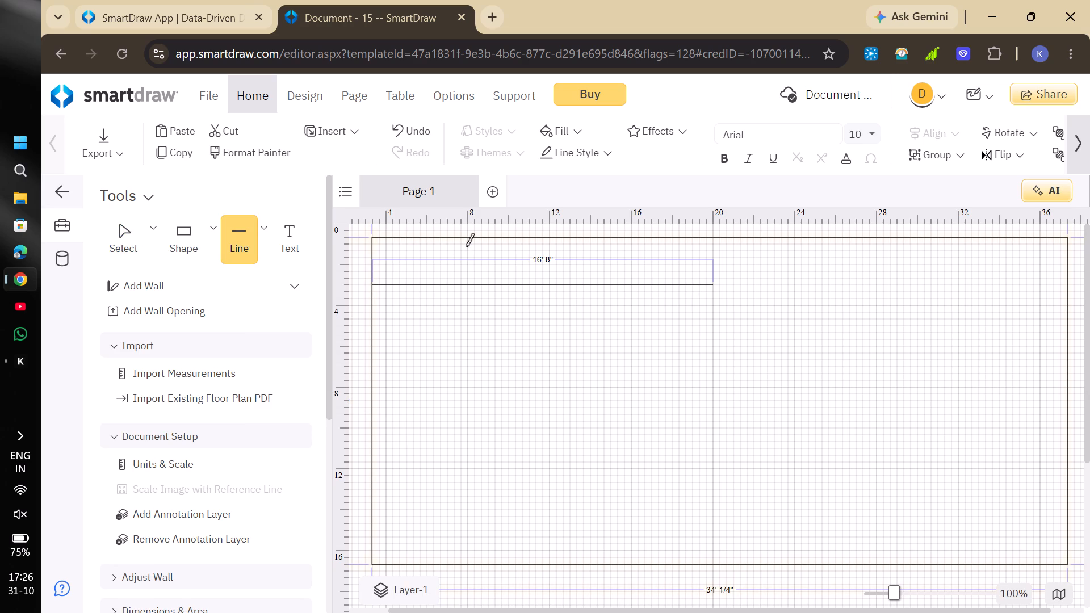
click(466, 246)
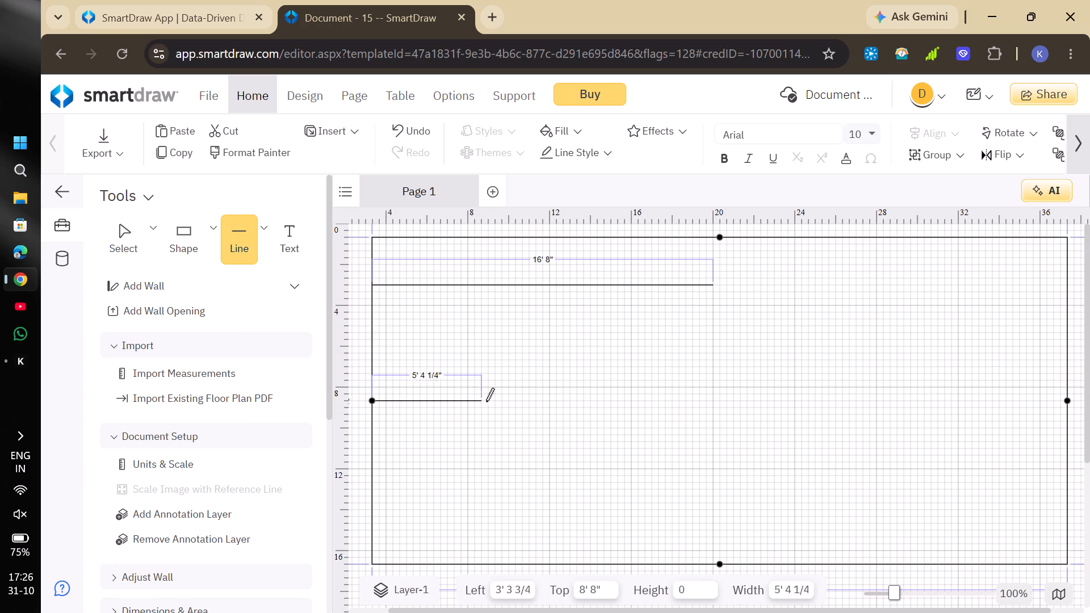
click(713, 397)
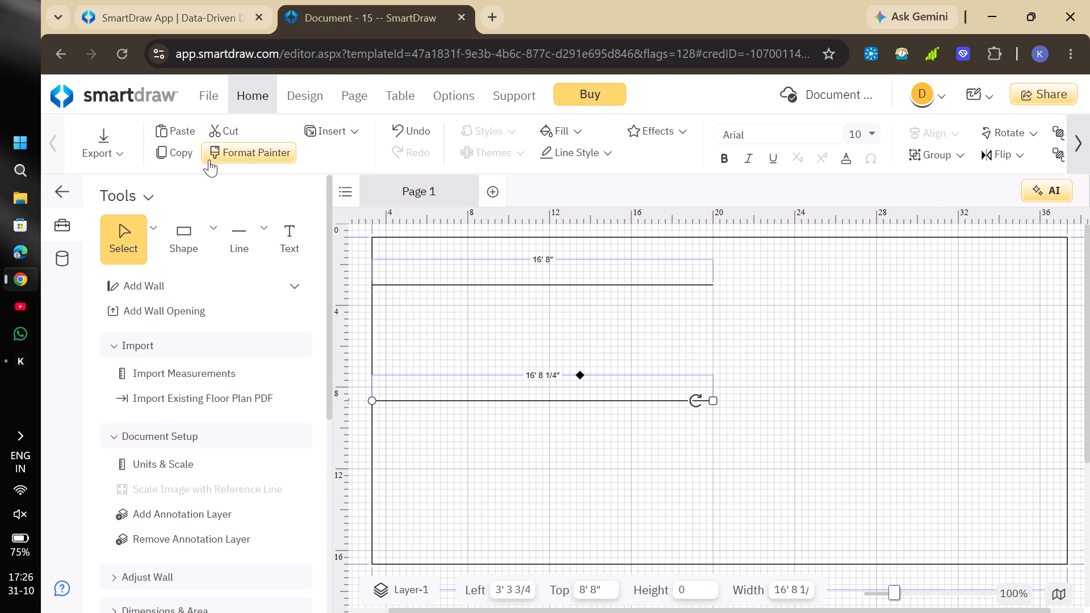
Place two 6' by 3' rectangles directly below the upper horizontal line, one at its left end and one at its right end.
drag(190, 247, 429, 313)
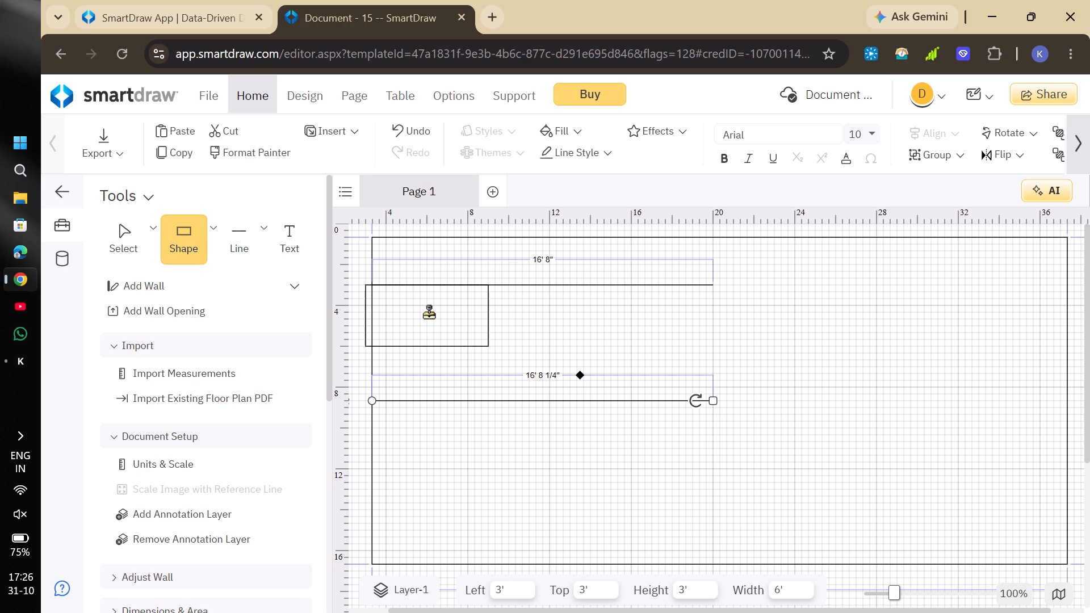
drag(429, 313, 437, 314)
drag(181, 232, 557, 318)
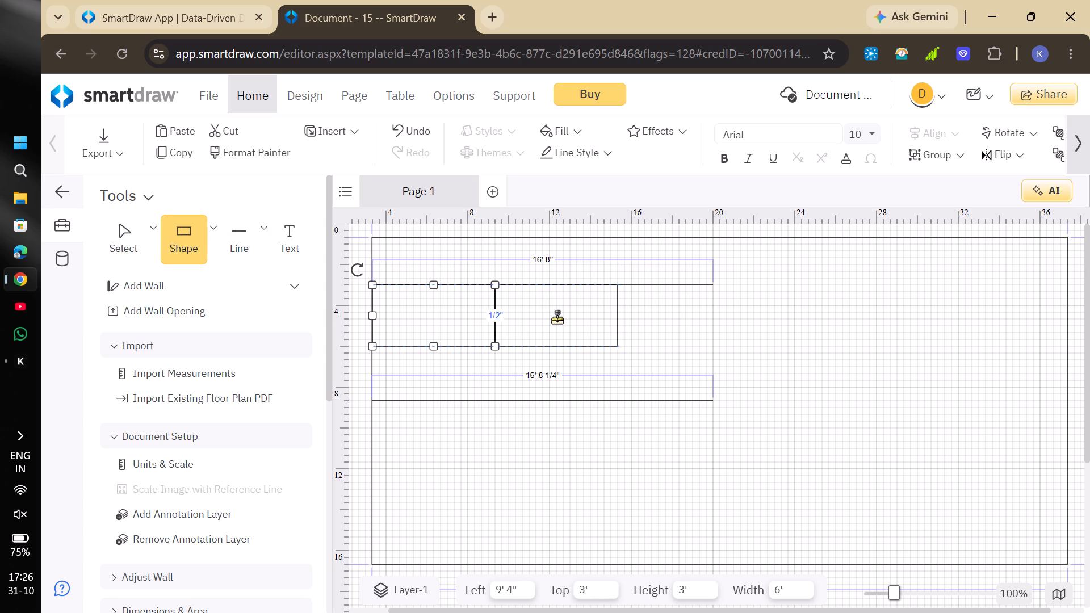
drag(557, 318, 648, 312)
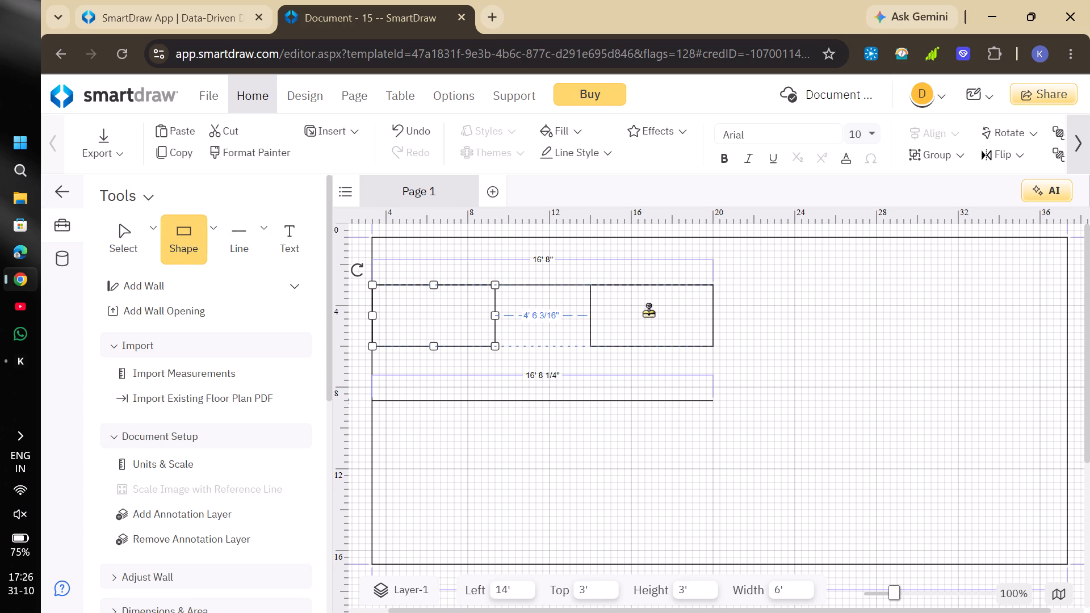
drag(648, 312, 648, 313)
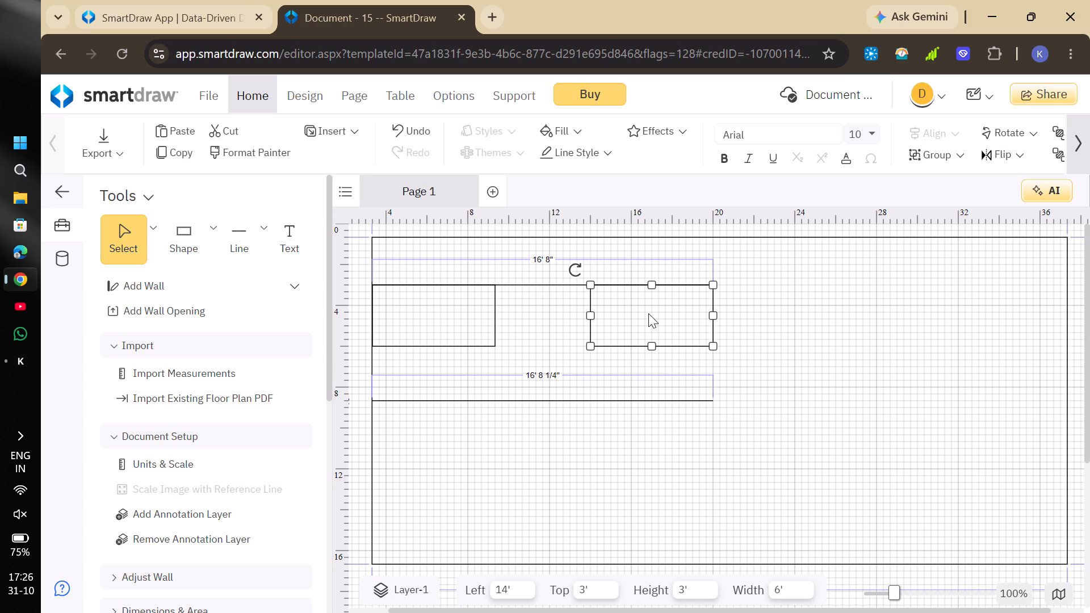
Place two 6' by 3' rectangles directly below the lower horizontal line, one at each end, matching the pair above.
drag(175, 251, 437, 259)
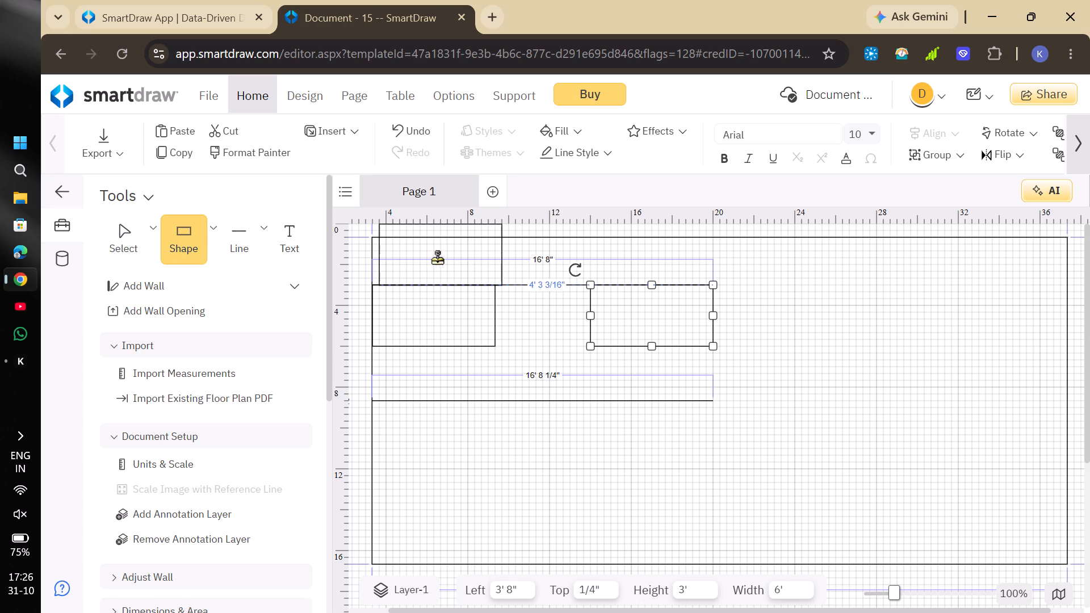
drag(437, 259, 454, 431)
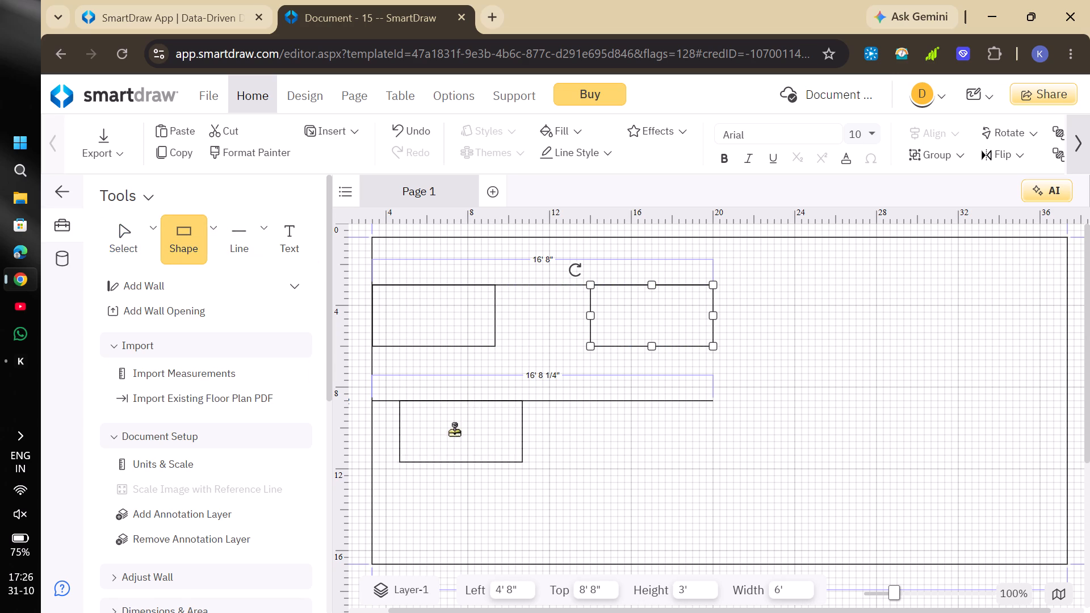
drag(454, 431, 433, 431)
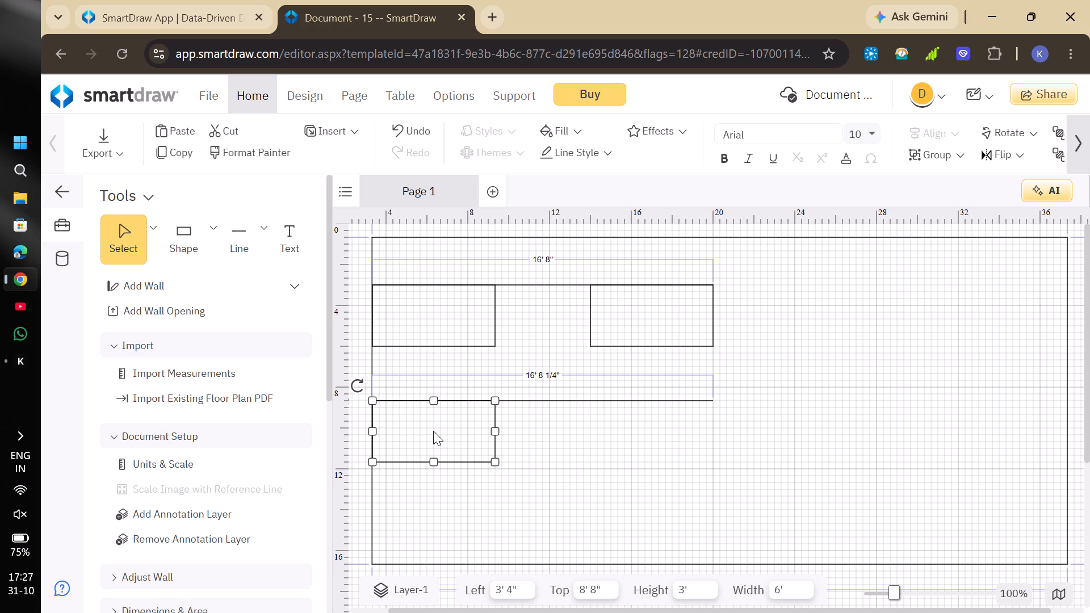
drag(198, 235, 619, 404)
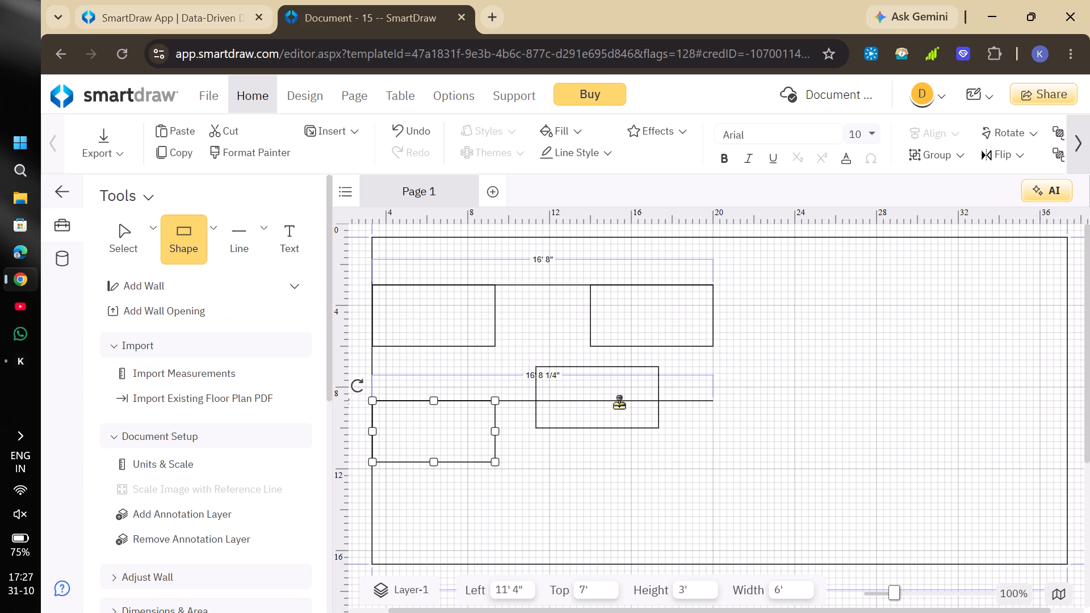
drag(619, 404, 655, 431)
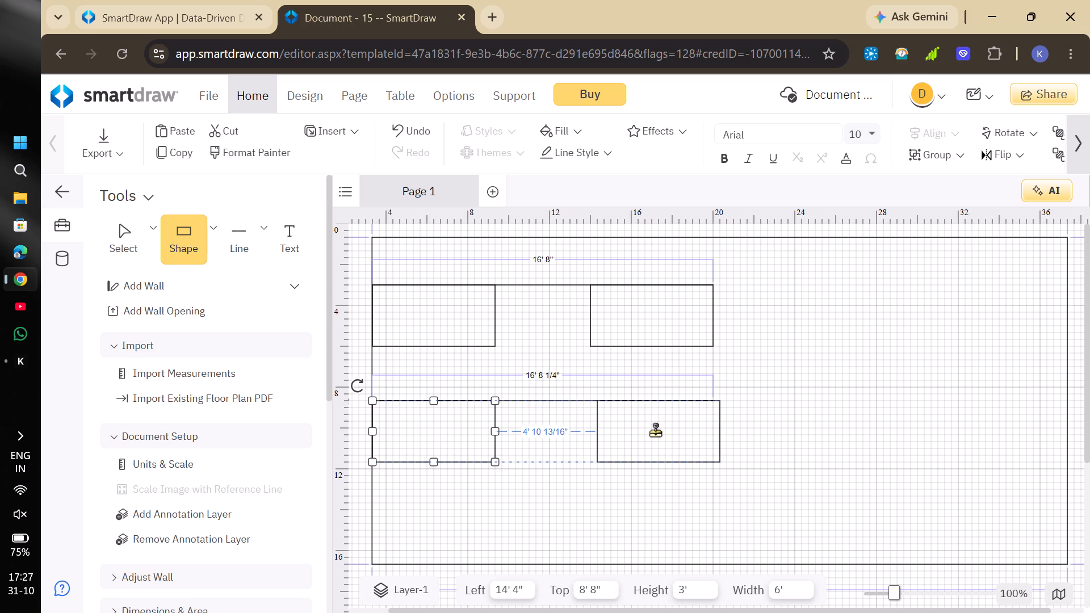
drag(655, 431, 655, 431)
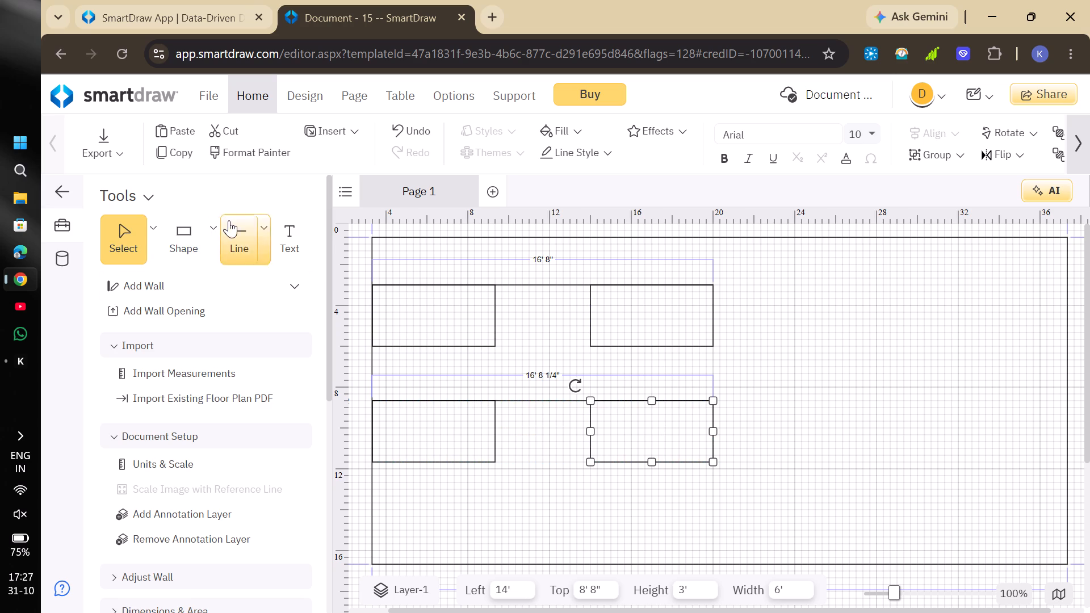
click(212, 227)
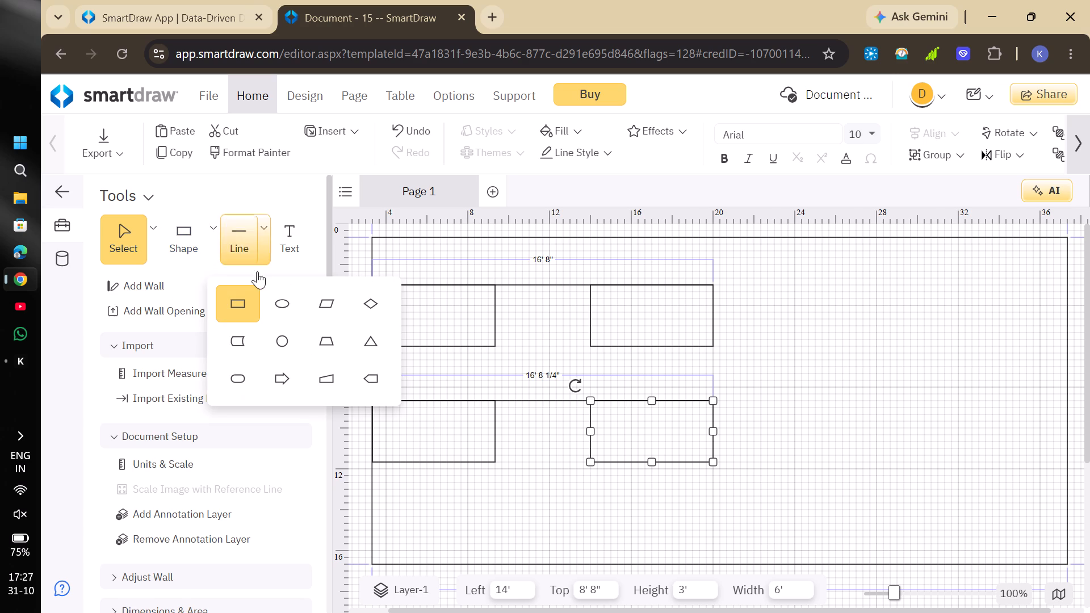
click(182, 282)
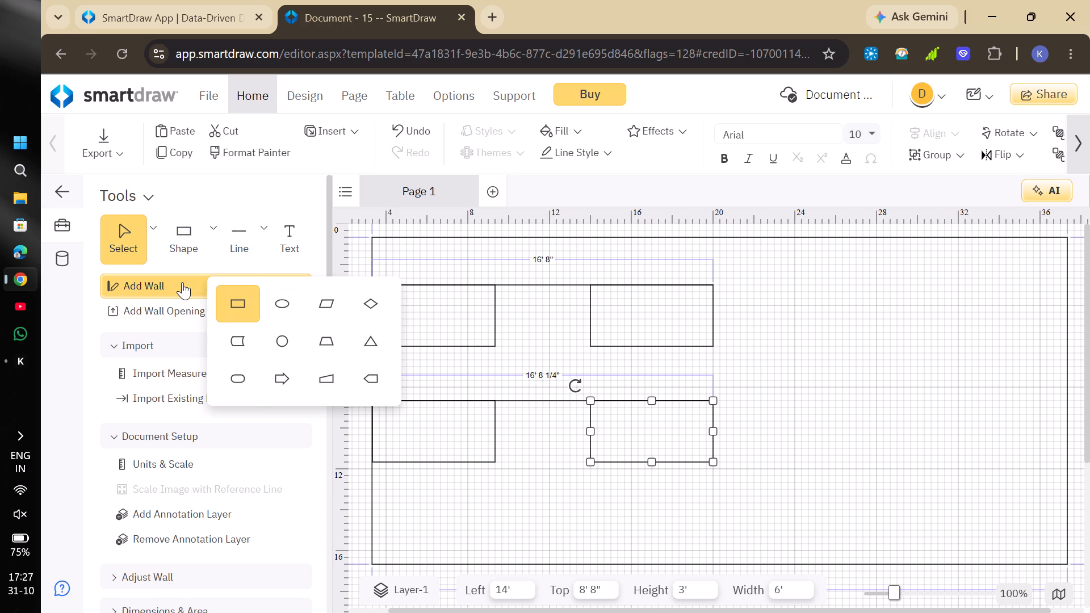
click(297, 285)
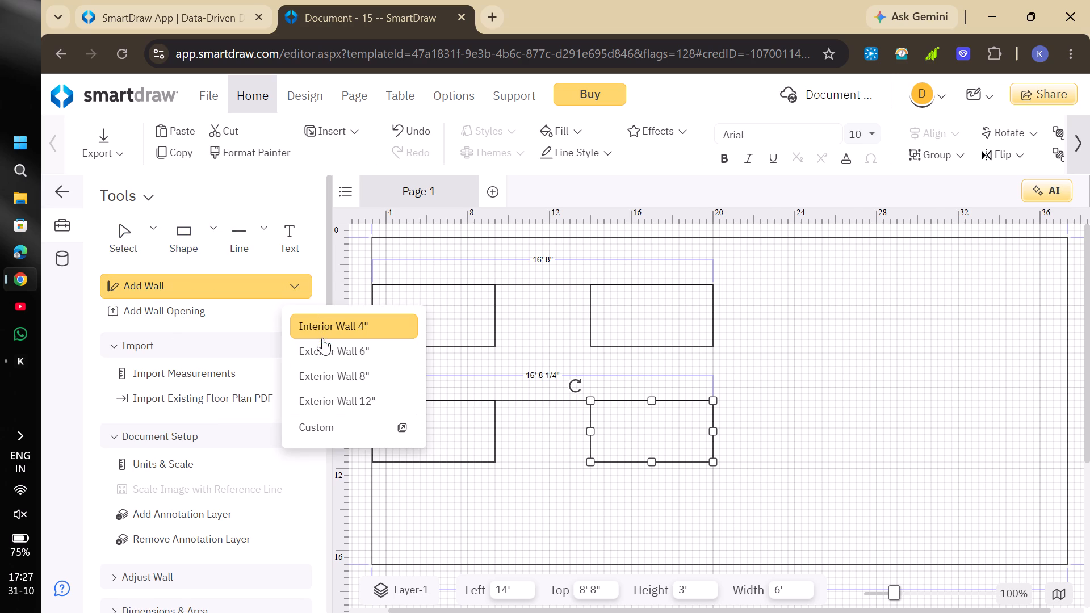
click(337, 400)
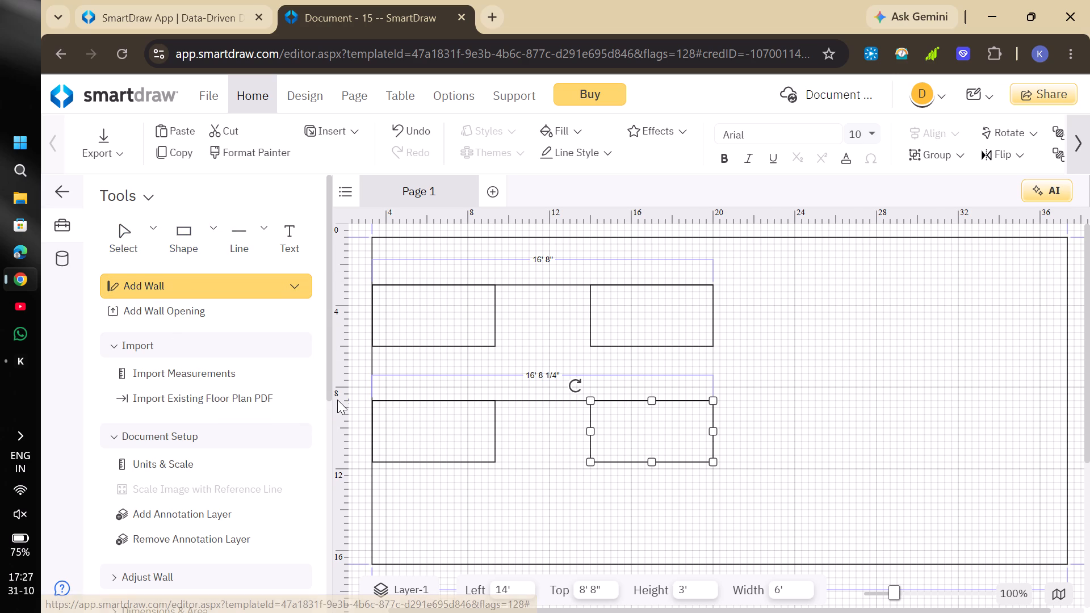
Draw a vertical straight line about 14' long inside the outline, to the right of the rectangles, at about 22' 4" across.
click(245, 242)
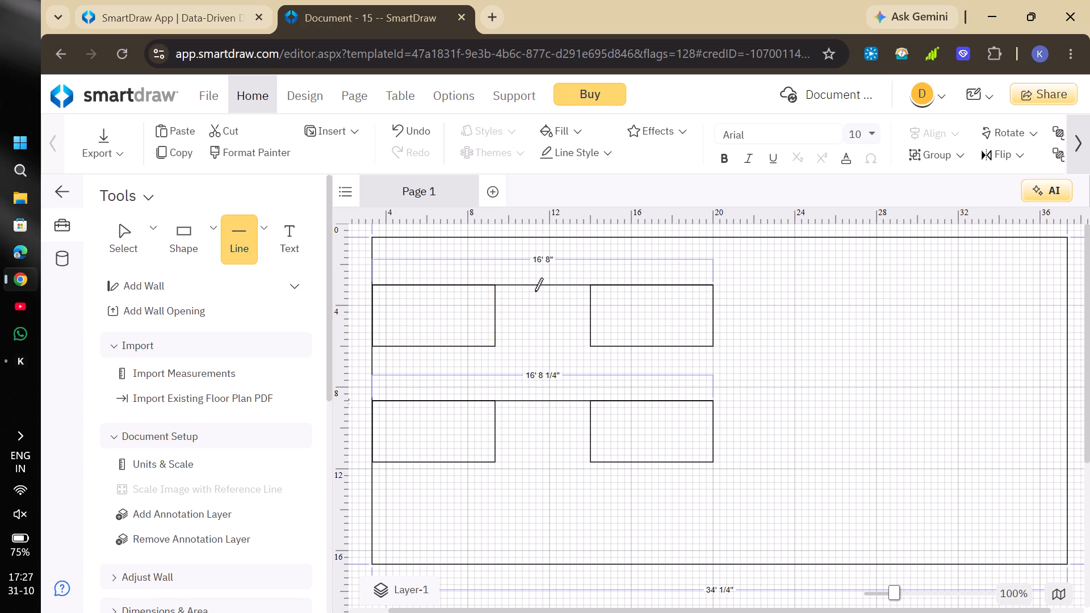
click(762, 252)
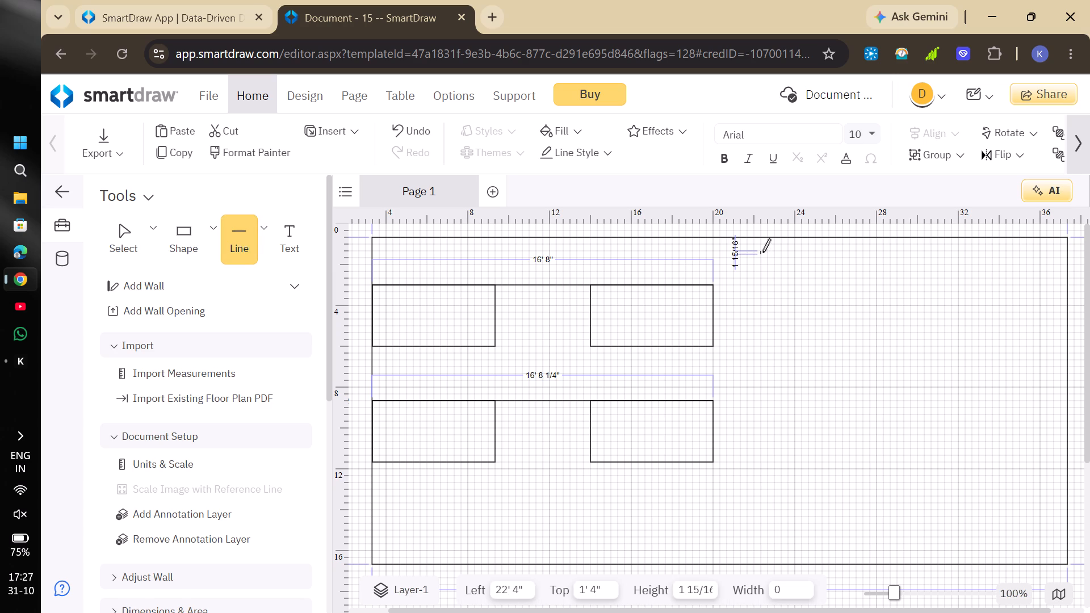
click(762, 536)
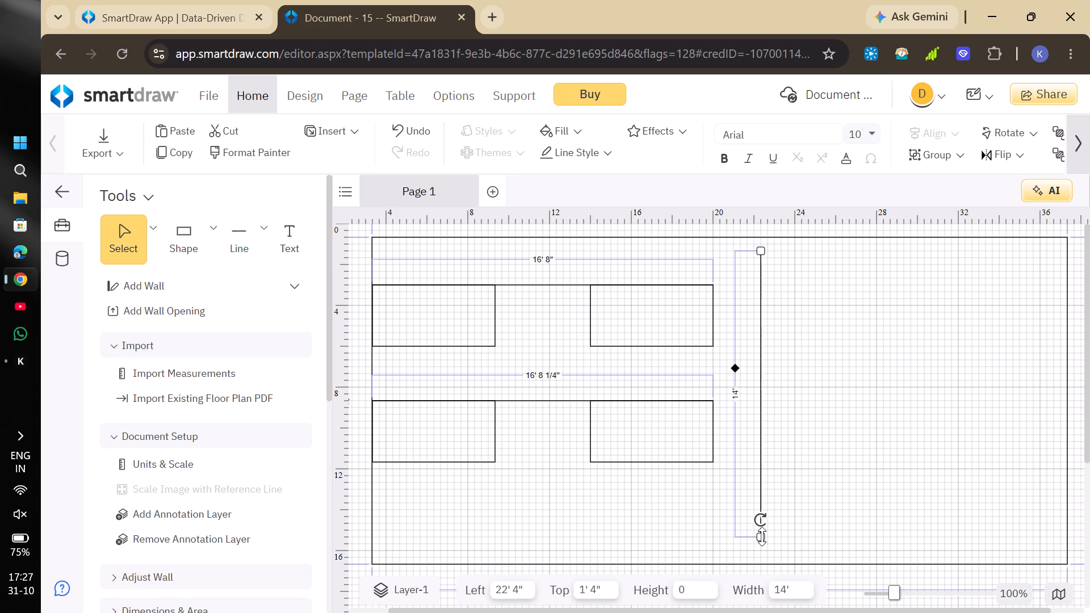
Set the font to Brush Script MT with the 14' vertical line selected.
click(814, 138)
click(779, 421)
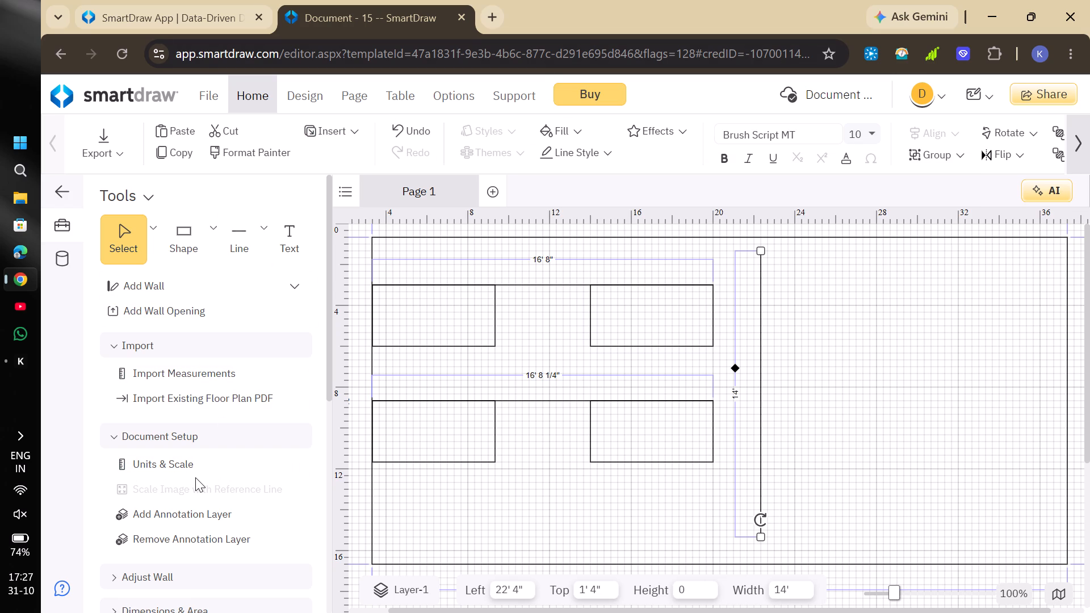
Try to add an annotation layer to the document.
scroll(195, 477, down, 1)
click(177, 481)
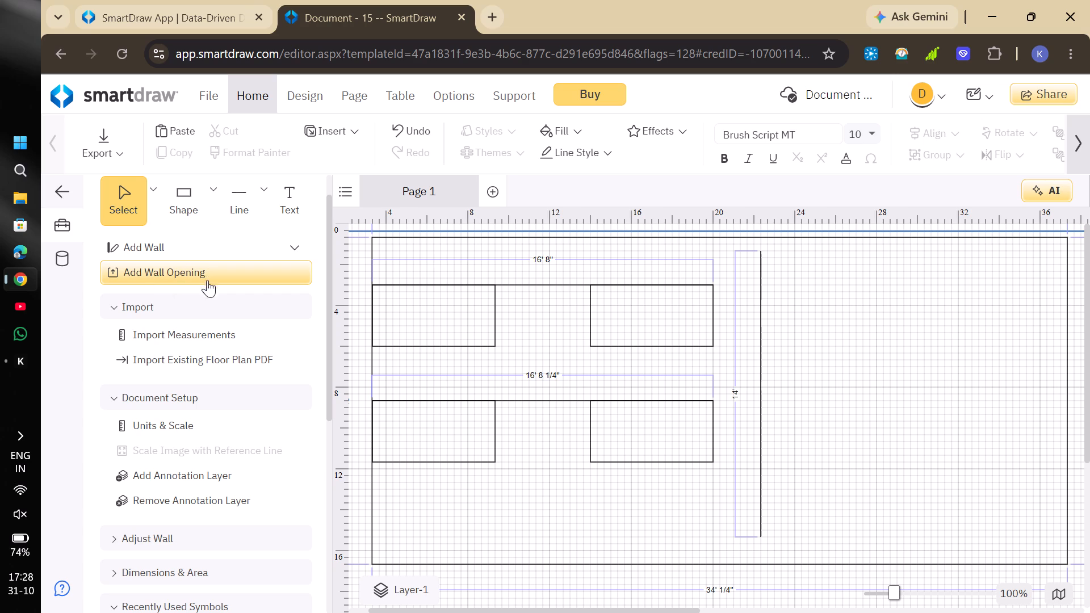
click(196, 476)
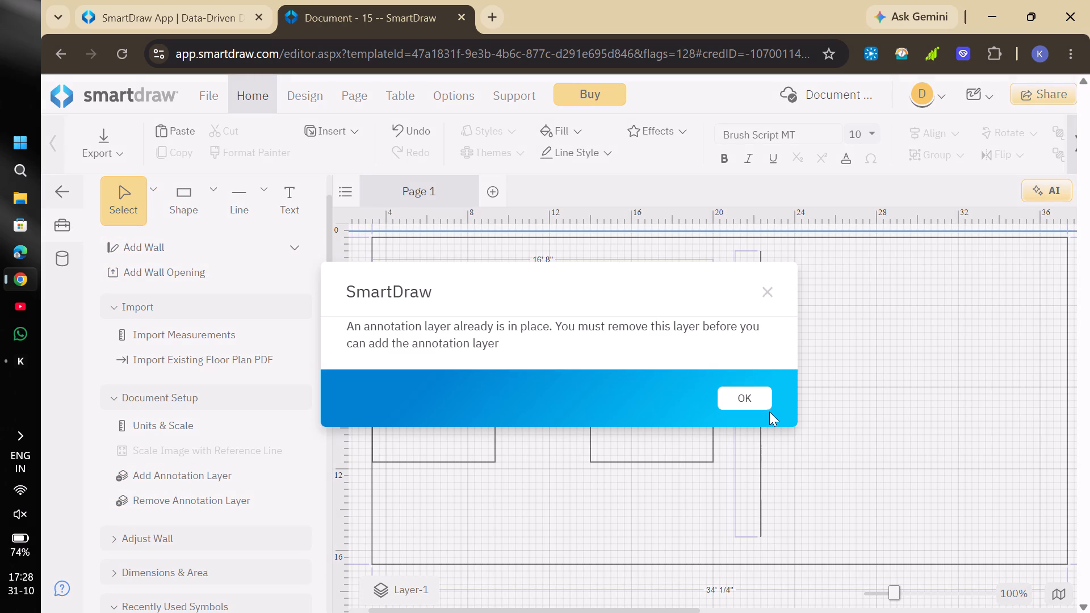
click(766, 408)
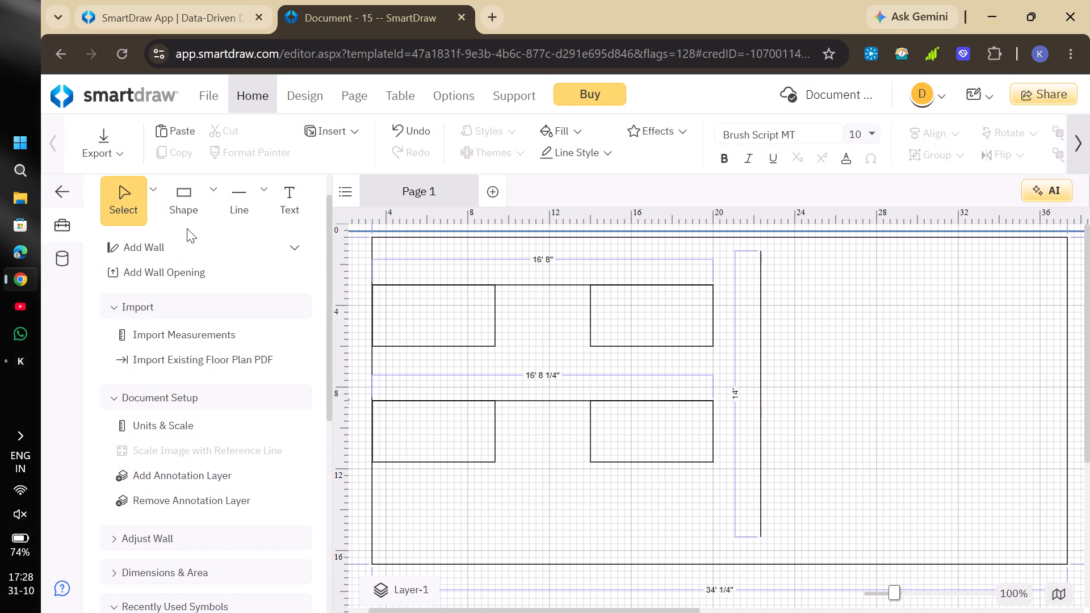
Draw a horizontal straight line about 26' long, starting about 12' across and 4' 8" down, crossing the vertical line.
click(244, 208)
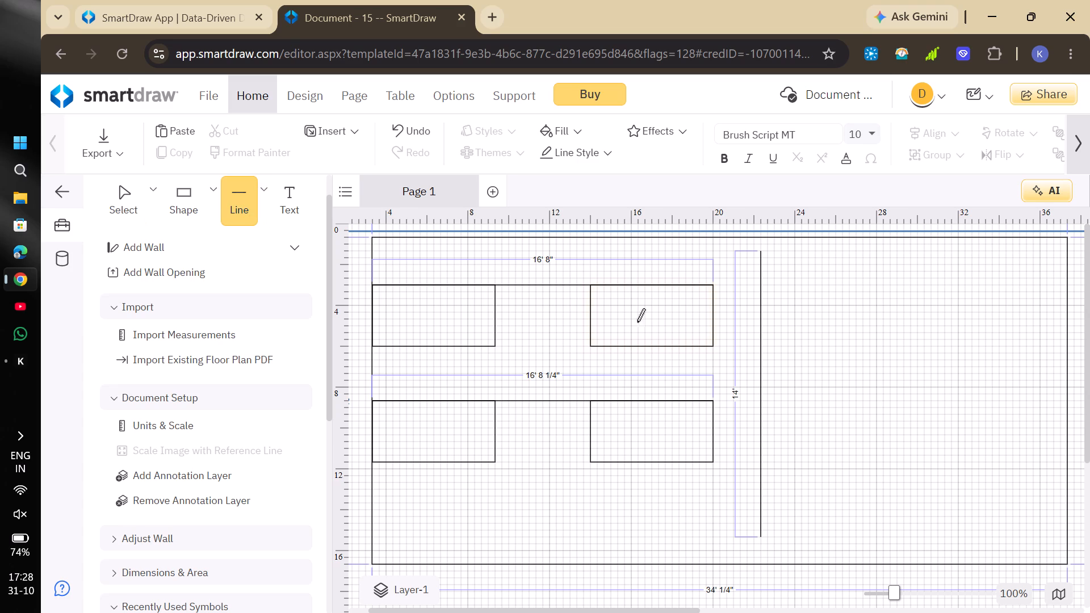
click(548, 320)
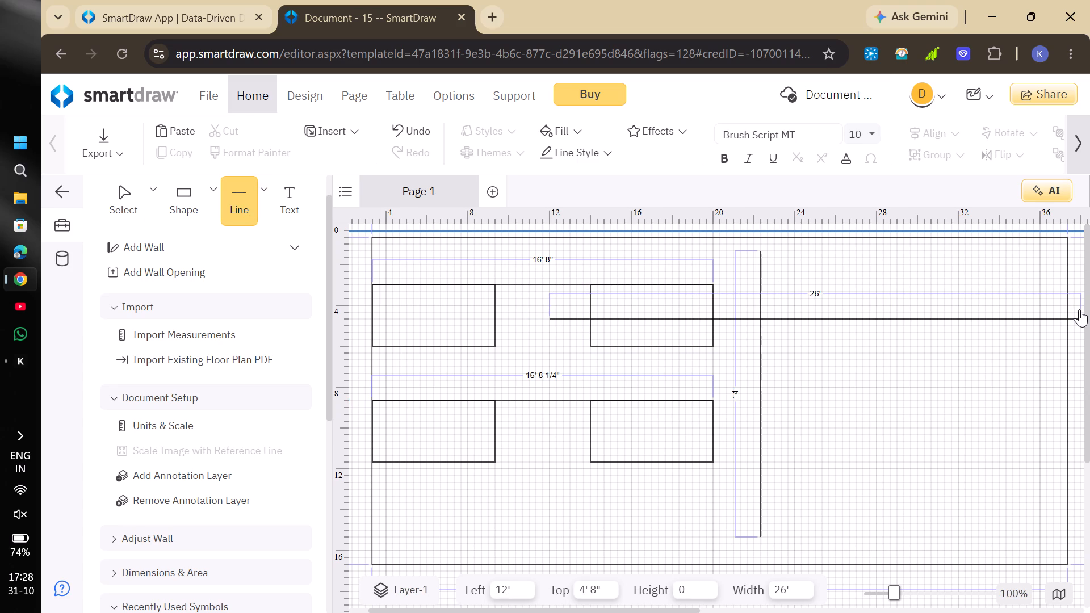
click(1079, 309)
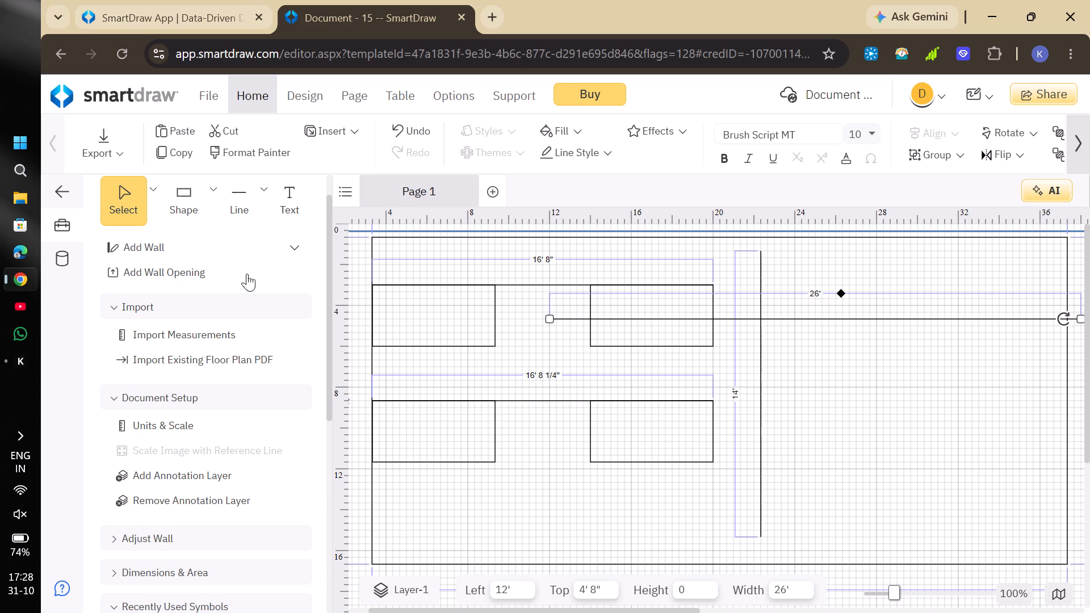
Place a 15' by 15' Square Room from the Room Outlines symbols beyond the large outline, at about 56' 4" across.
click(211, 207)
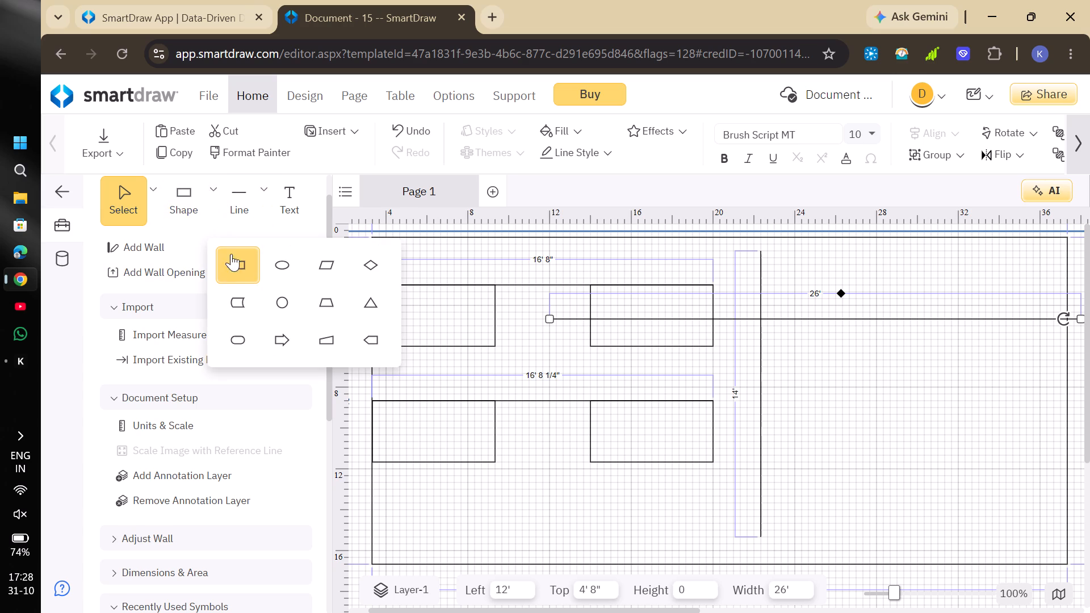
scroll(141, 374, down, 2)
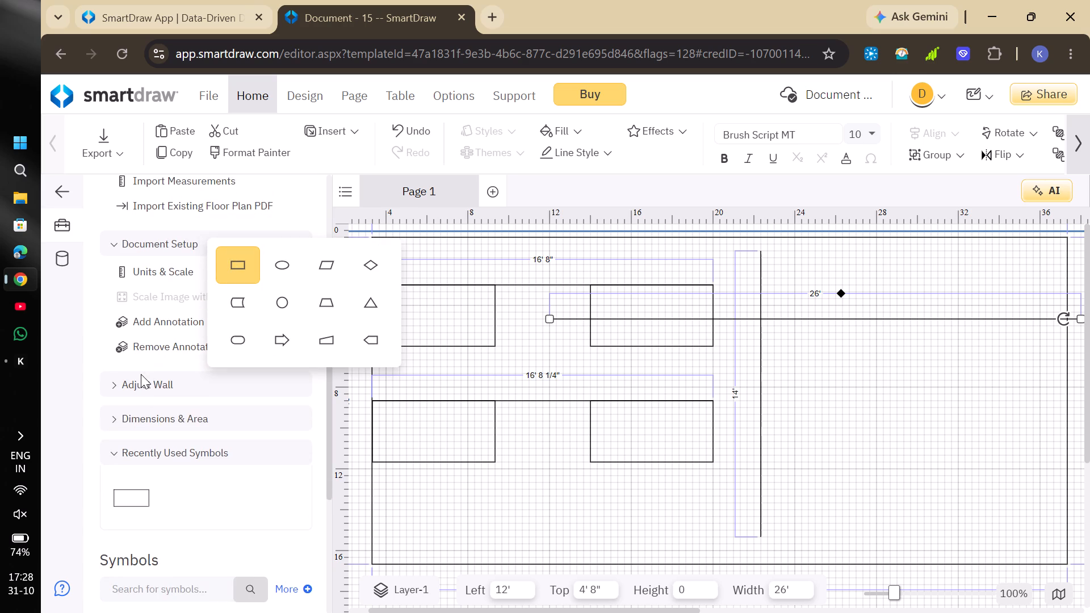
scroll(141, 374, down, 4)
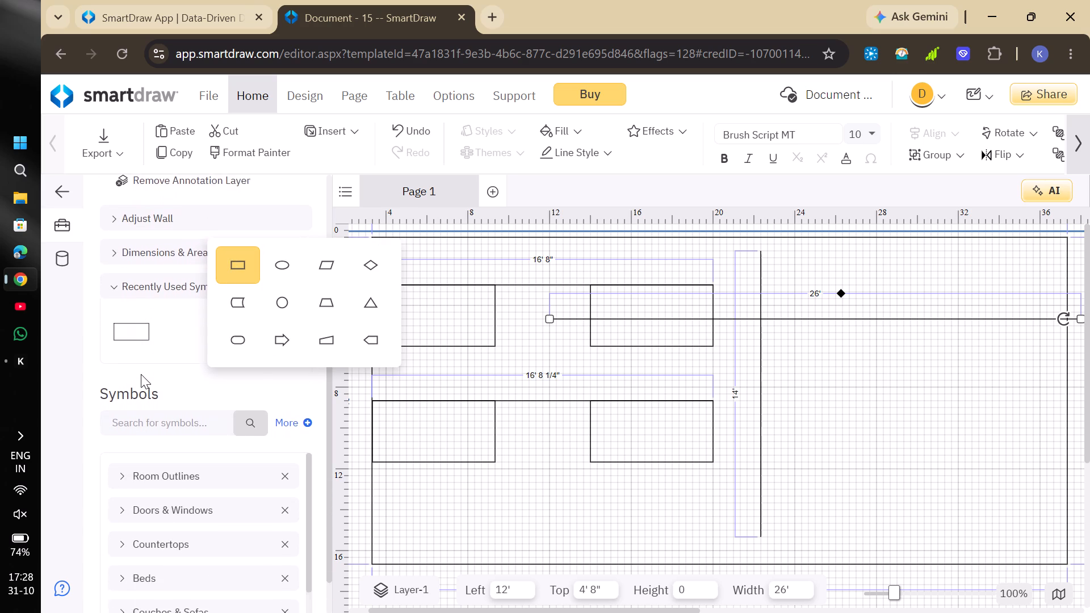
scroll(141, 374, down, 1)
click(161, 435)
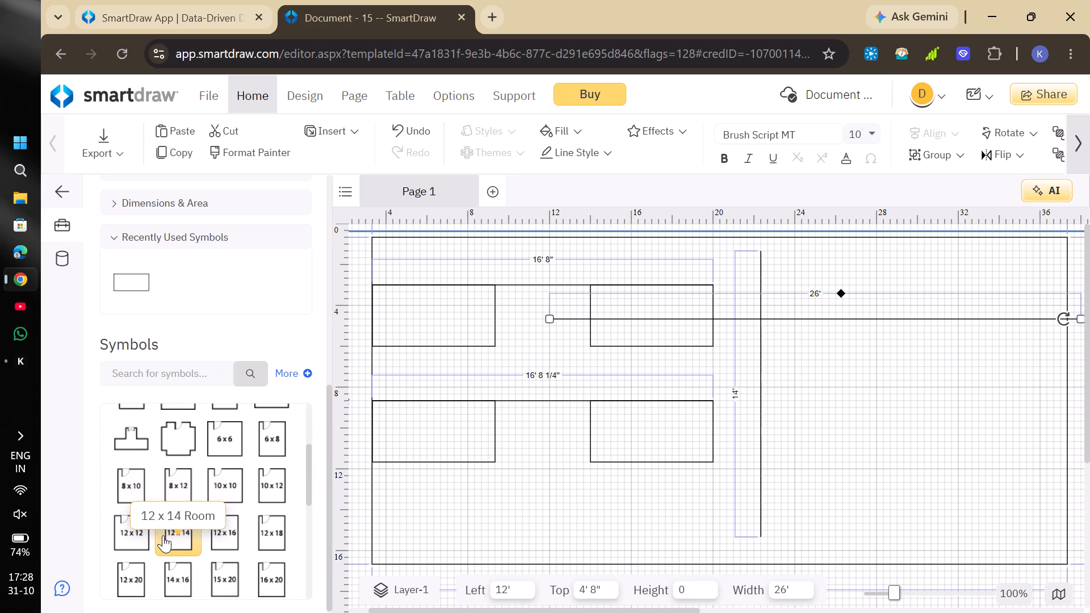
drag(182, 464, 284, 455)
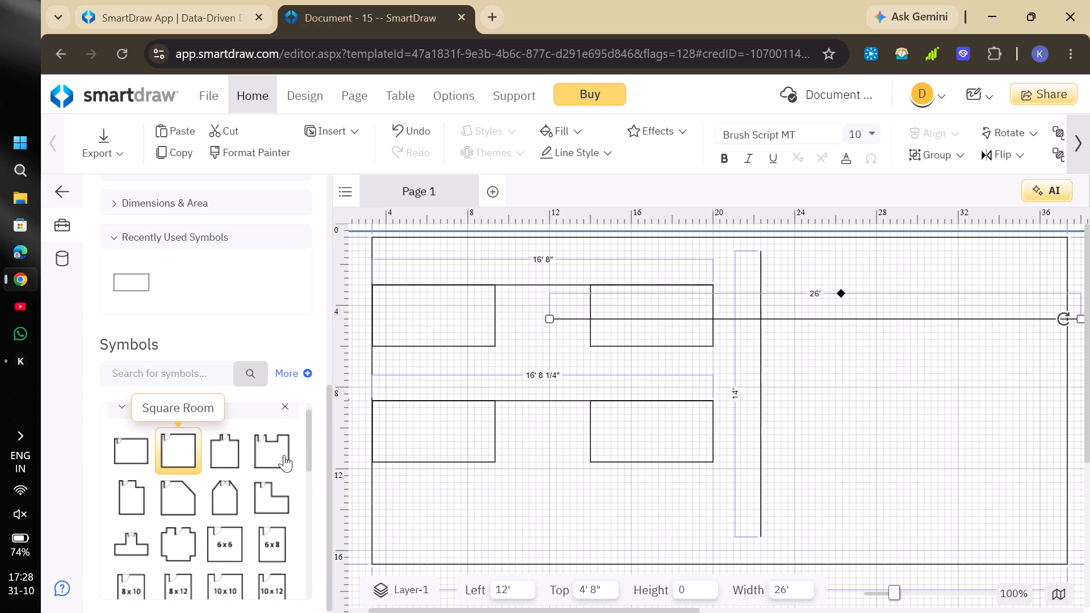
drag(284, 455, 181, 455)
click(181, 455)
drag(181, 455, 182, 448)
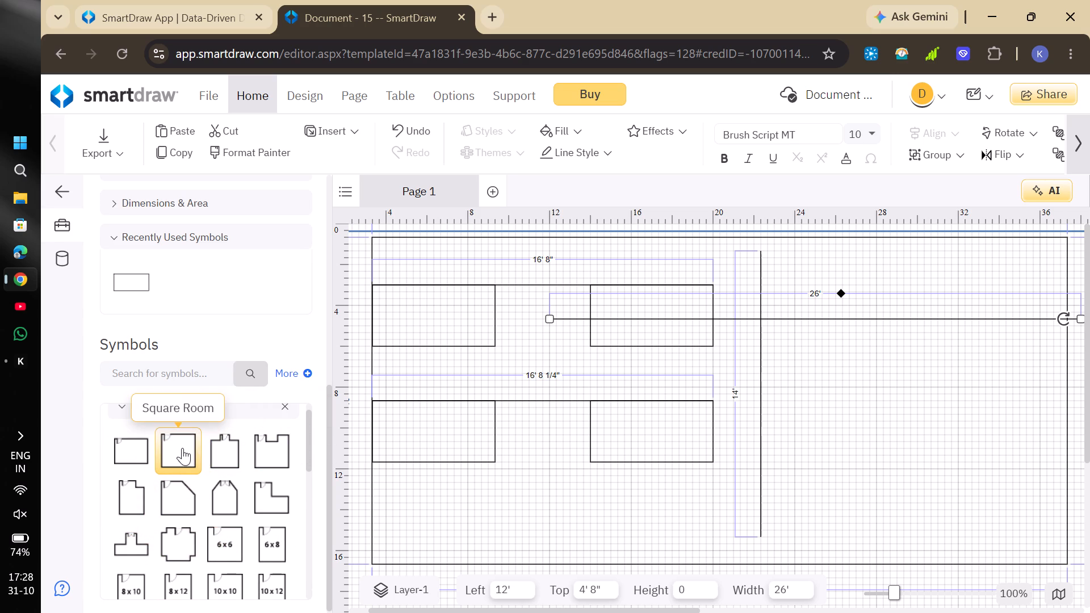
click(182, 448)
drag(178, 443, 179, 443)
drag(179, 443, 542, 418)
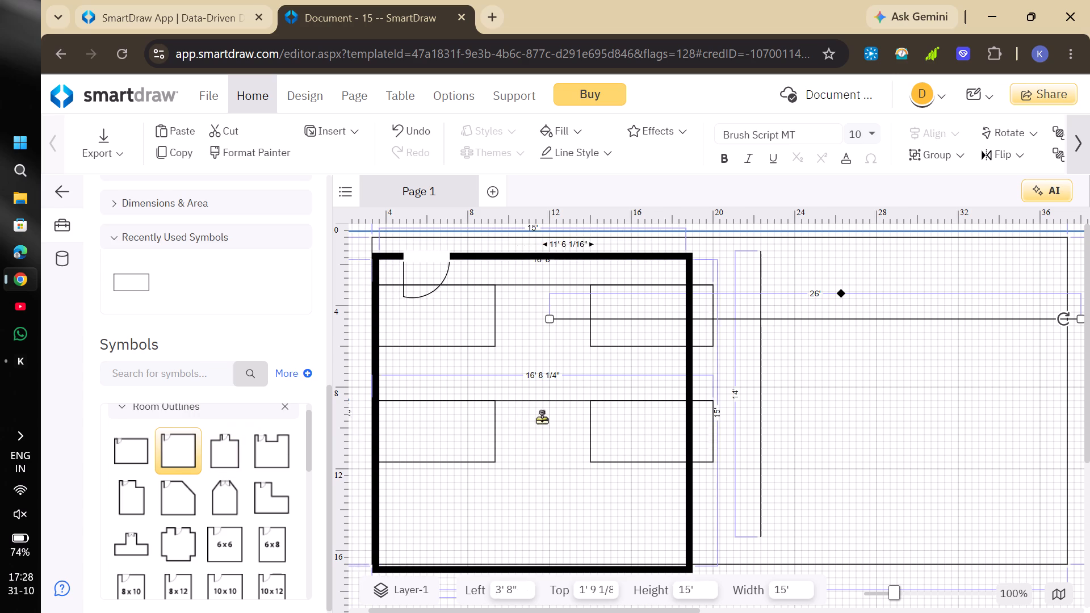
drag(542, 418, 542, 398)
drag(542, 398, 538, 393)
drag(538, 393, 975, 393)
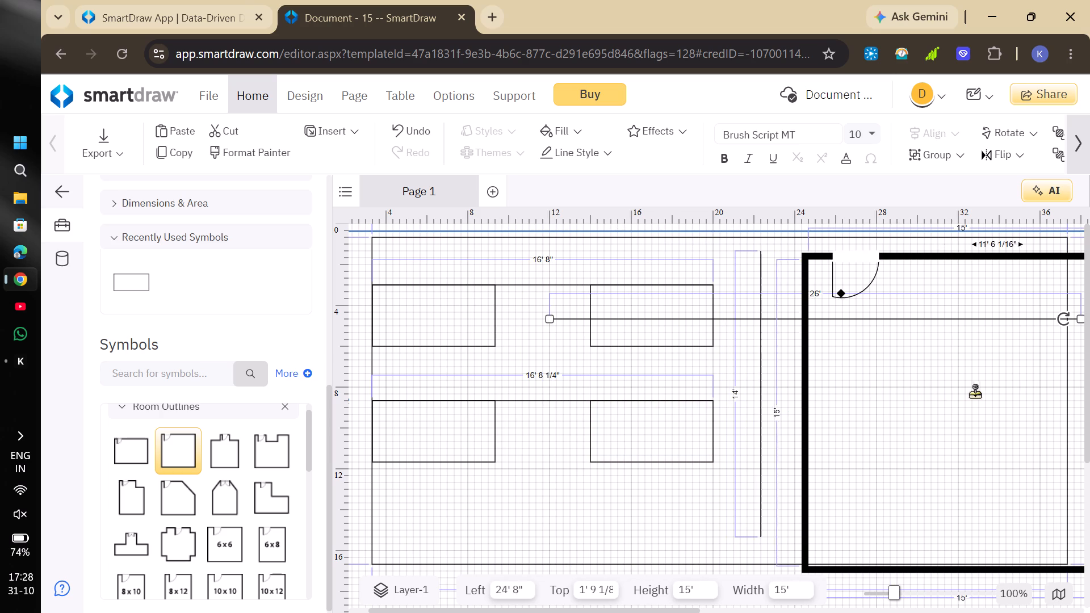
drag(975, 393, 1089, 392)
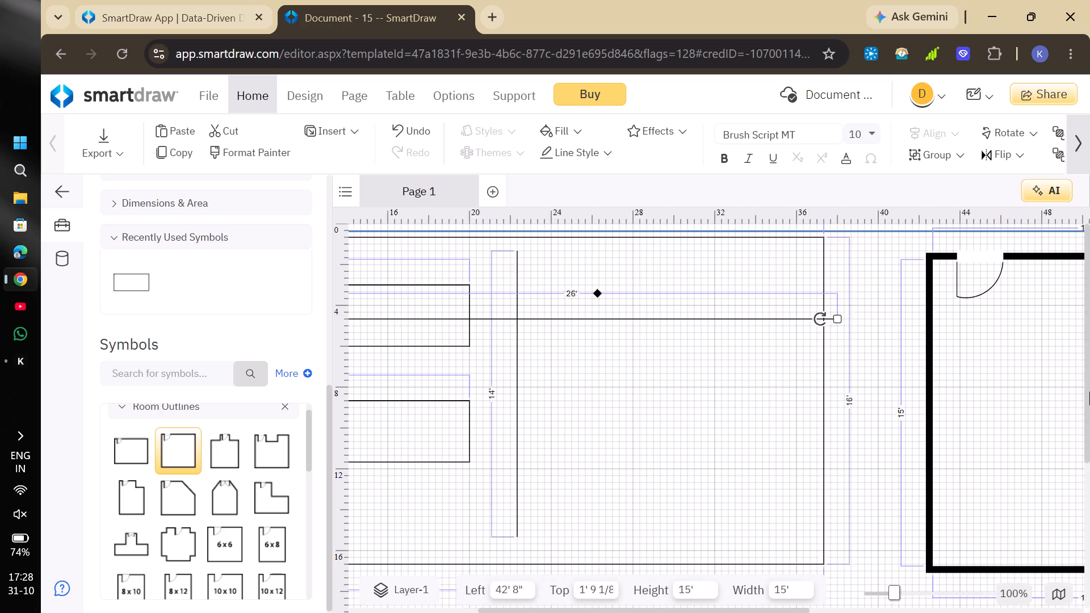
drag(1089, 392, 1089, 391)
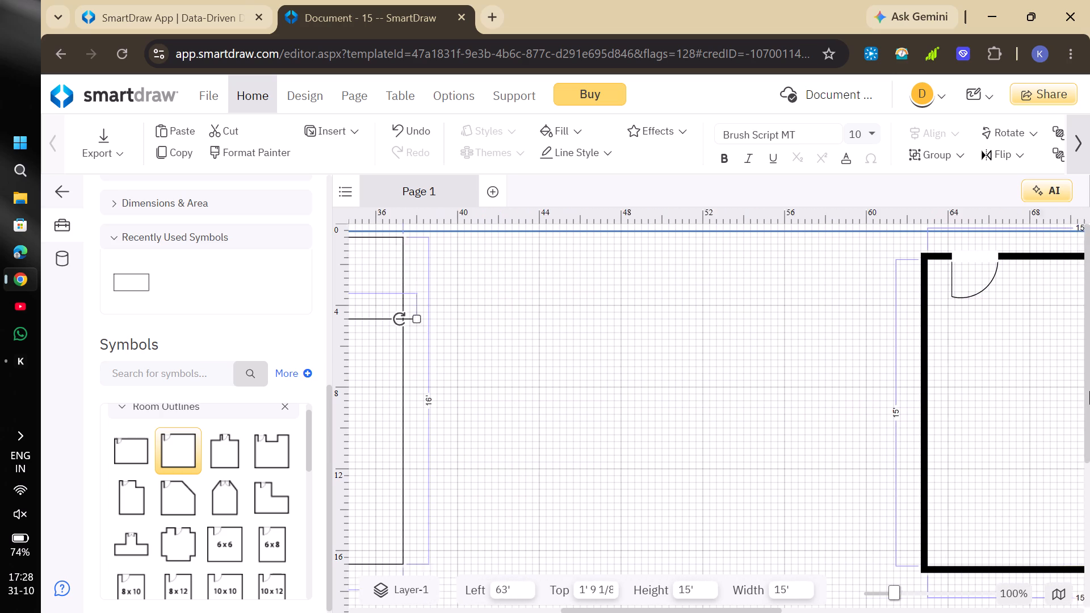
drag(1089, 391, 904, 411)
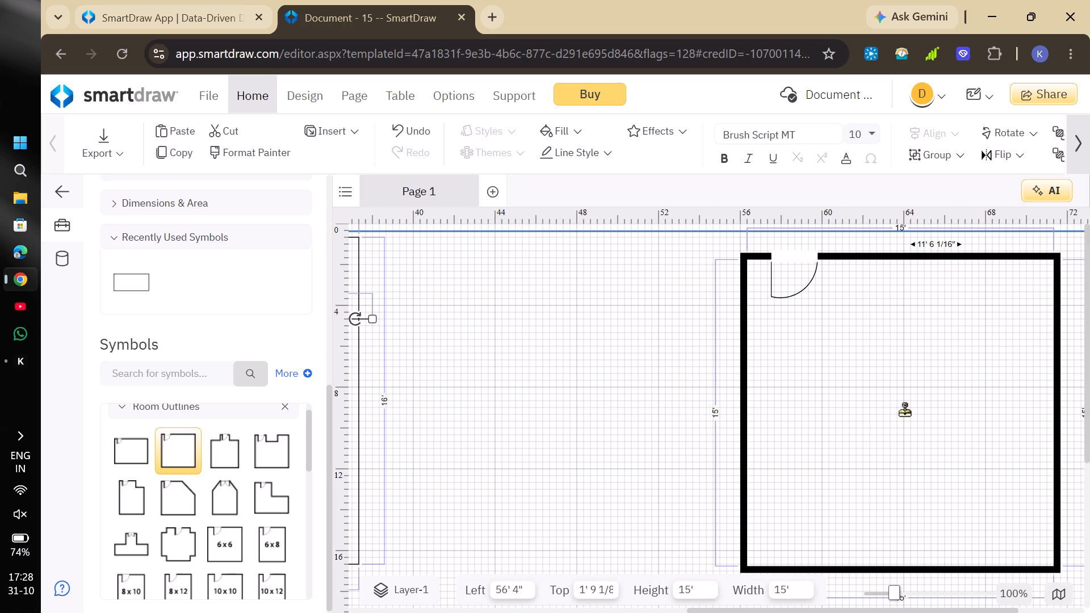
drag(904, 411, 909, 411)
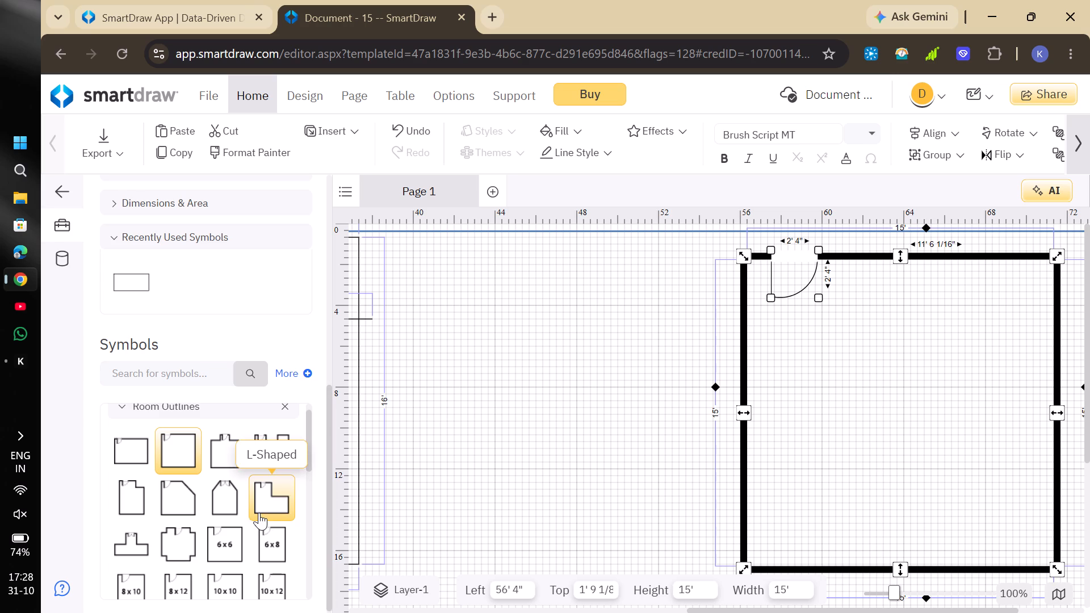
Expand the Beds category in the symbol library.
scroll(259, 513, down, 3)
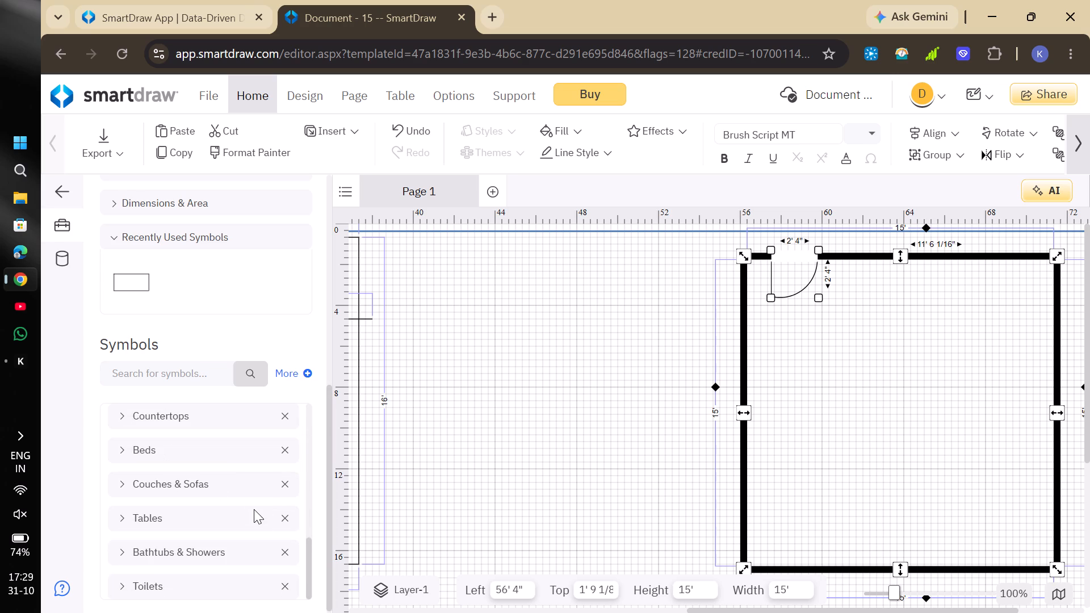
click(228, 451)
click(238, 457)
click(117, 449)
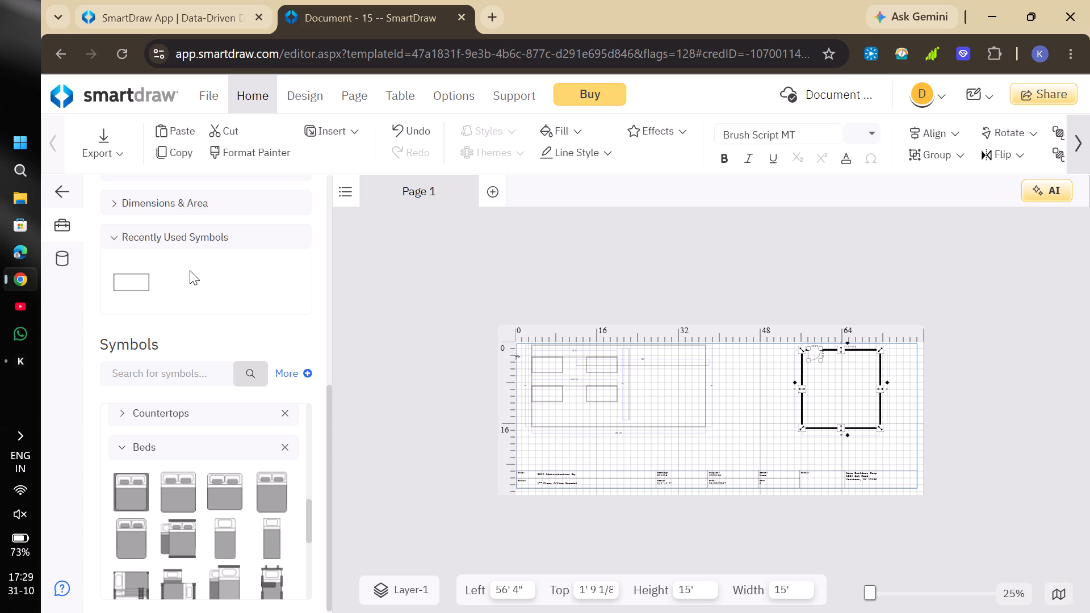
Draw a nearly vertical line about 21' 4" long, starting inside the large outline about 28' across and 1' 4" down.
scroll(190, 270, up, 6)
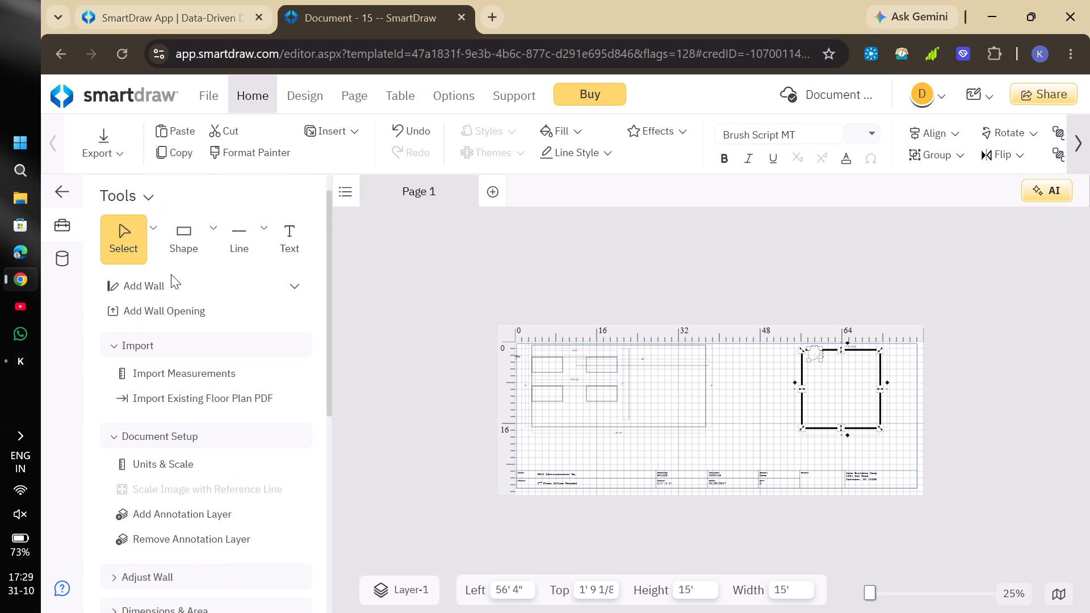
click(237, 245)
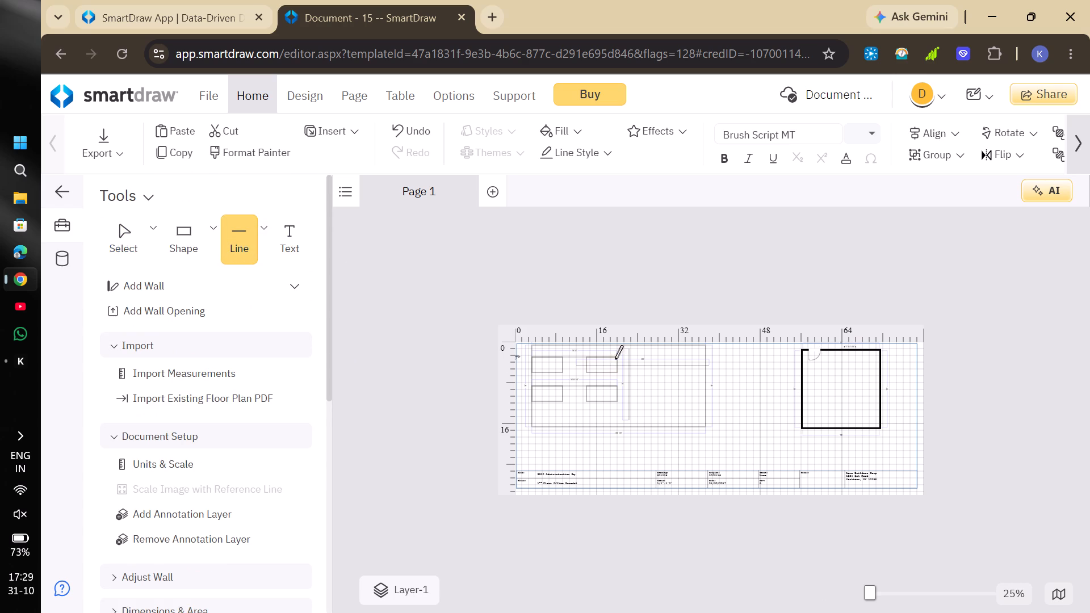
click(656, 348)
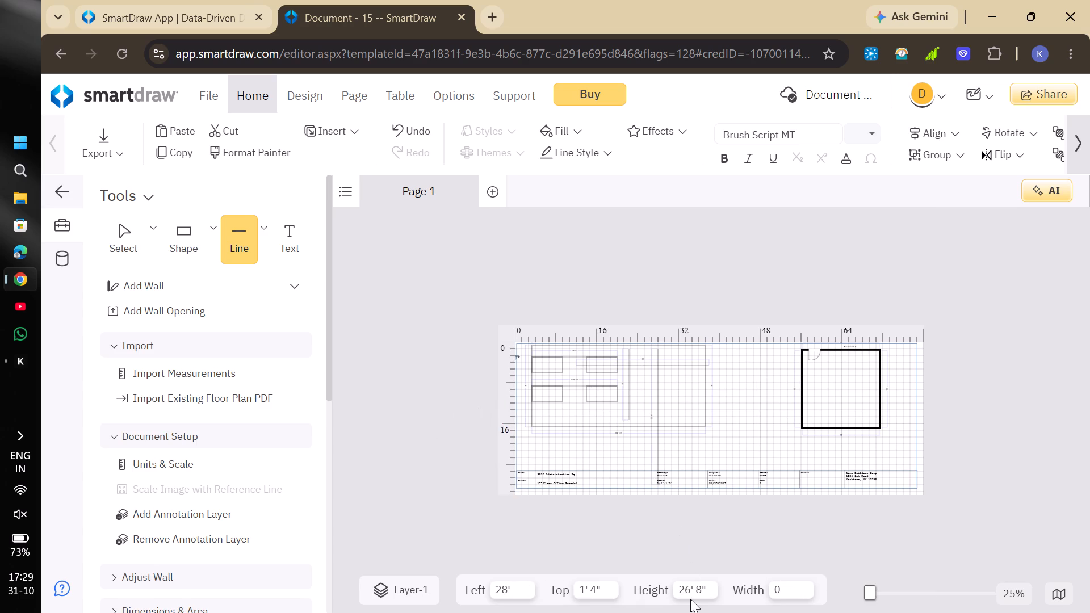
click(663, 459)
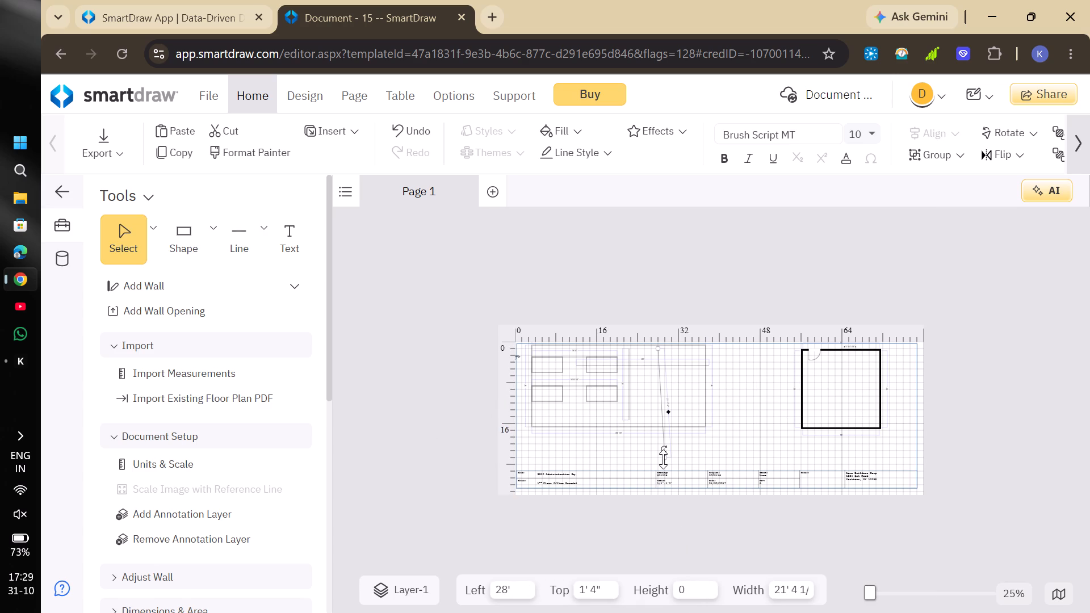
Draw a vertical line about 285' 4" long between the outline and the square room, from about 46' 8" across and 4' down.
click(245, 246)
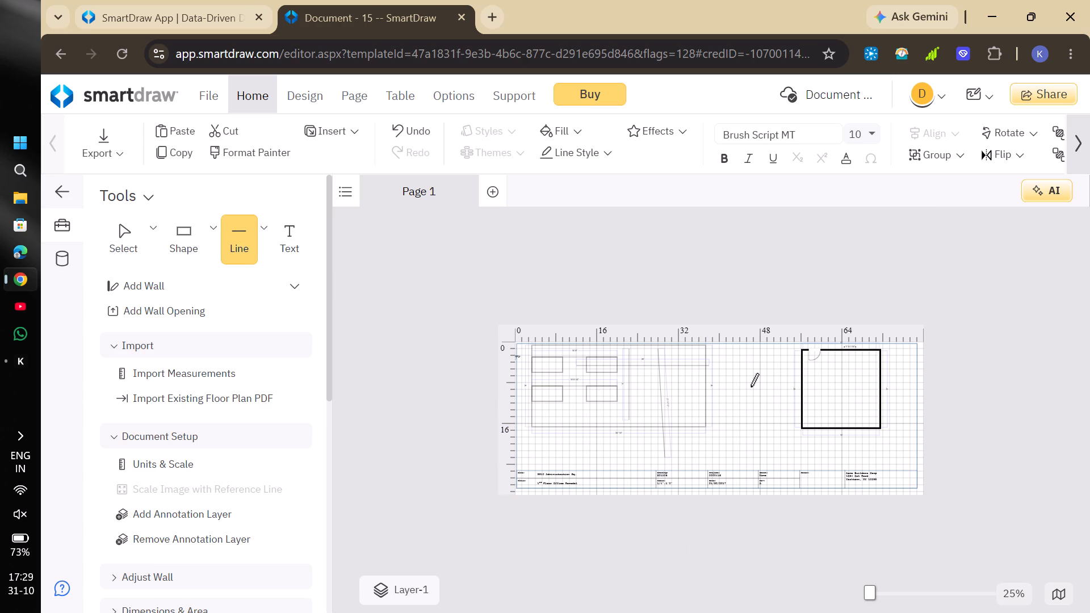
click(755, 364)
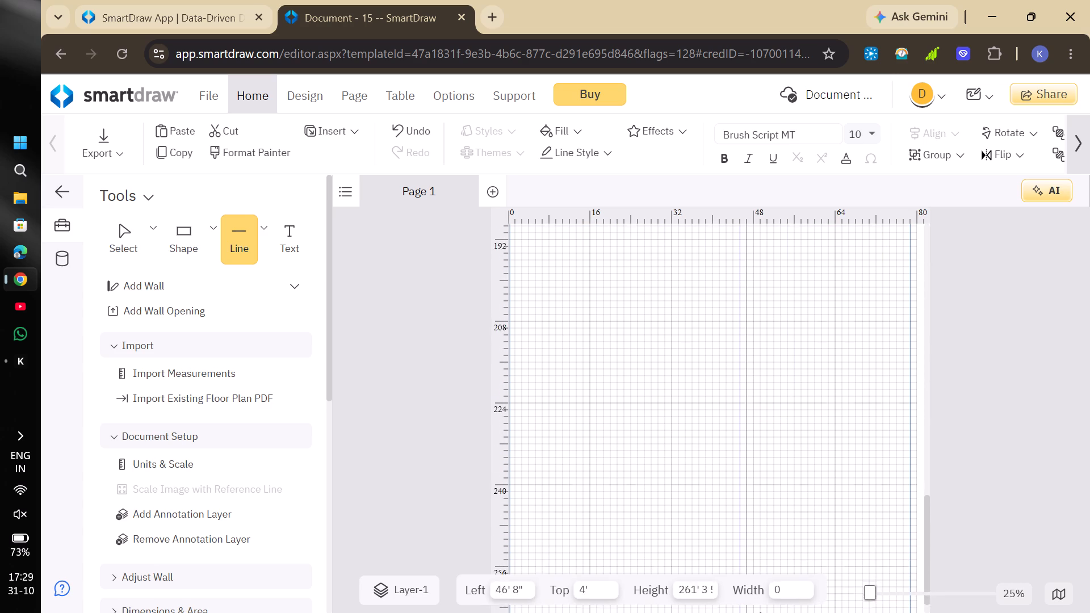
click(749, 568)
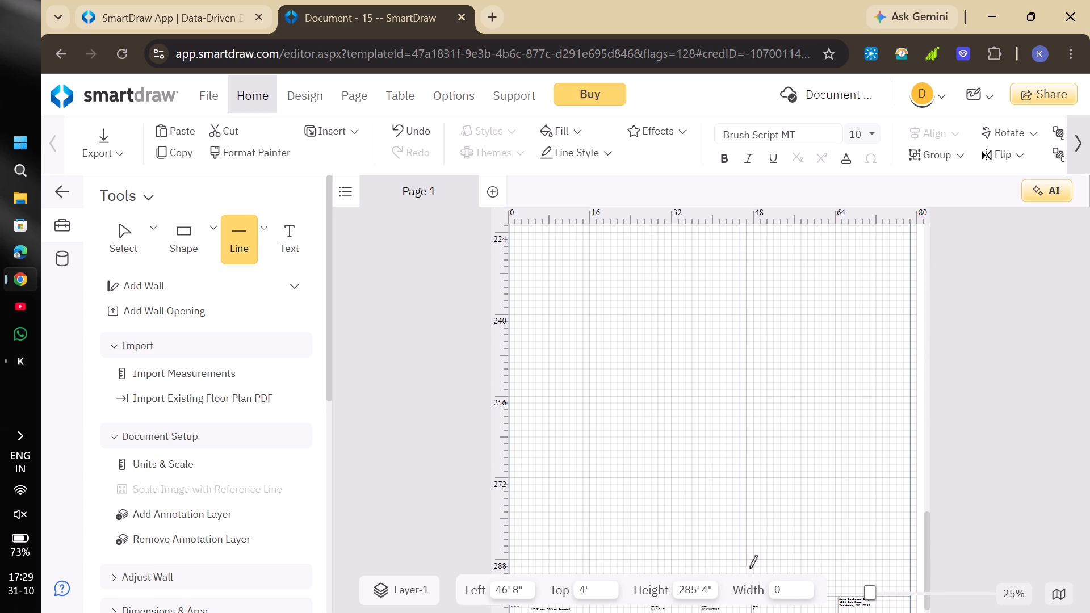
scroll(749, 568, up, 6)
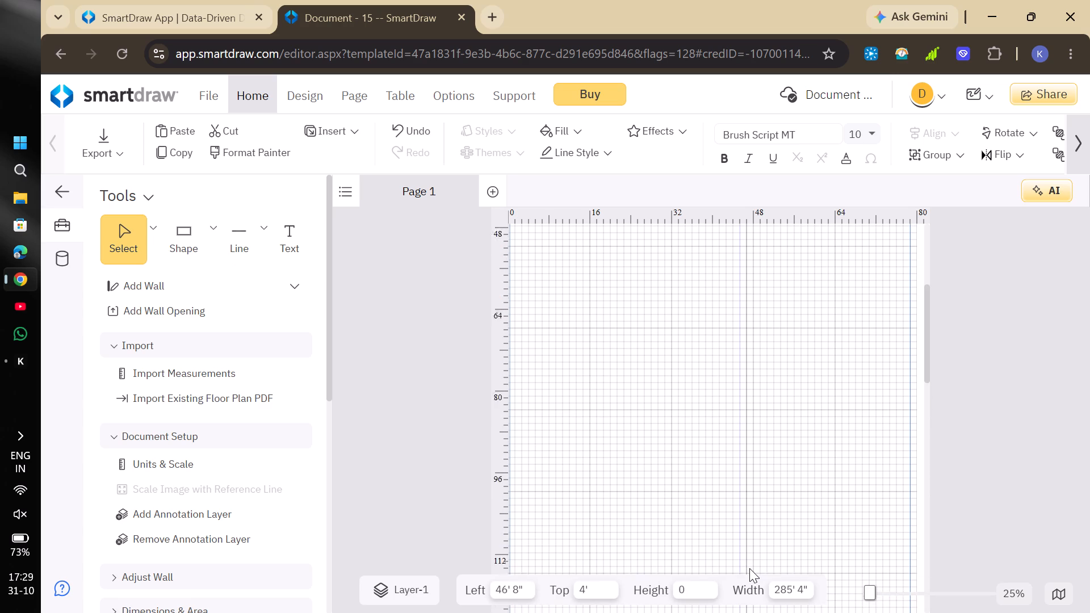
scroll(749, 568, up, 3)
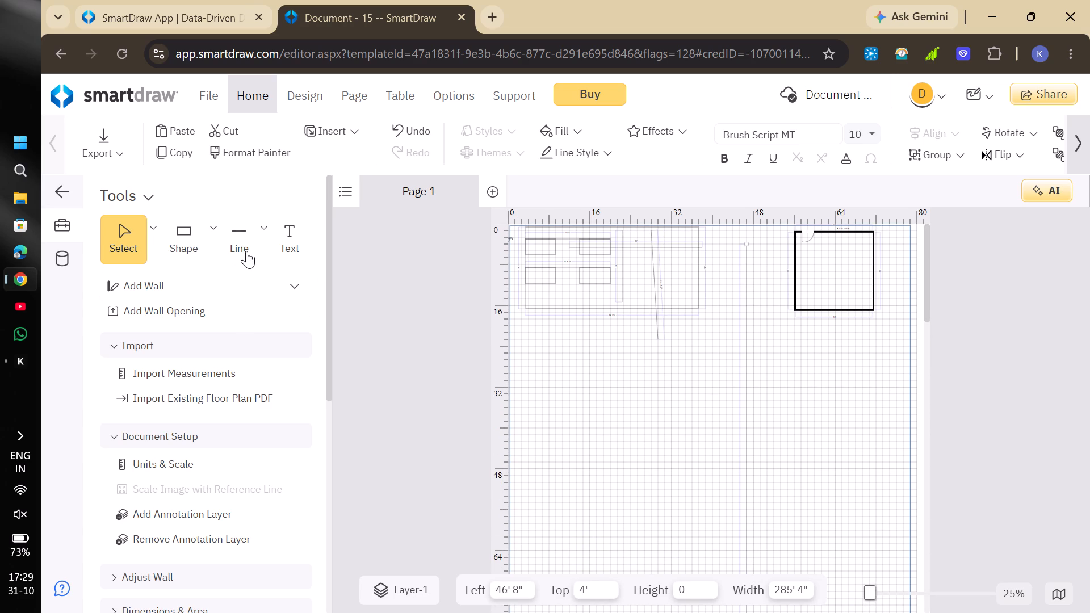
Draw a horizontal line about 361' 4" long, starting from the long vertical line's upper end at about 46' 8" across and 4' down.
click(246, 251)
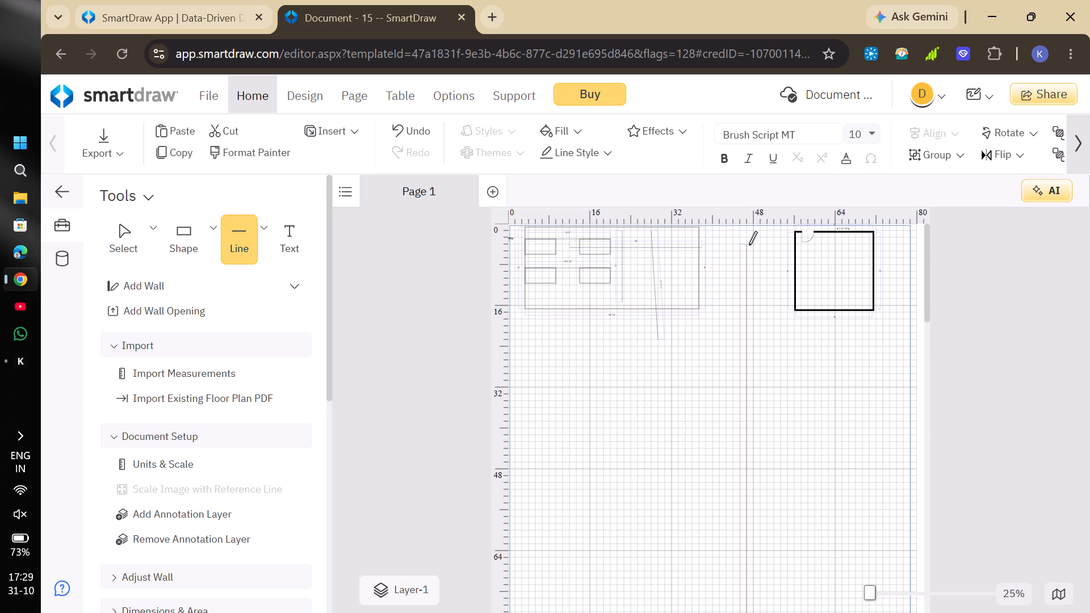
click(749, 245)
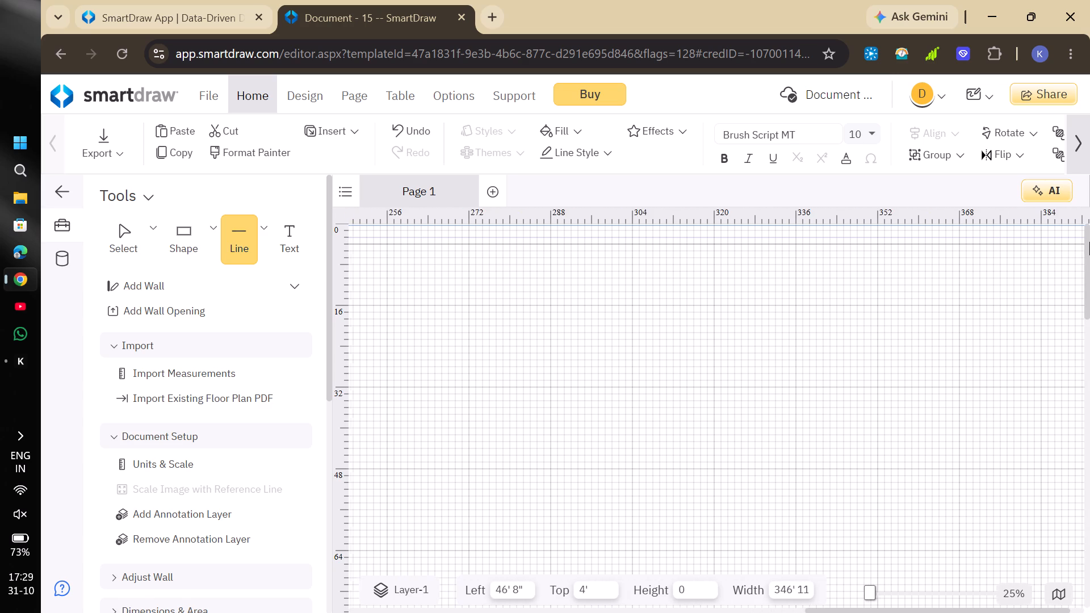
click(1075, 240)
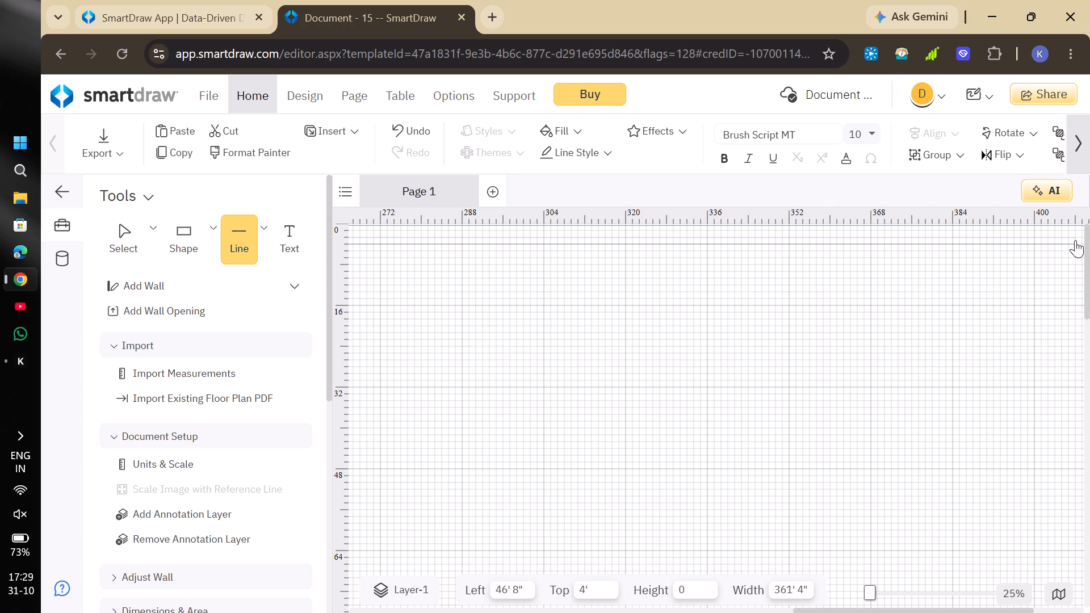
Draw a vertical line about 8' long downward from the shared corner of the long lines, at about 46' 8" across and 4' down.
scroll(398, 293, right, 7)
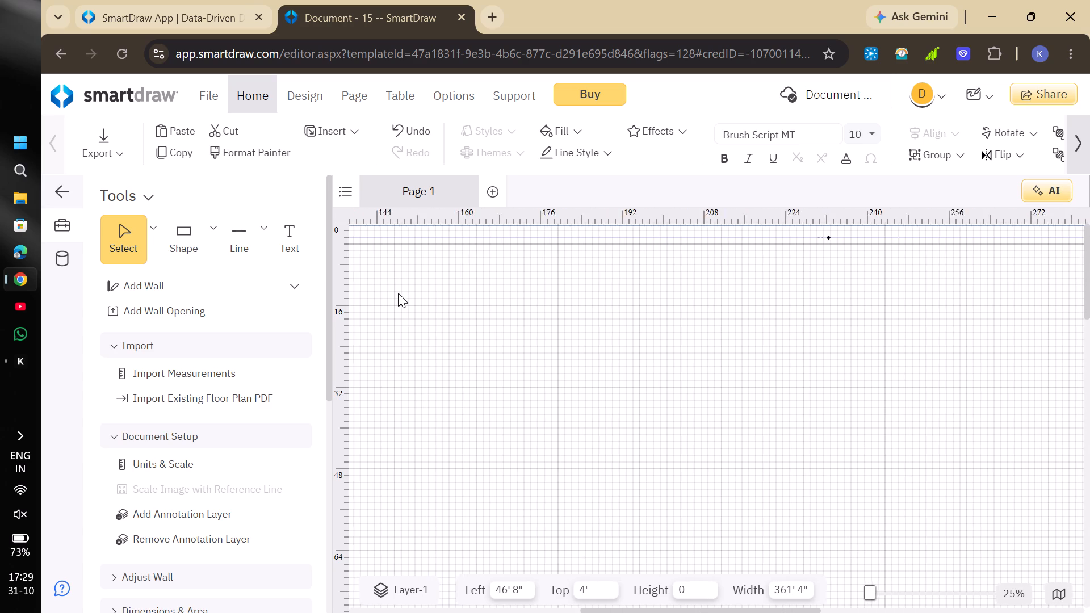
scroll(398, 293, right, 7)
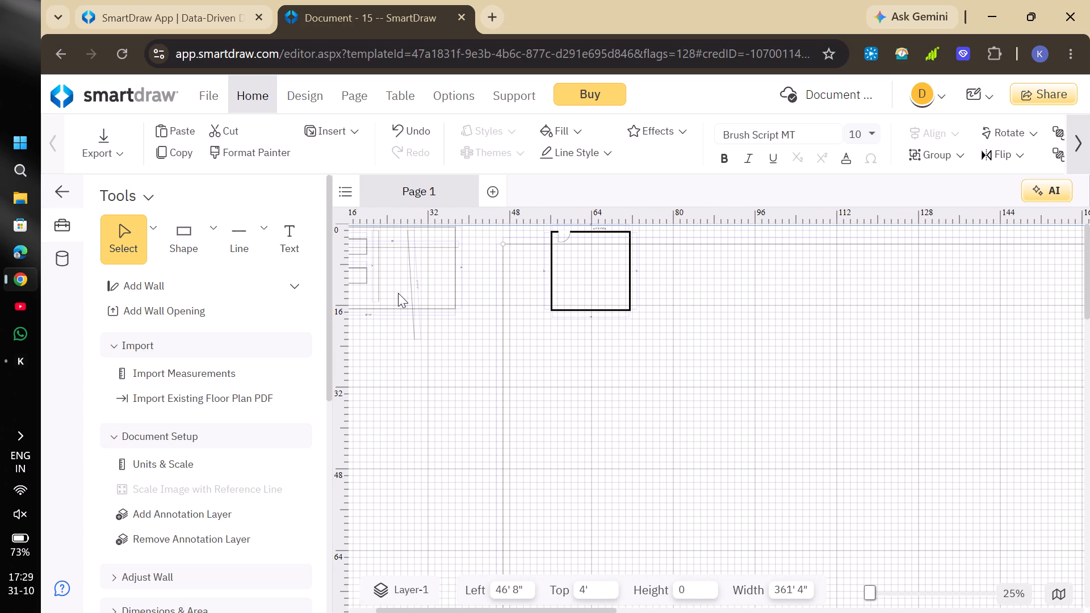
click(244, 253)
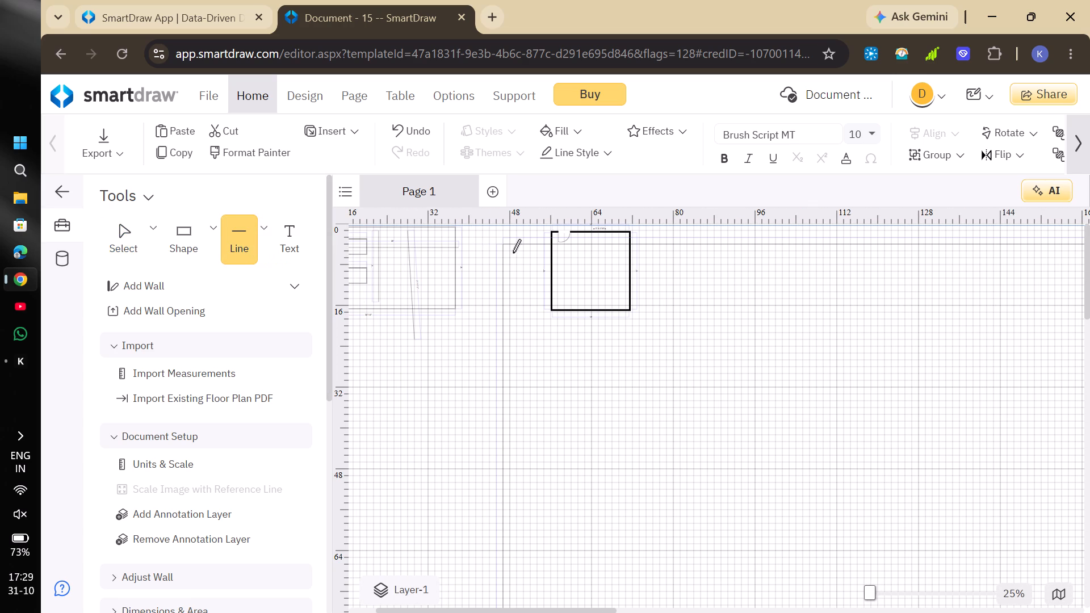
click(502, 246)
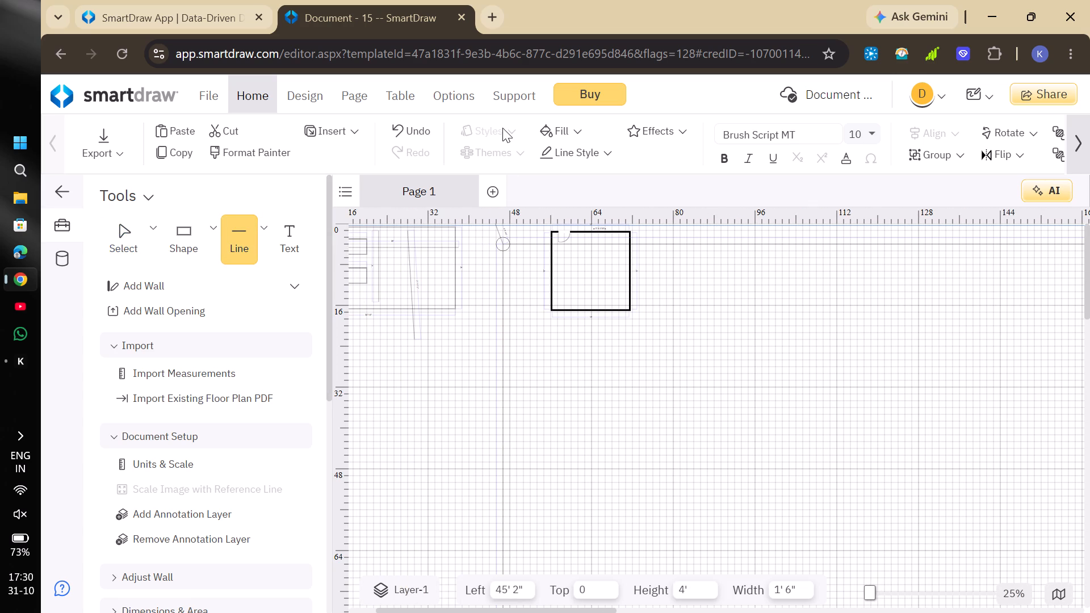
click(505, 284)
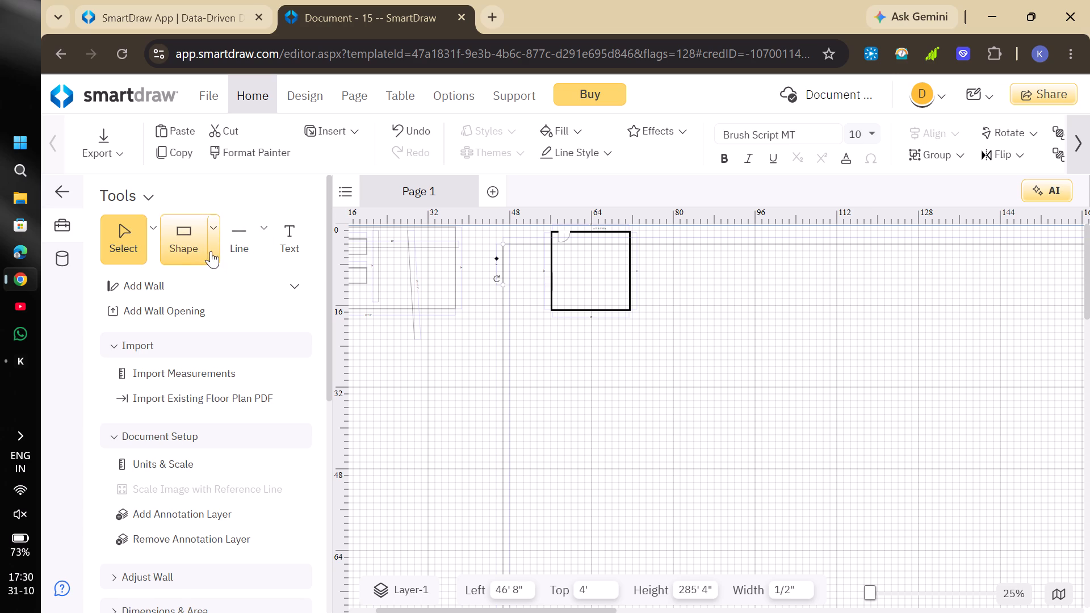
Locate the Beds symbols in the symbol library.
scroll(230, 377, down, 2)
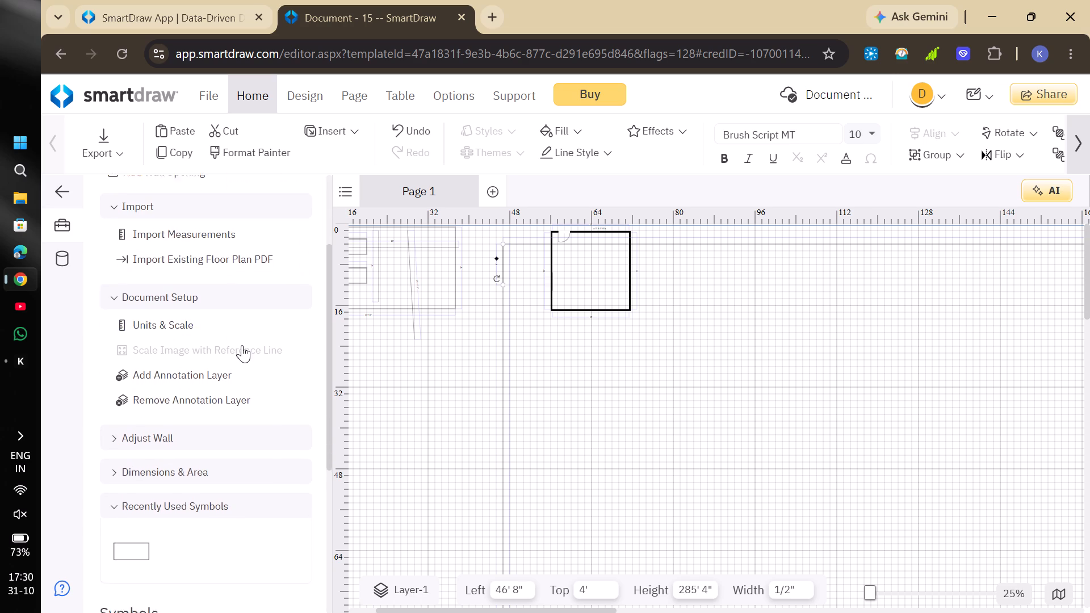
scroll(242, 345, down, 4)
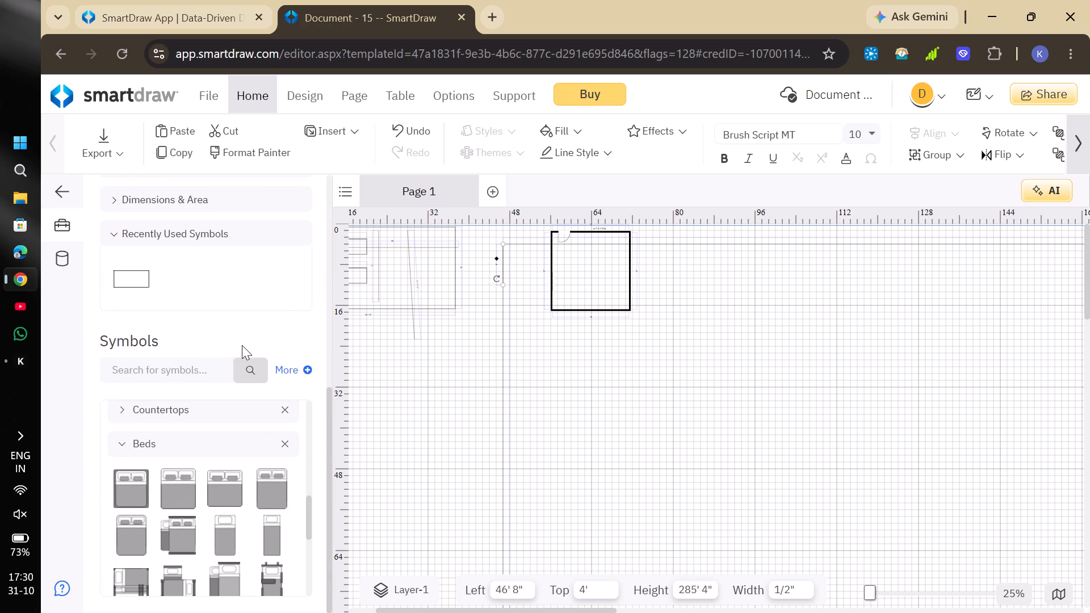
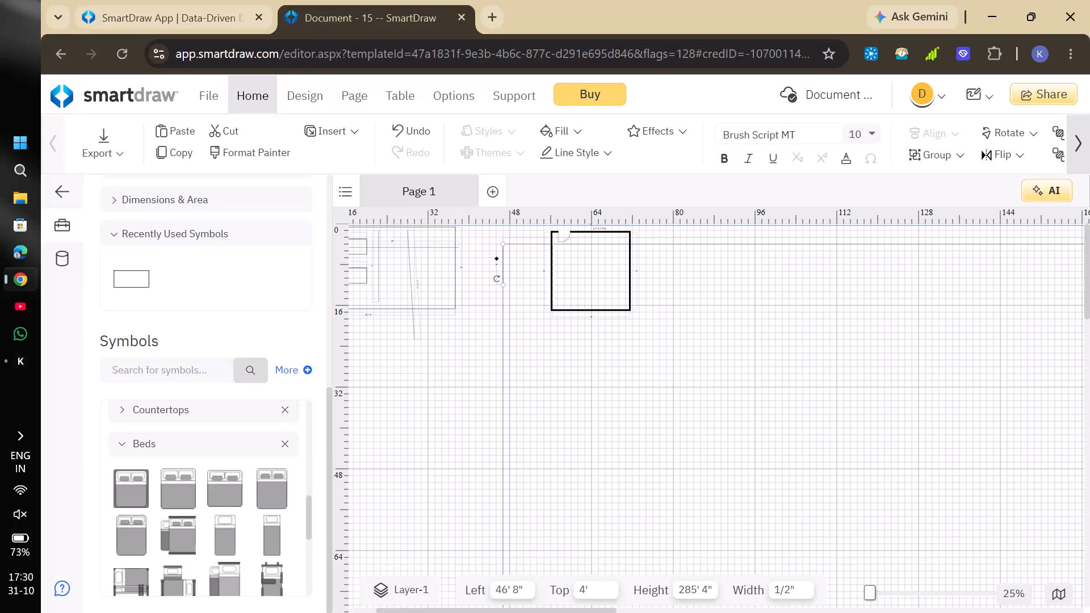
Expand the Countertops symbols and look through the symbol library from Room Outlines to Bathtubs & Showers.
click(182, 415)
scroll(182, 415, up, 1)
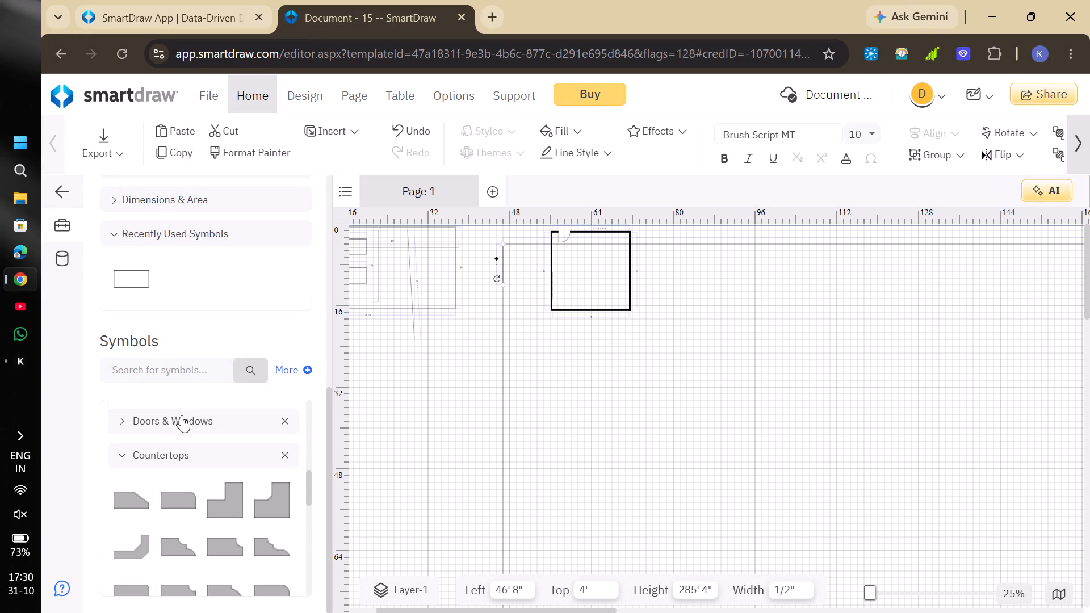
scroll(182, 415, up, 3)
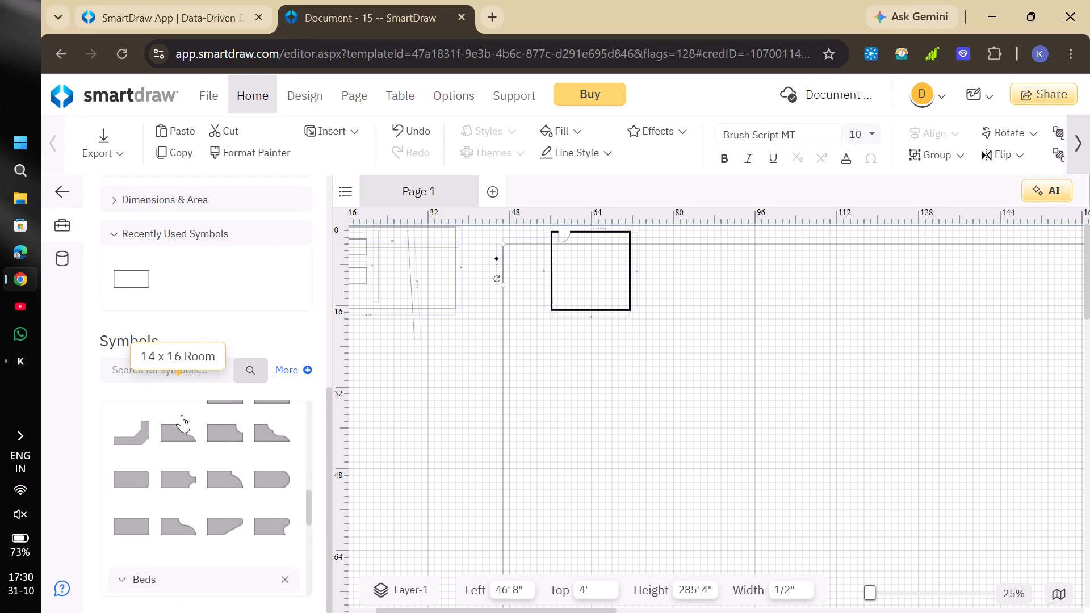
scroll(182, 415, up, 3)
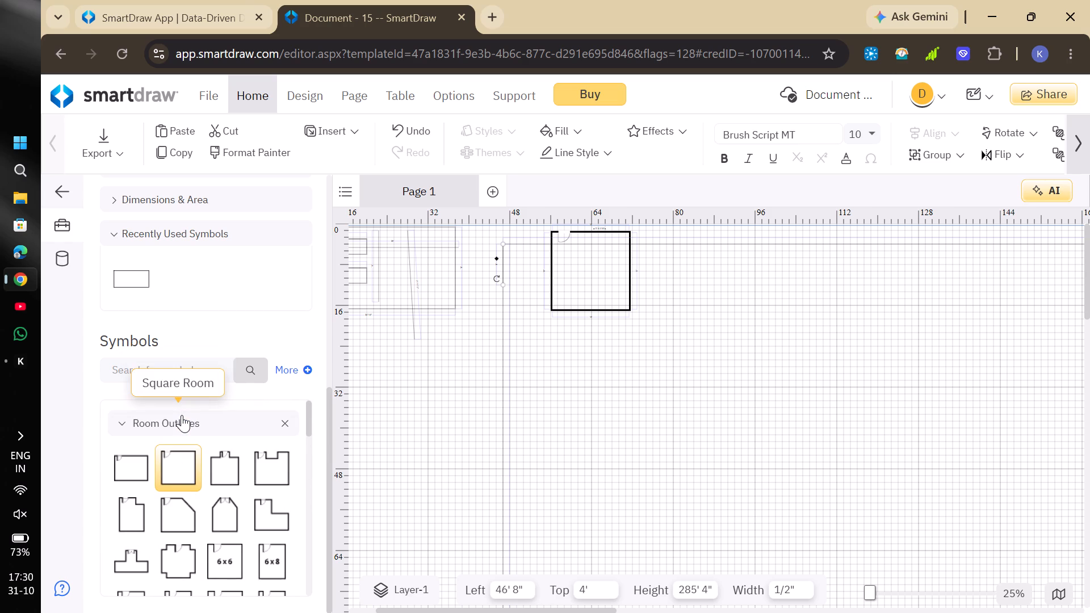
scroll(182, 415, up, 1)
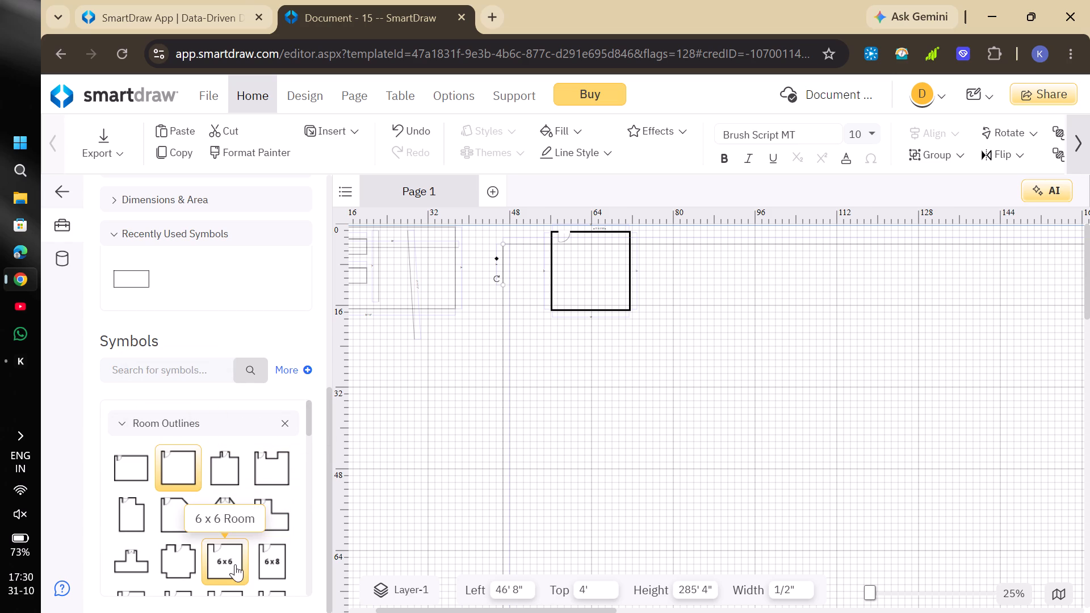
scroll(235, 564, down, 6)
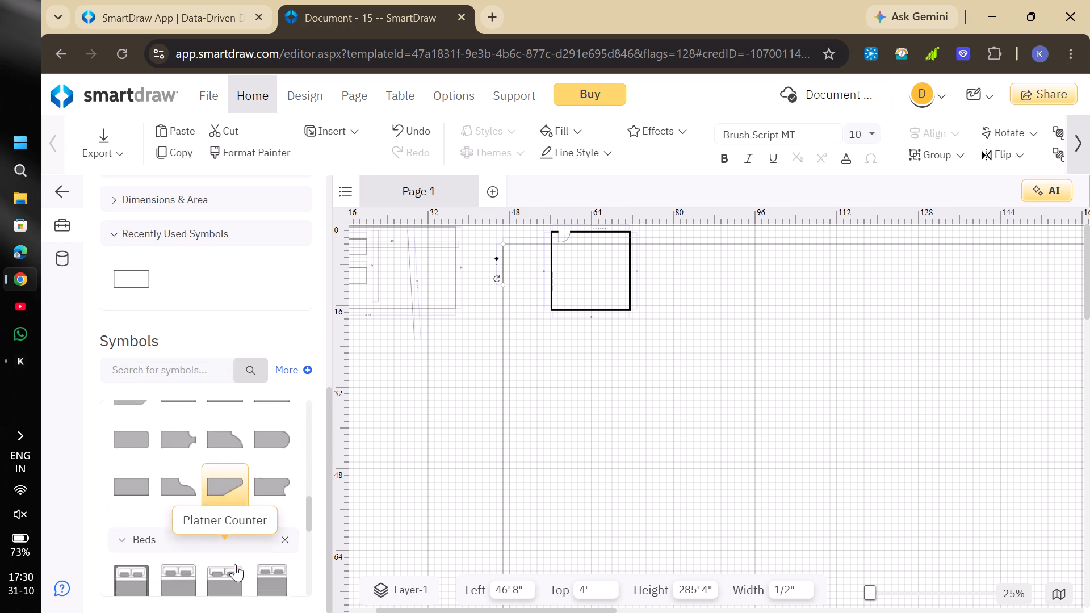
scroll(235, 564, down, 4)
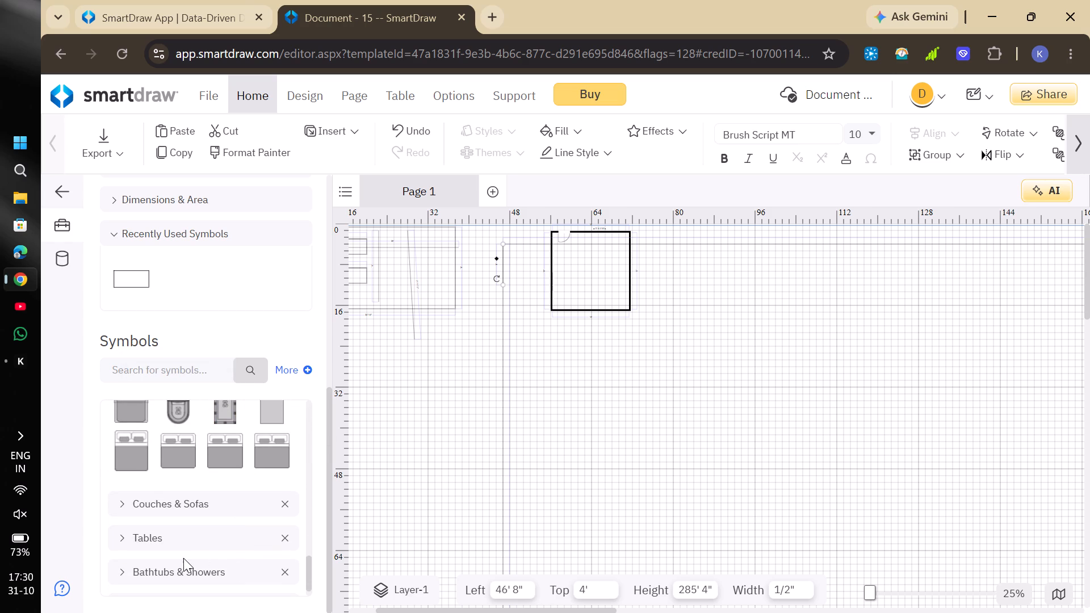
scroll(183, 558, down, 3)
scroll(148, 557, up, 2)
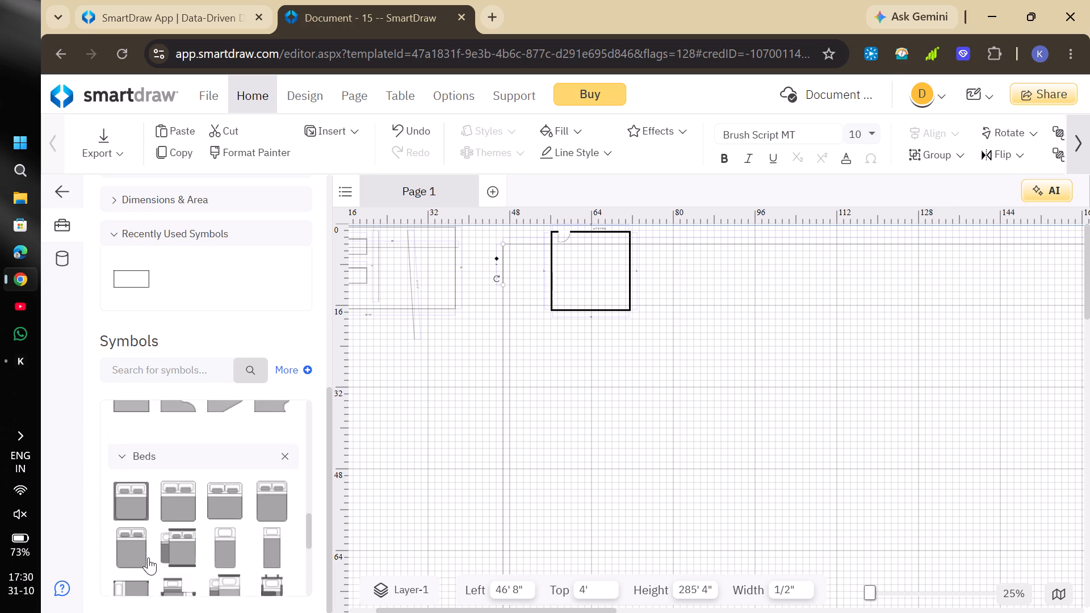
scroll(148, 557, up, 2)
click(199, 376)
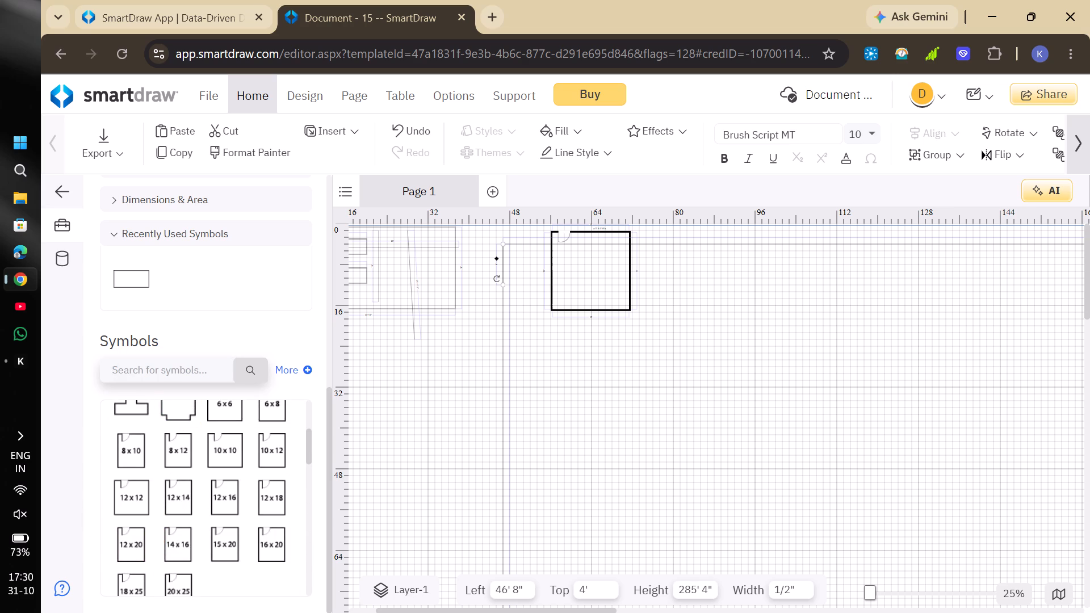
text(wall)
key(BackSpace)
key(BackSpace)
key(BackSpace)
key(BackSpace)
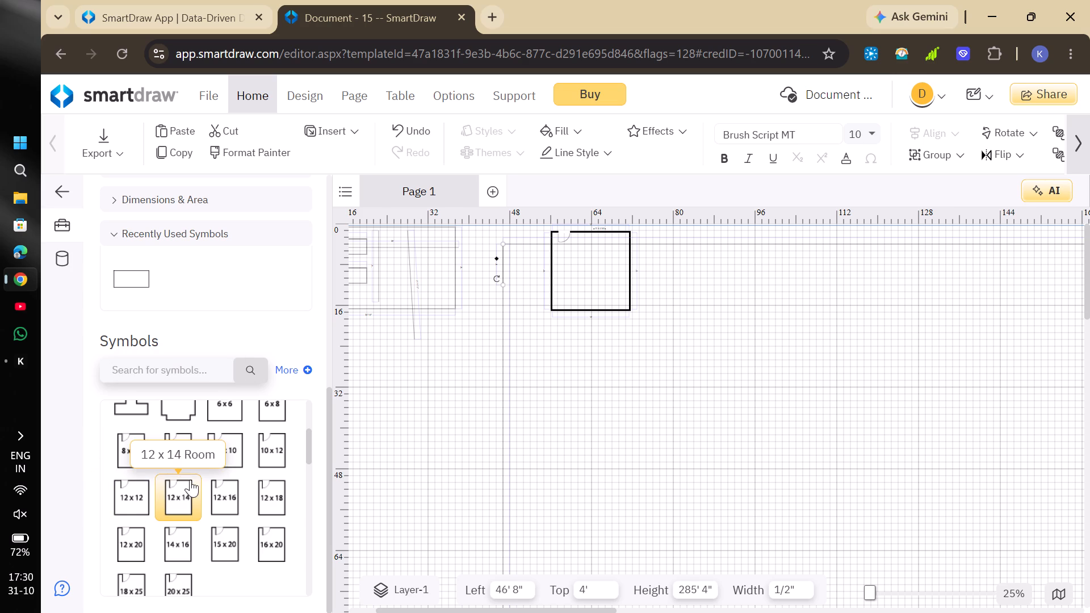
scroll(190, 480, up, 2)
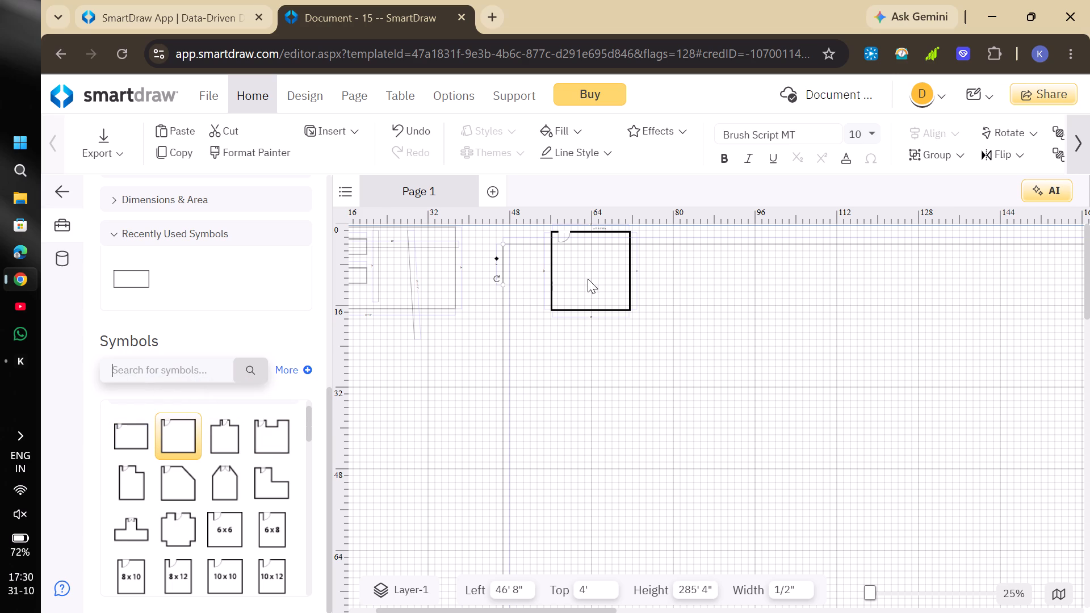
Move the square room to the open area below the large rectangular outline, near the page's edge.
drag(588, 276, 591, 309)
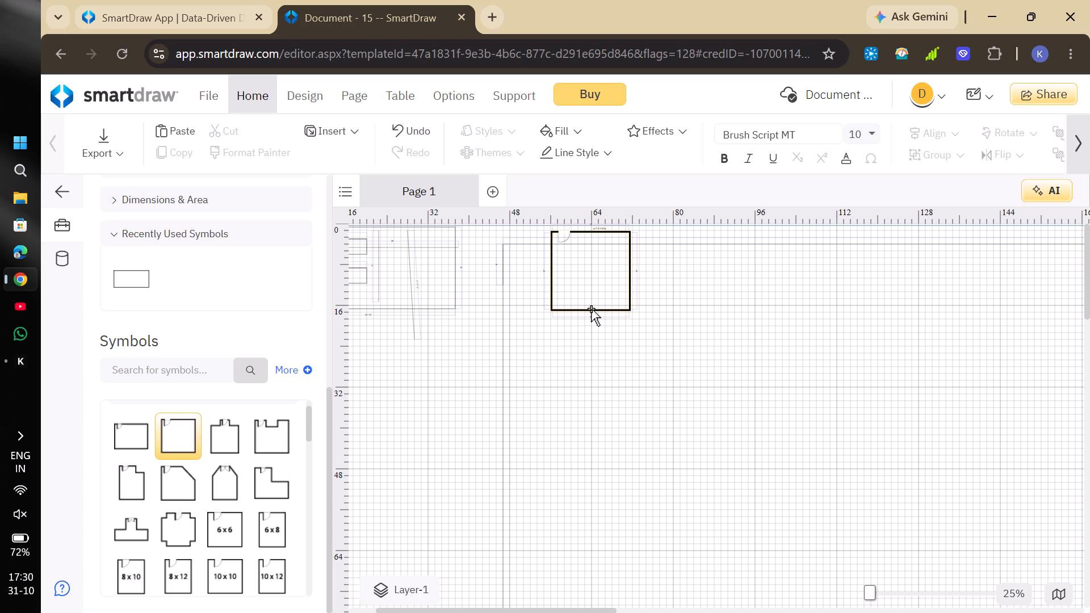
click(591, 309)
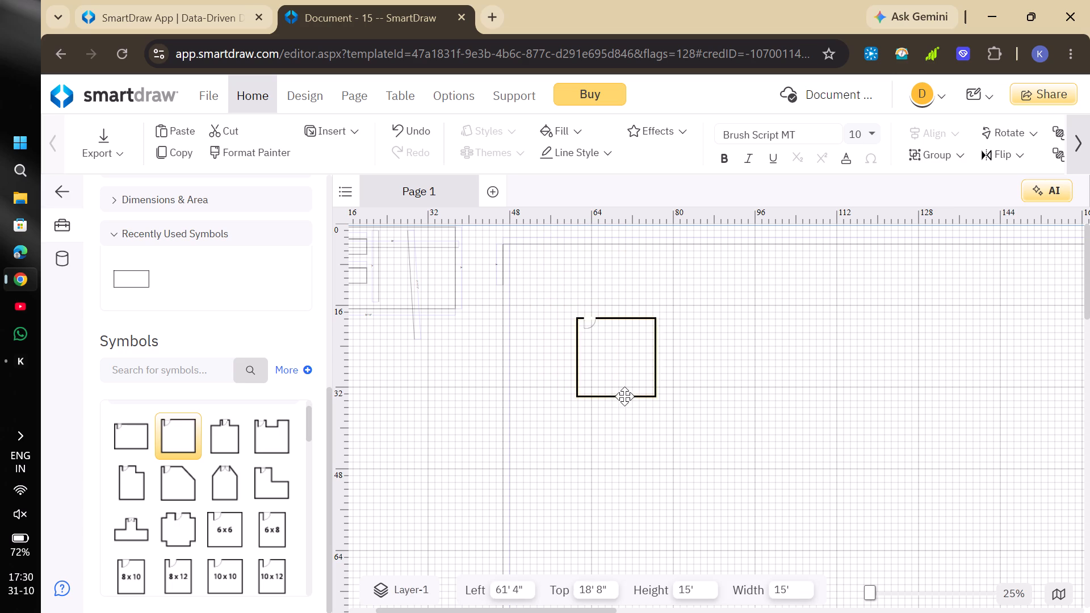
click(576, 388)
right_drag(576, 388, 551, 361)
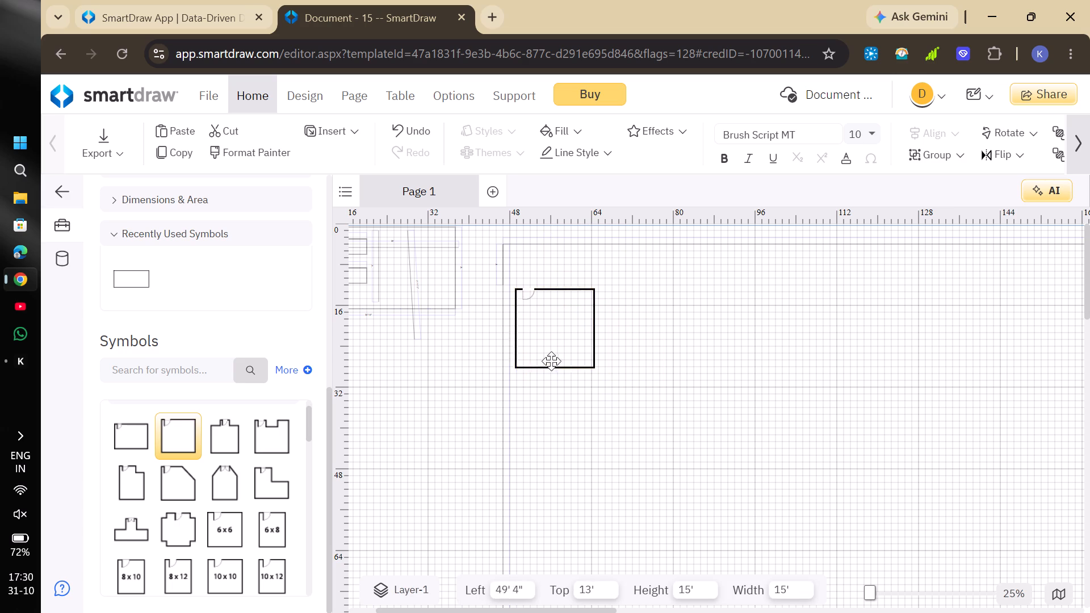
right_drag(551, 361, 554, 384)
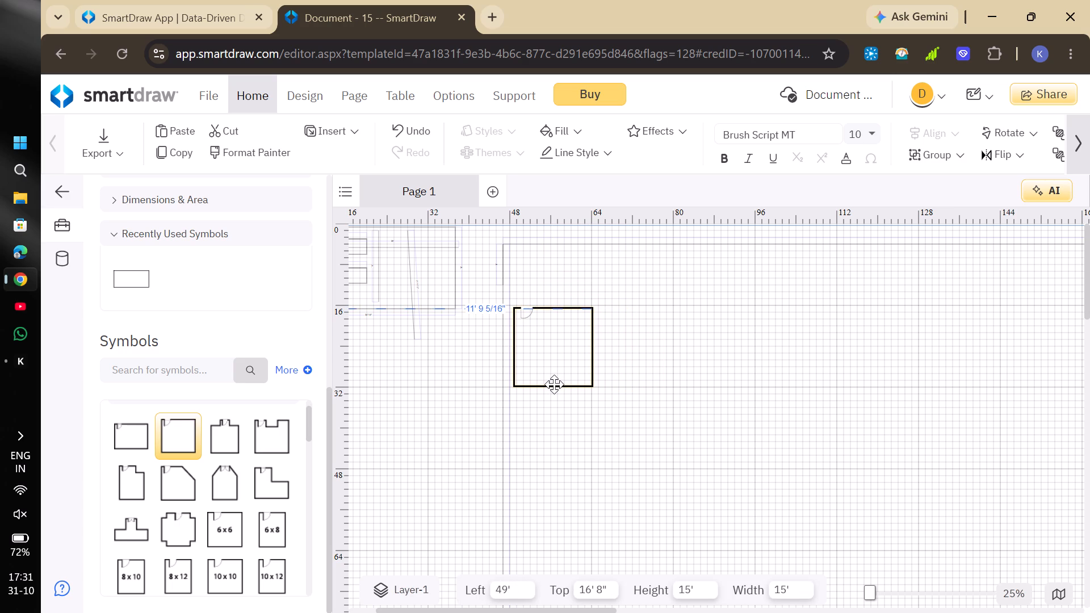
right_drag(554, 384, 560, 385)
click(554, 384)
double_click(560, 385)
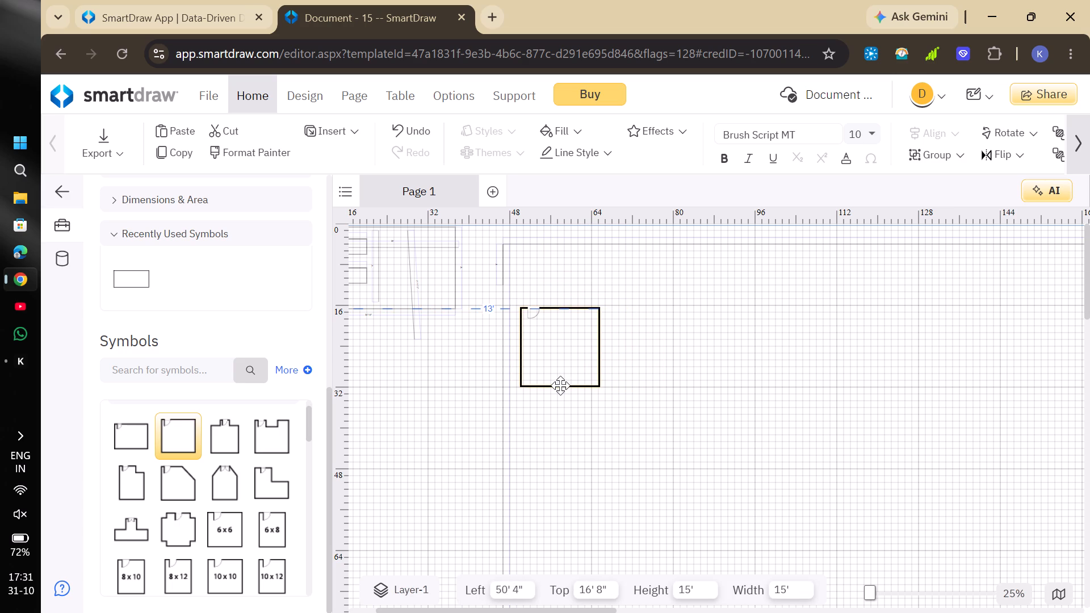
right_drag(560, 385, 559, 360)
triple_click(560, 385)
triple_click(559, 360)
triple_click(559, 360)
key(Return)
key(Return)
key(Return)
key(Return)
key(Return)
key(4)
key(Return)
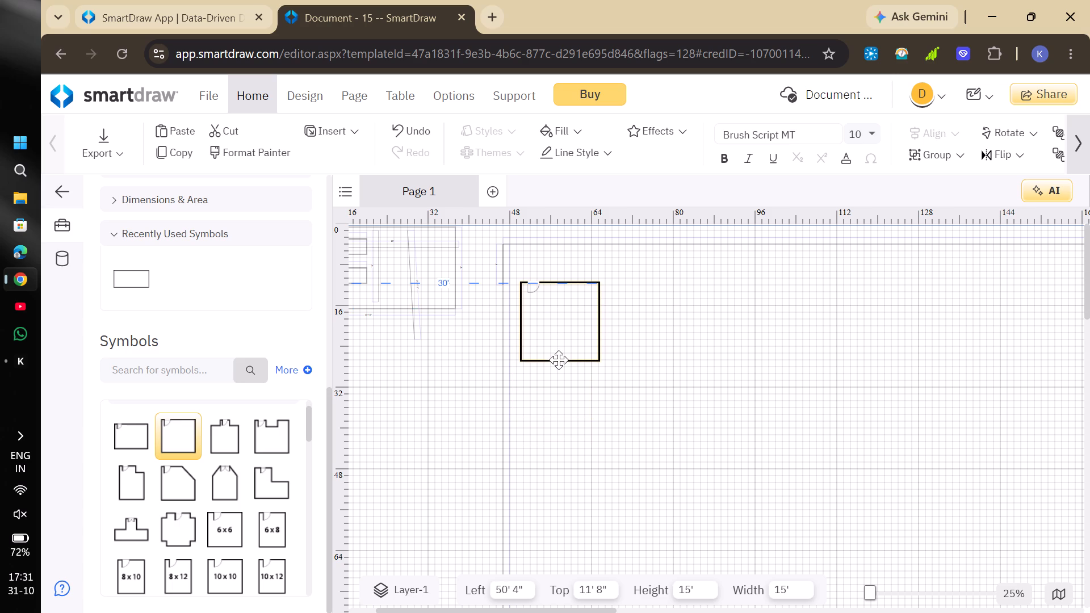
right_drag(559, 360, 660, 384)
key(Return)
key(Return)
key(space)
key(space)
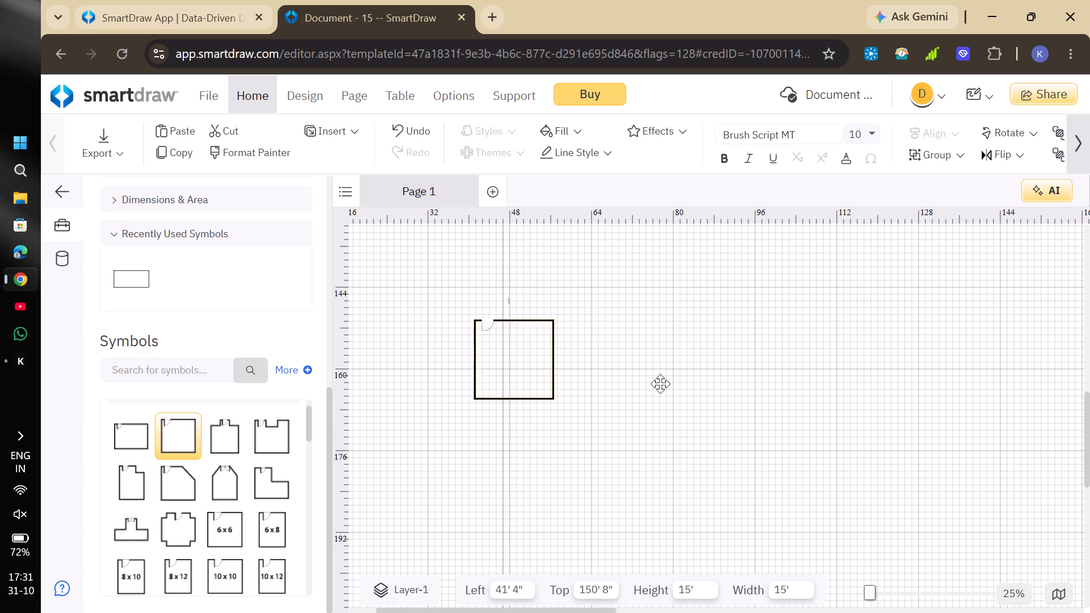
right_drag(660, 384, 219, 232)
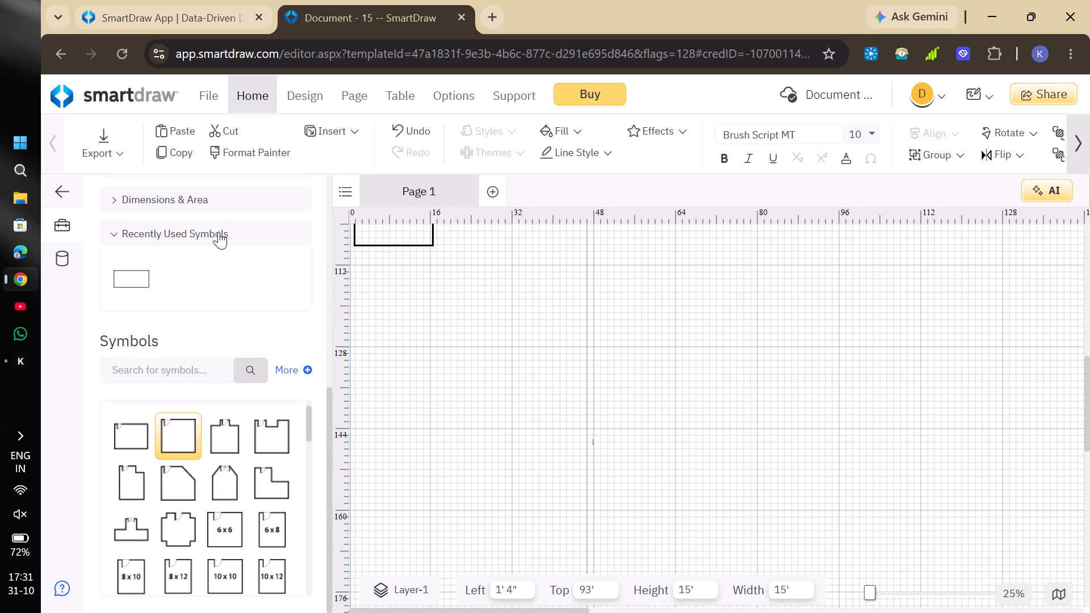
right_drag(219, 232, 413, 303)
scroll(219, 232, up, 5)
Draw a vertical line about 10' long downward from the middle of the square room's lower wall.
click(246, 234)
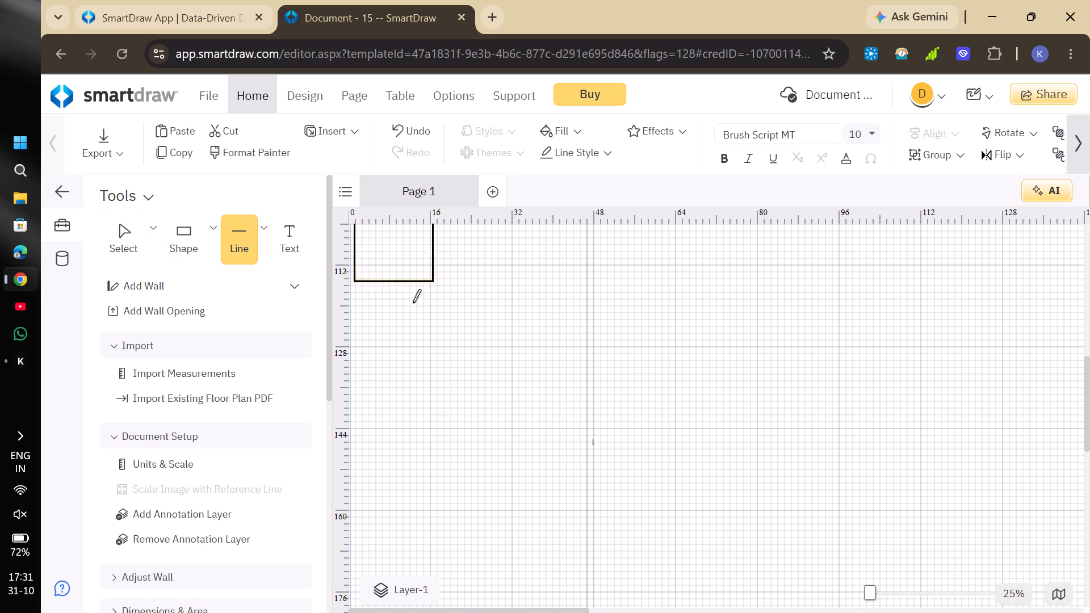
right_drag(413, 303, 409, 288)
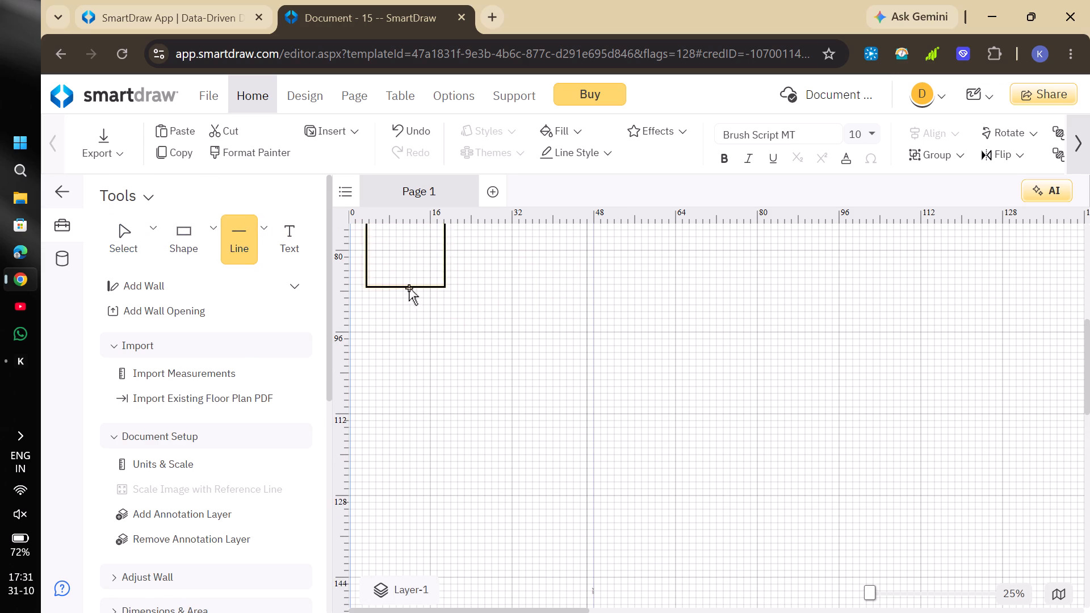
click(409, 288)
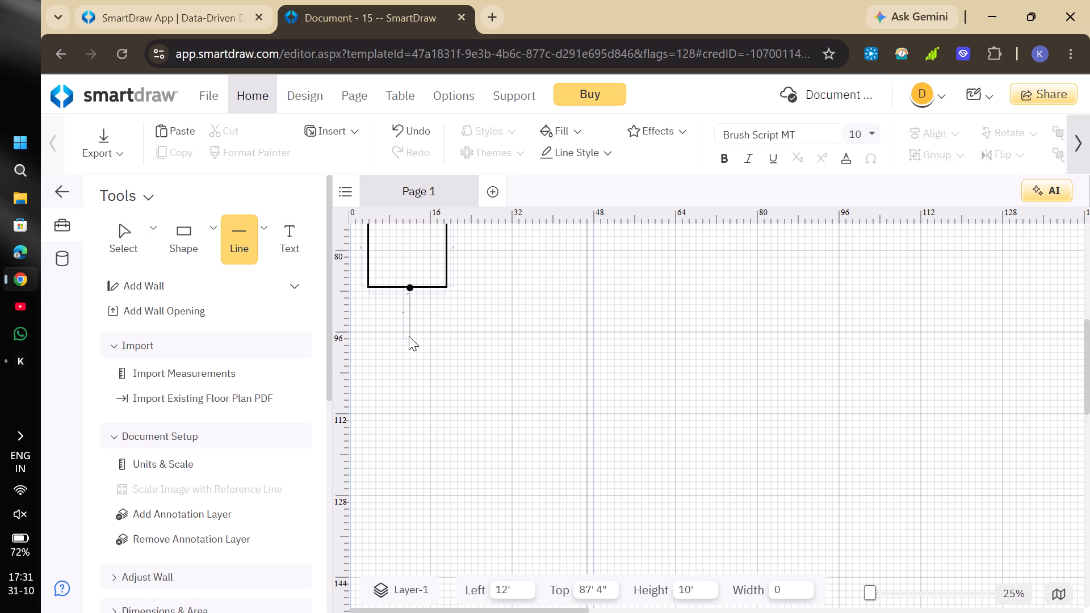
click(409, 336)
scroll(633, 312, left, 3)
scroll(633, 312, up, 1)
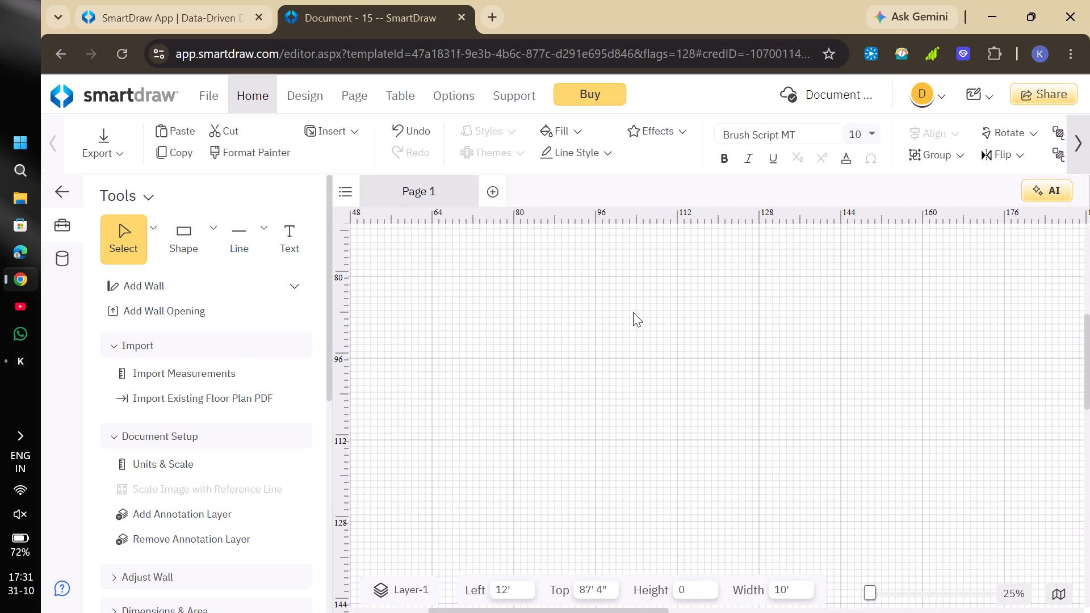
scroll(633, 312, up, 1)
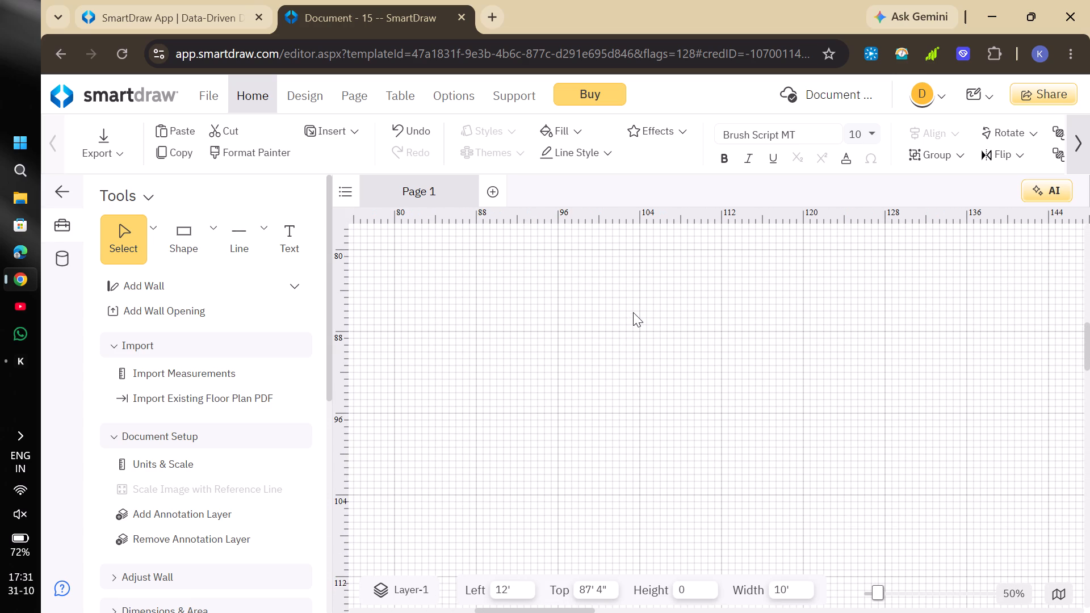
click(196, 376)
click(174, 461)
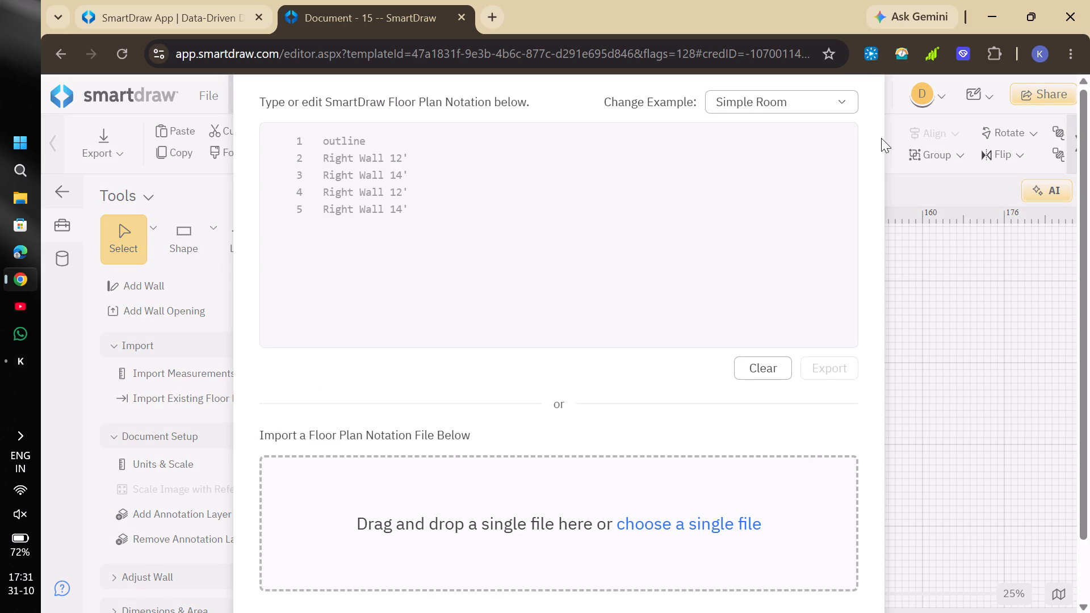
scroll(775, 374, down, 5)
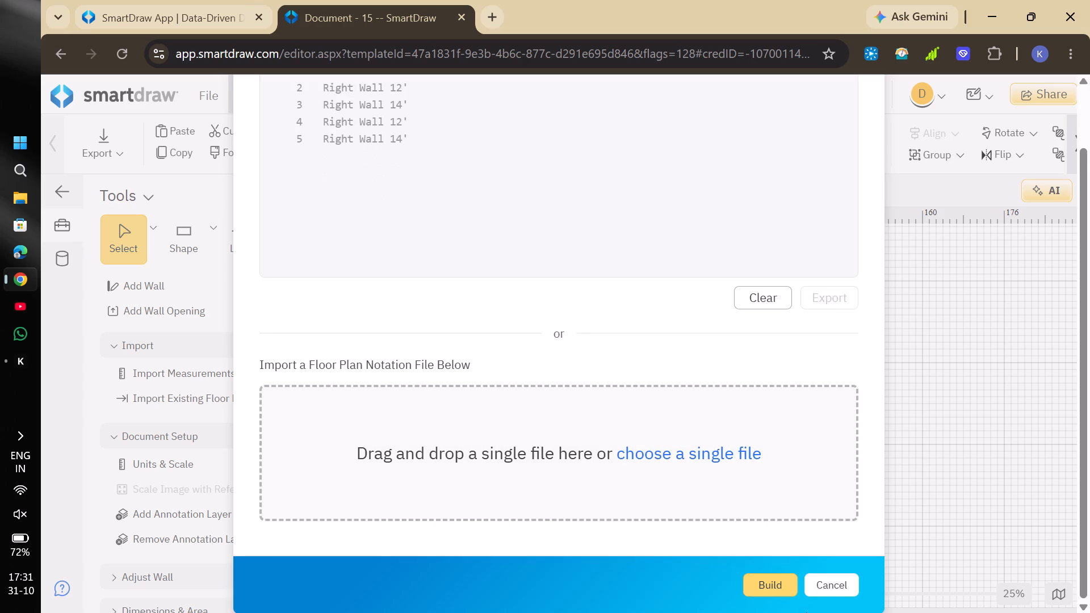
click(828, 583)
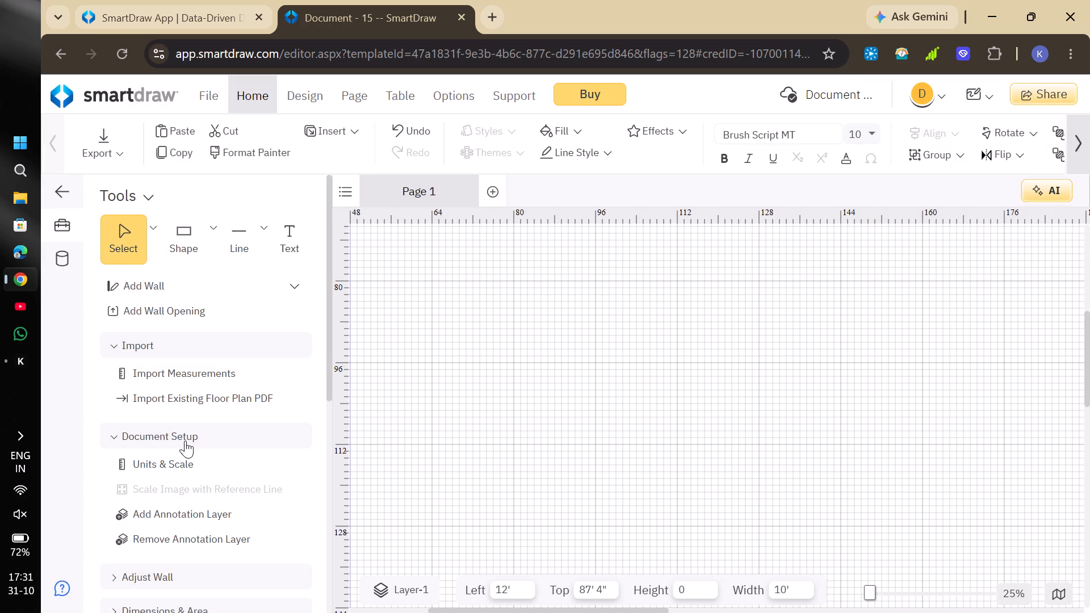
Set the drawing scale to the architectural 3/32" = 1'-0".
click(170, 465)
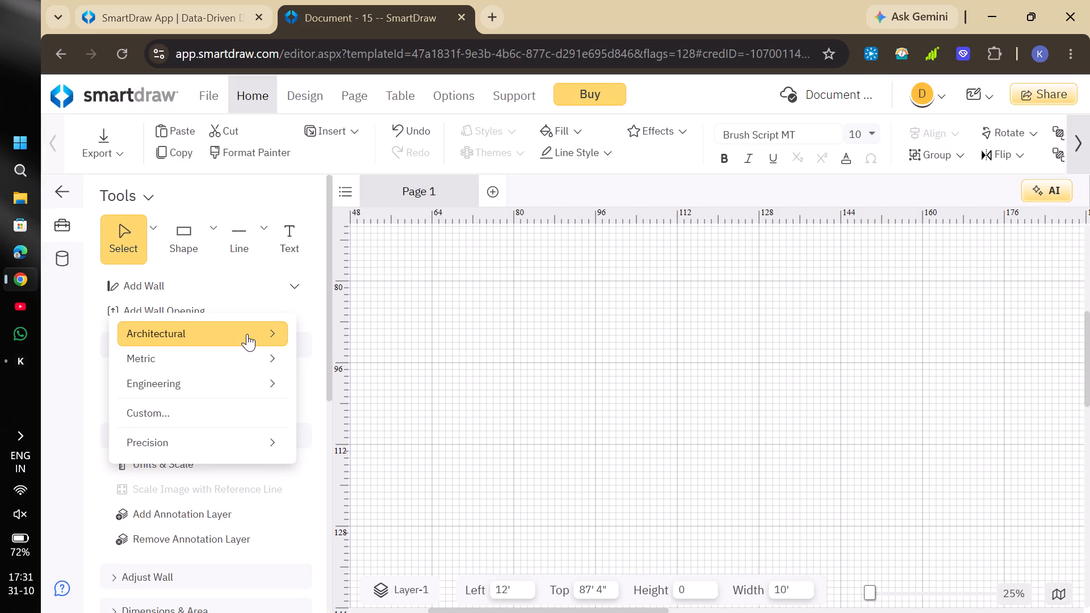
click(247, 334)
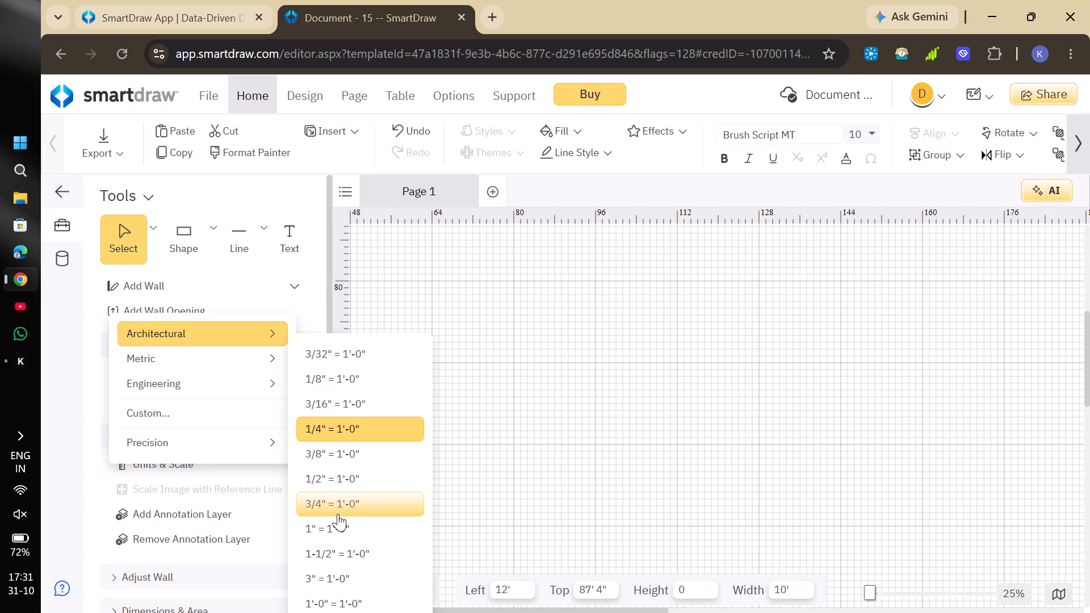
click(347, 365)
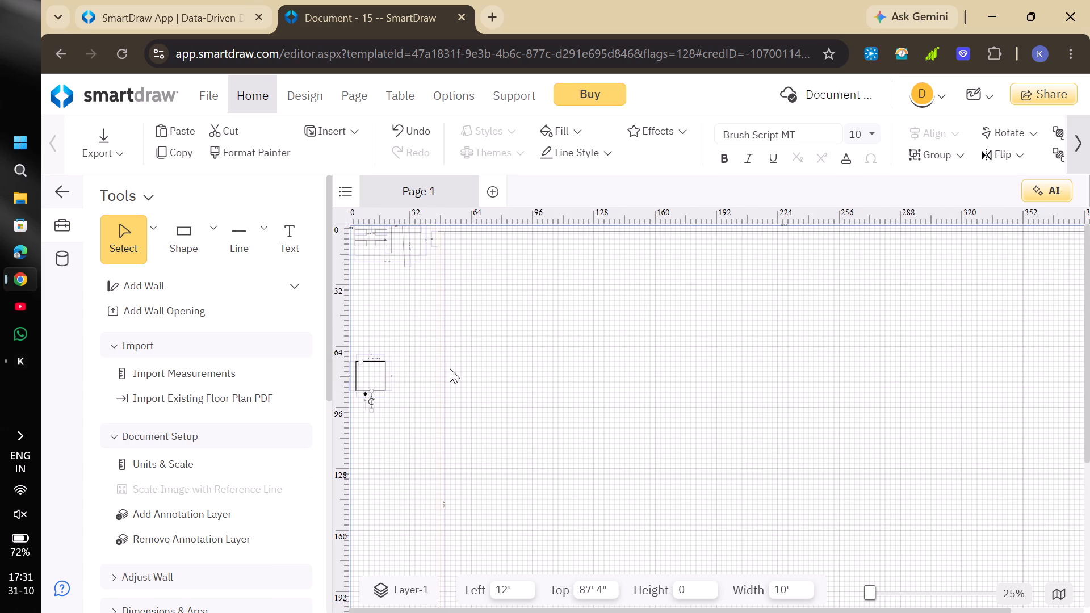
Try the Separate Wall command with the short line below the square room selected.
scroll(209, 437, down, 2)
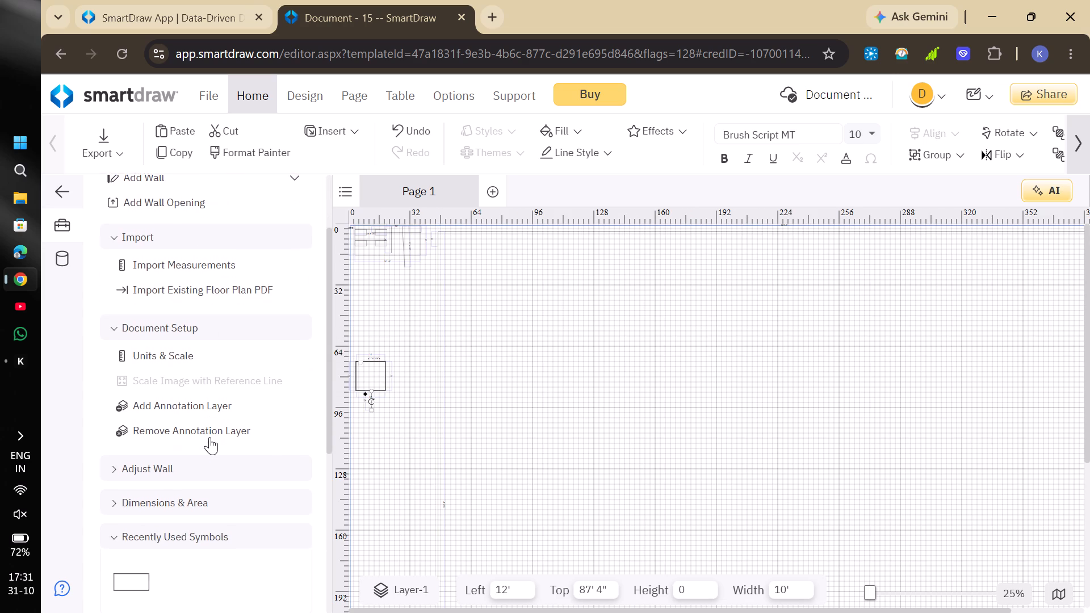
scroll(209, 437, down, 1)
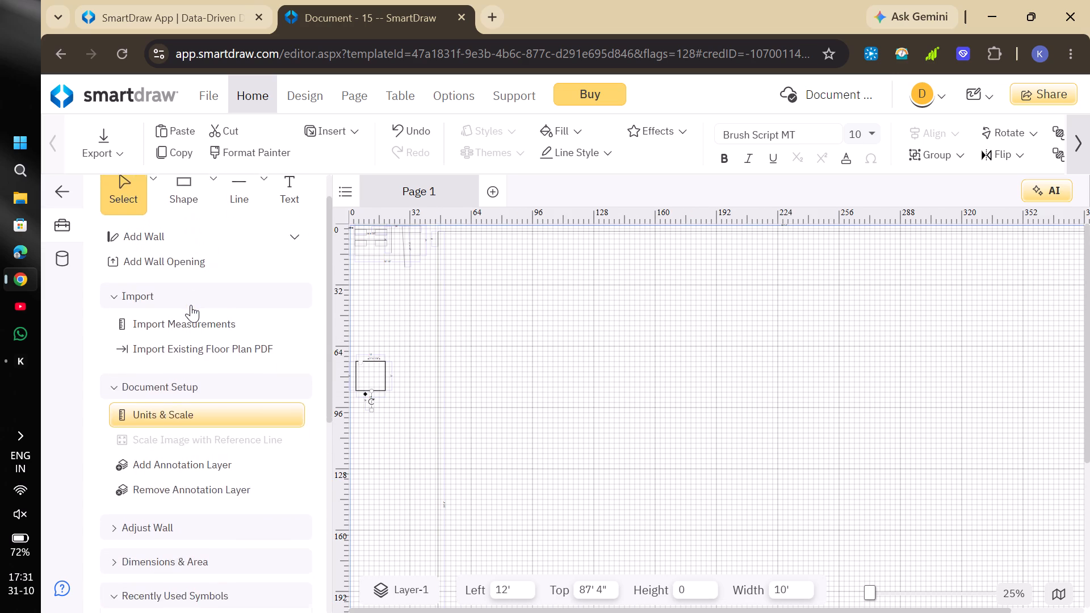
click(172, 358)
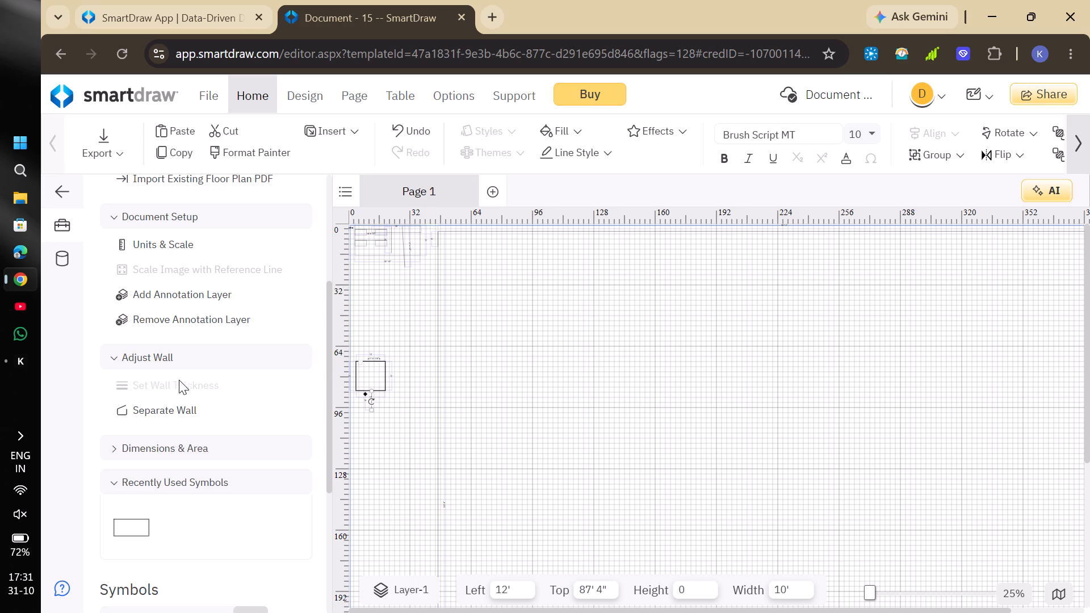
click(168, 408)
scroll(168, 408, up, 1)
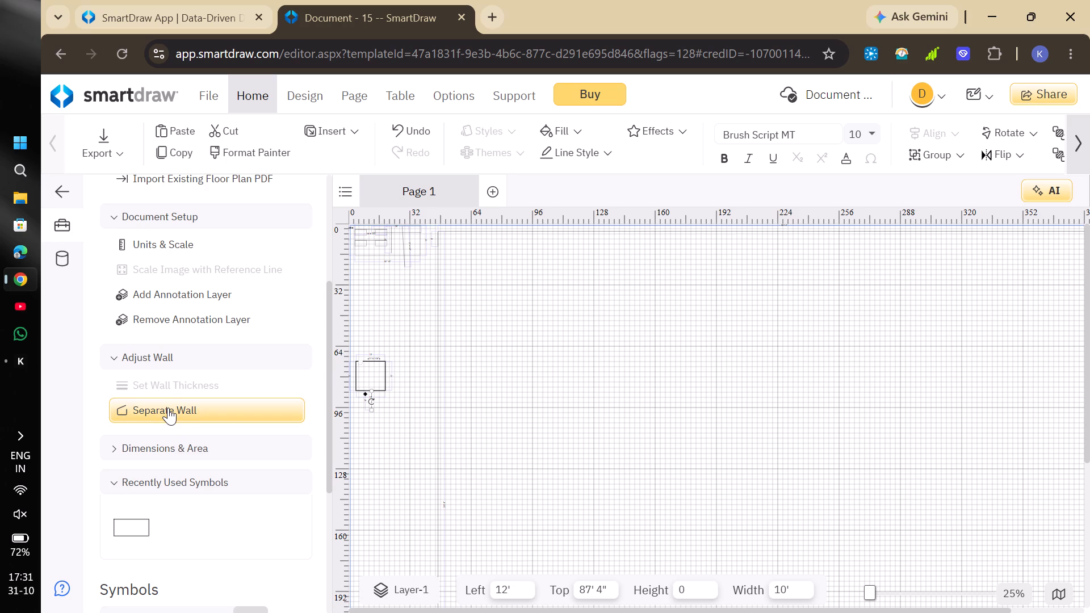
scroll(168, 408, up, 2)
scroll(217, 222, up, 3)
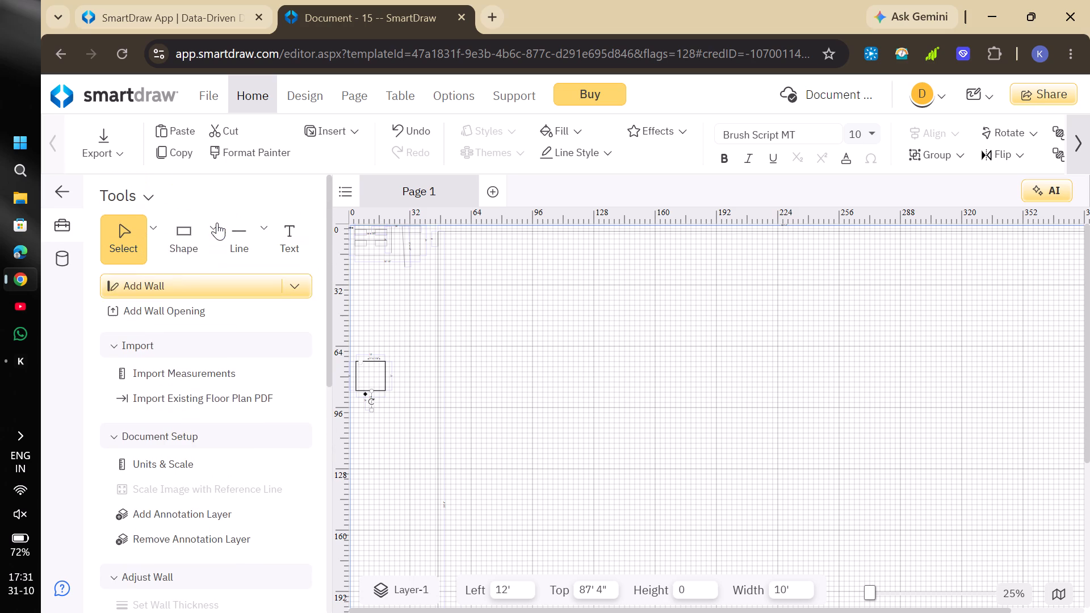
Add a rectangle shape to the open page area and stretch it to about 312' wide and 167' high.
click(216, 233)
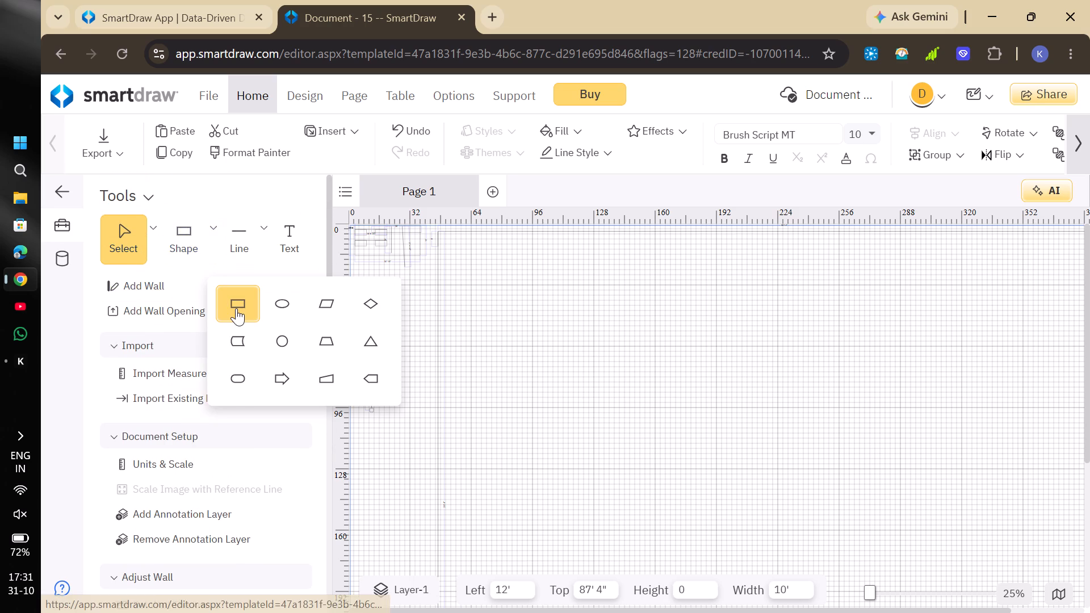
drag(236, 308, 586, 330)
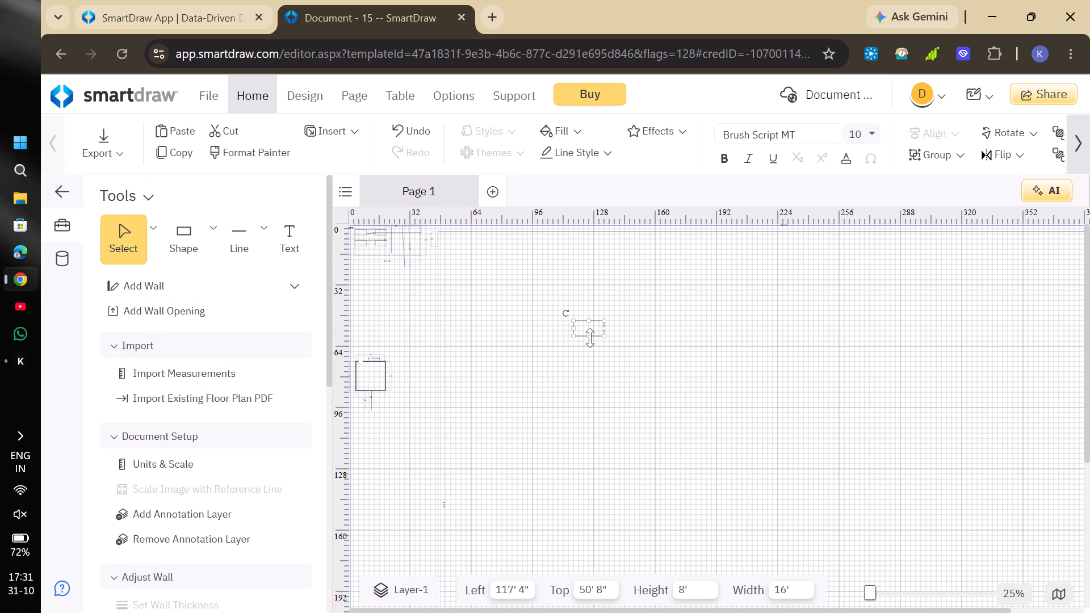
drag(588, 337, 599, 565)
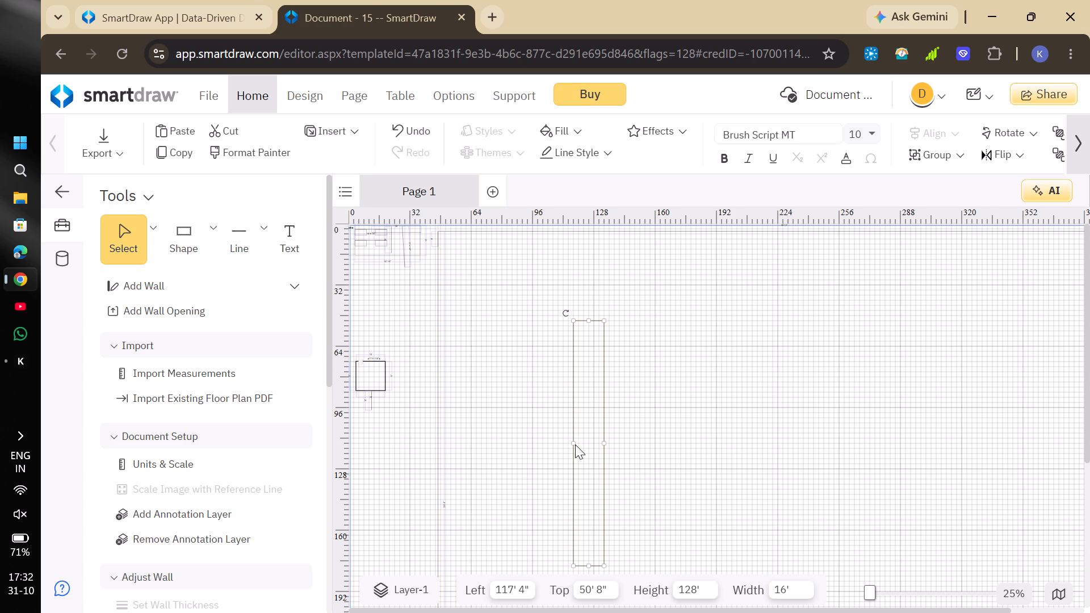
click(575, 444)
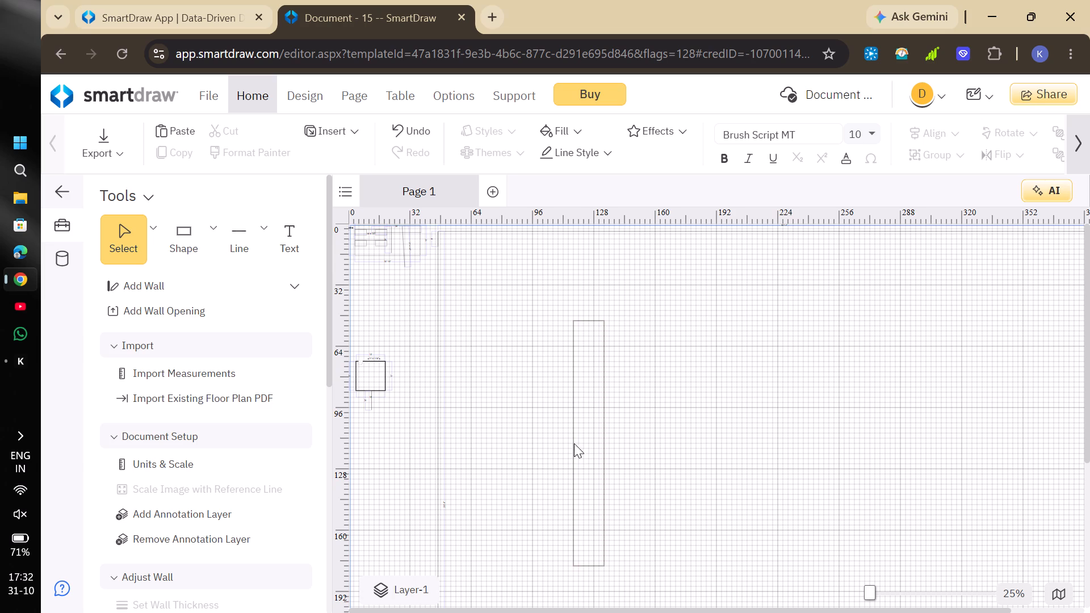
drag(573, 448, 557, 447)
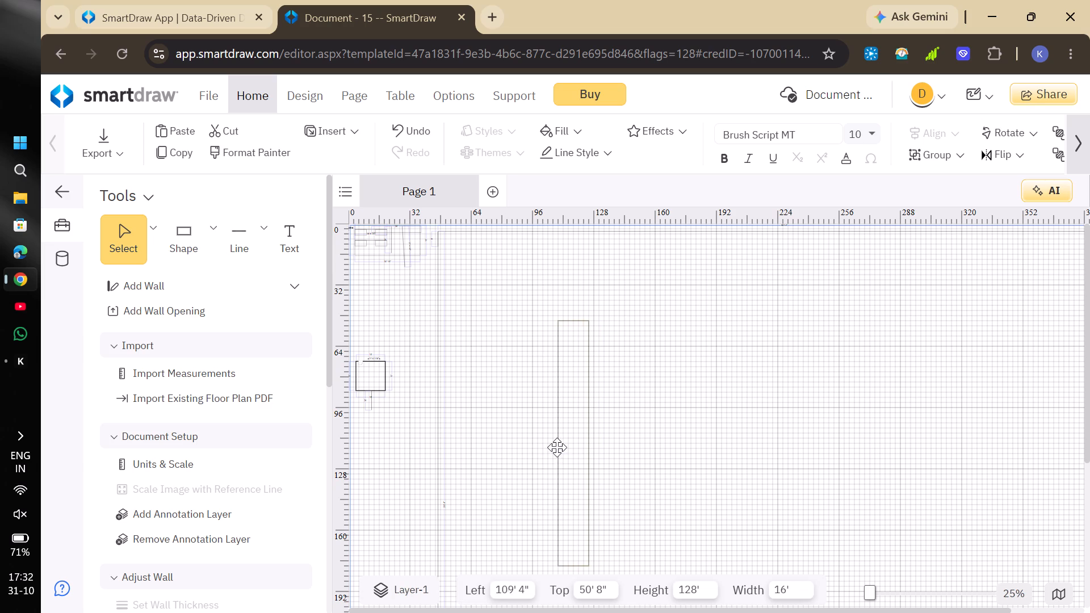
drag(557, 447, 543, 447)
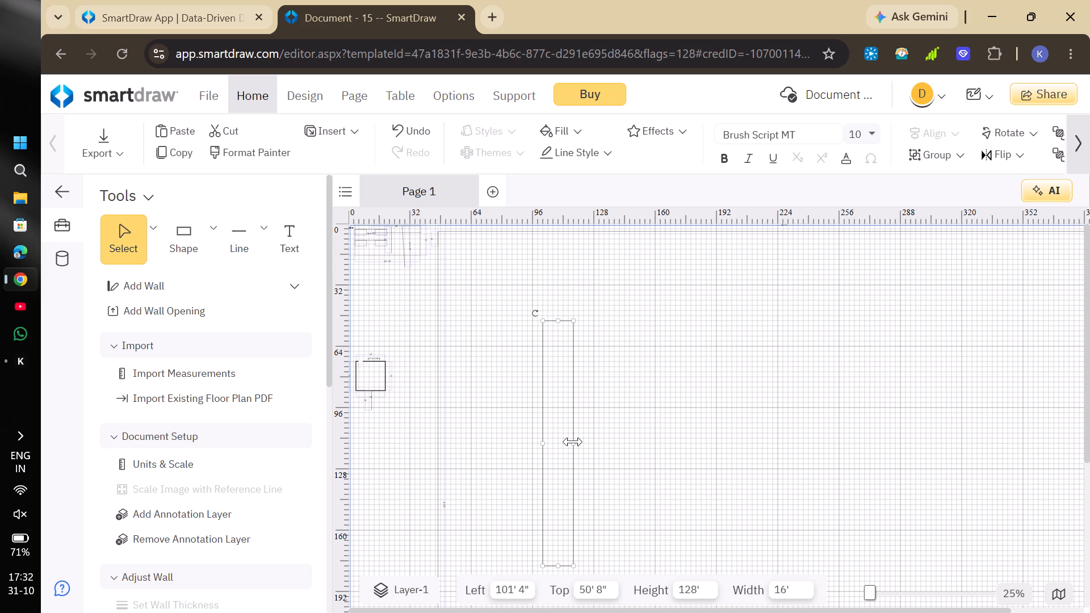
drag(573, 442, 973, 451)
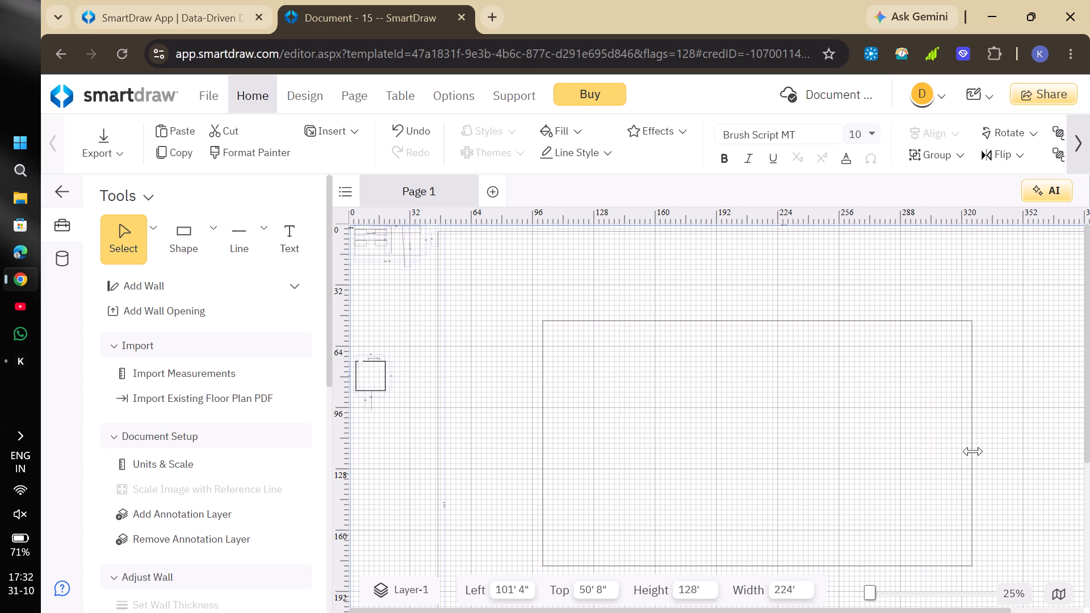
drag(973, 451, 1040, 449)
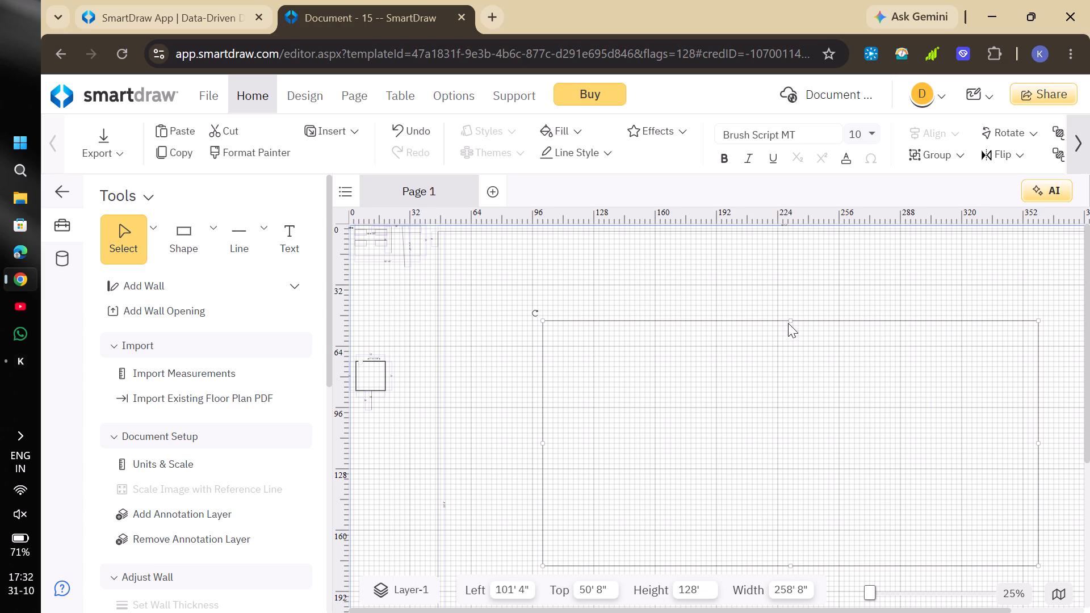
drag(791, 319, 792, 245)
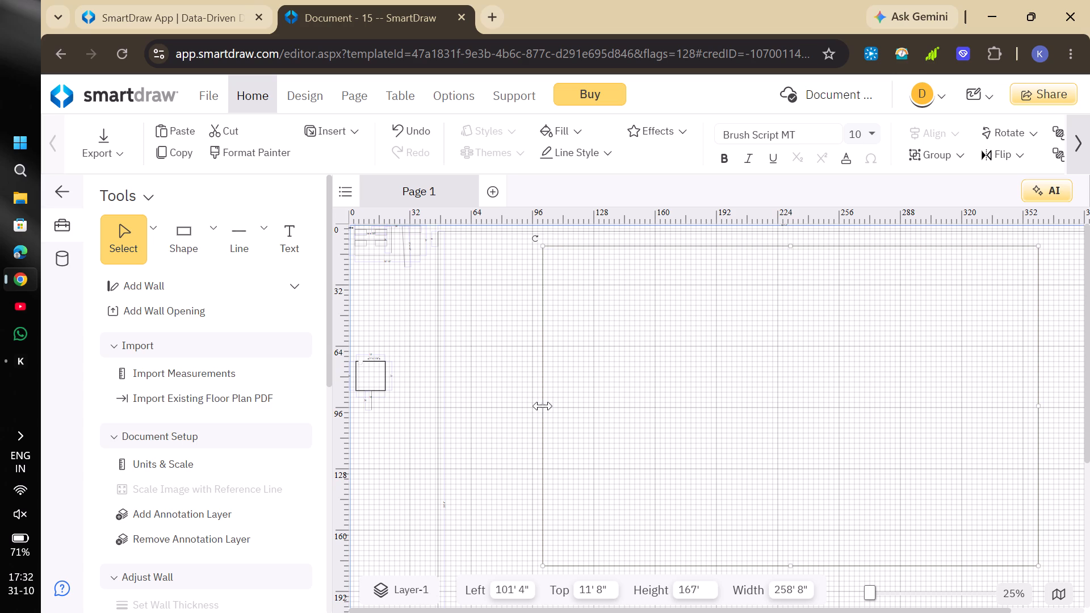
drag(543, 406, 442, 397)
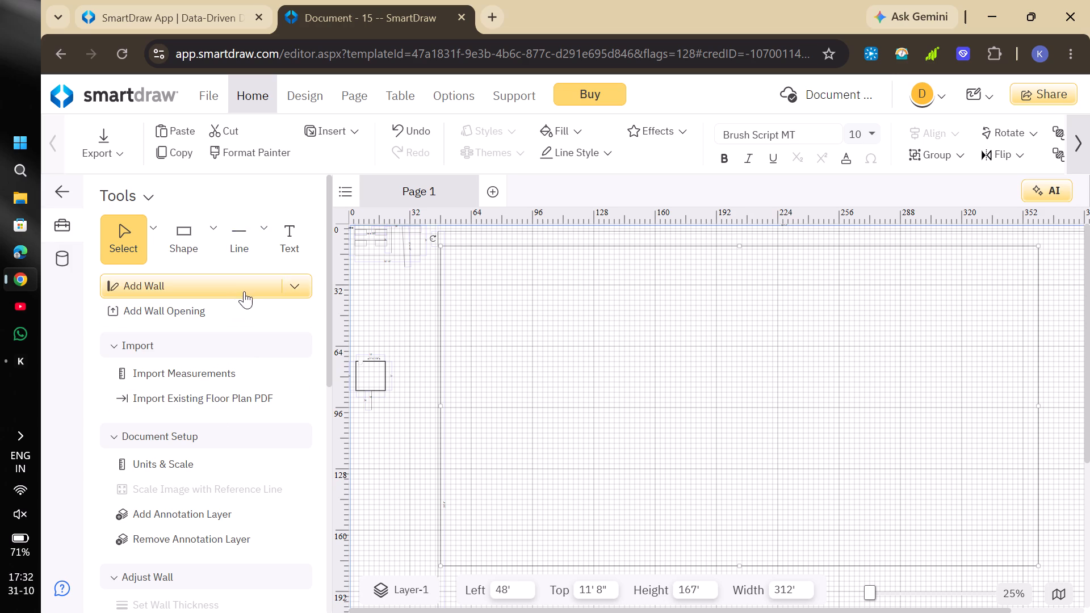
Place a Rectangular Room symbol inside the large rectangle, near its lower-left corner.
scroll(196, 461, down, 1)
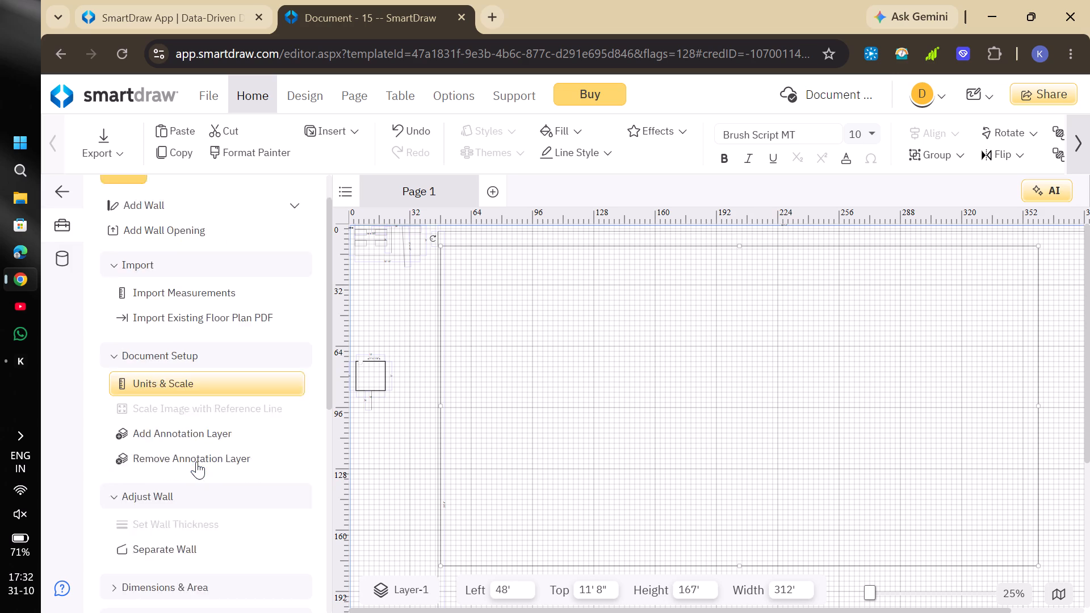
scroll(196, 461, down, 1)
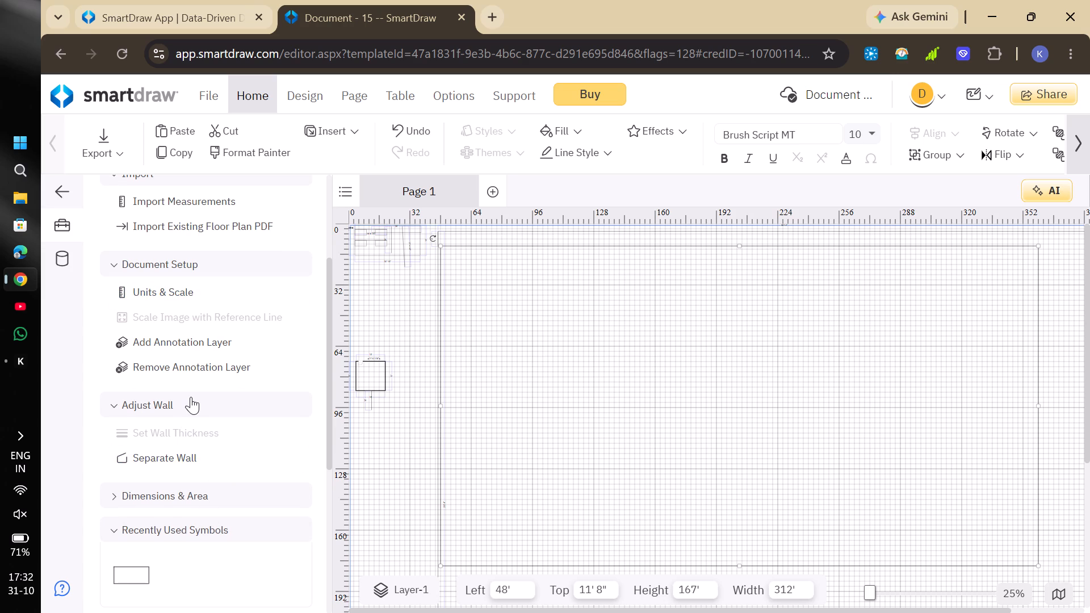
scroll(191, 397, down, 3)
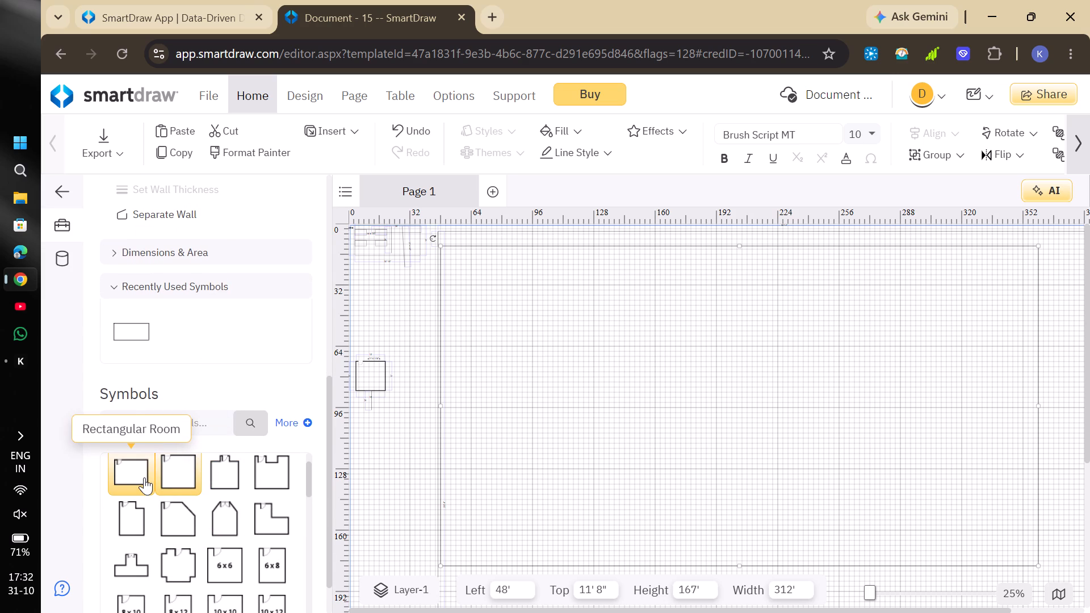
click(144, 477)
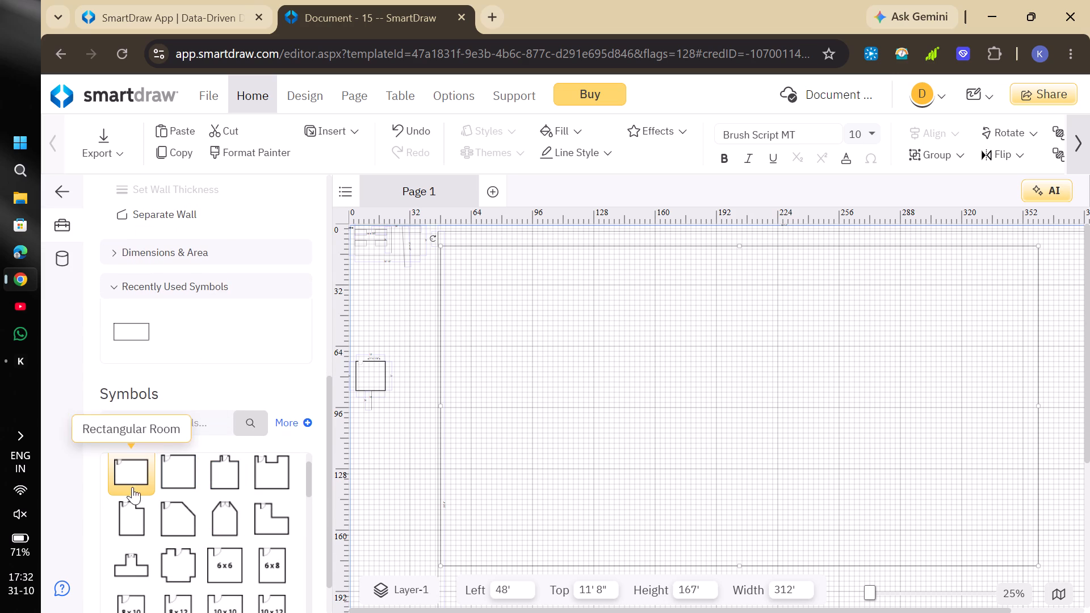
click(474, 382)
drag(135, 464, 418, 381)
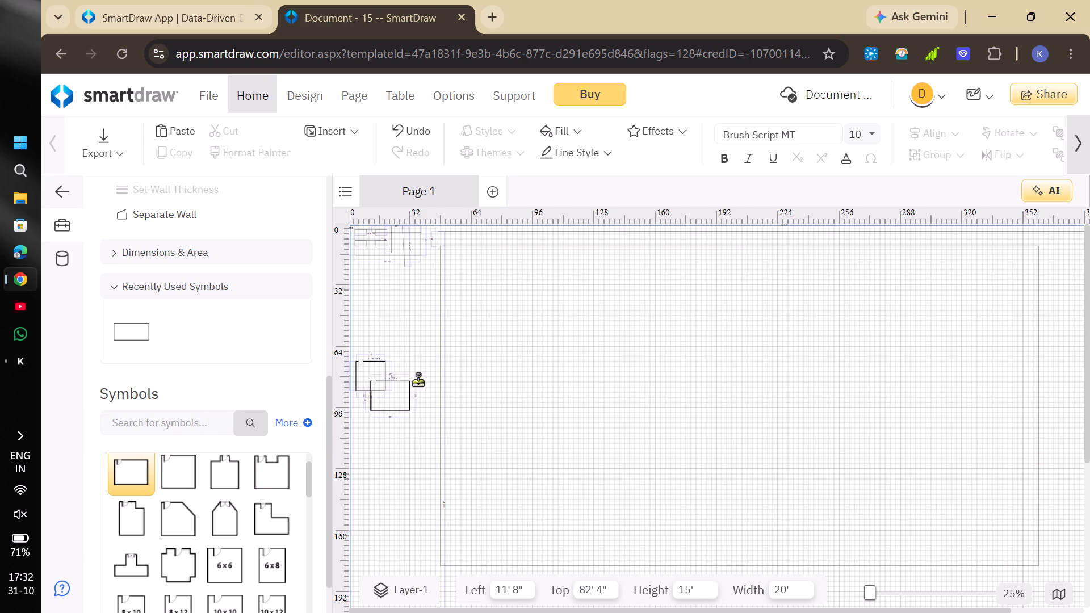
drag(418, 381, 480, 330)
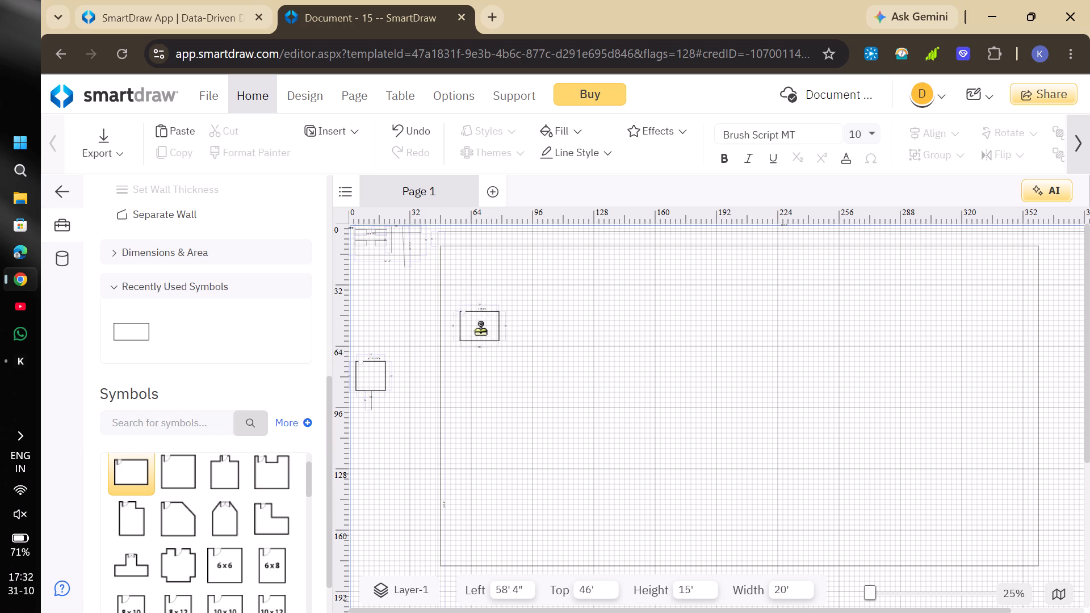
drag(480, 330, 485, 481)
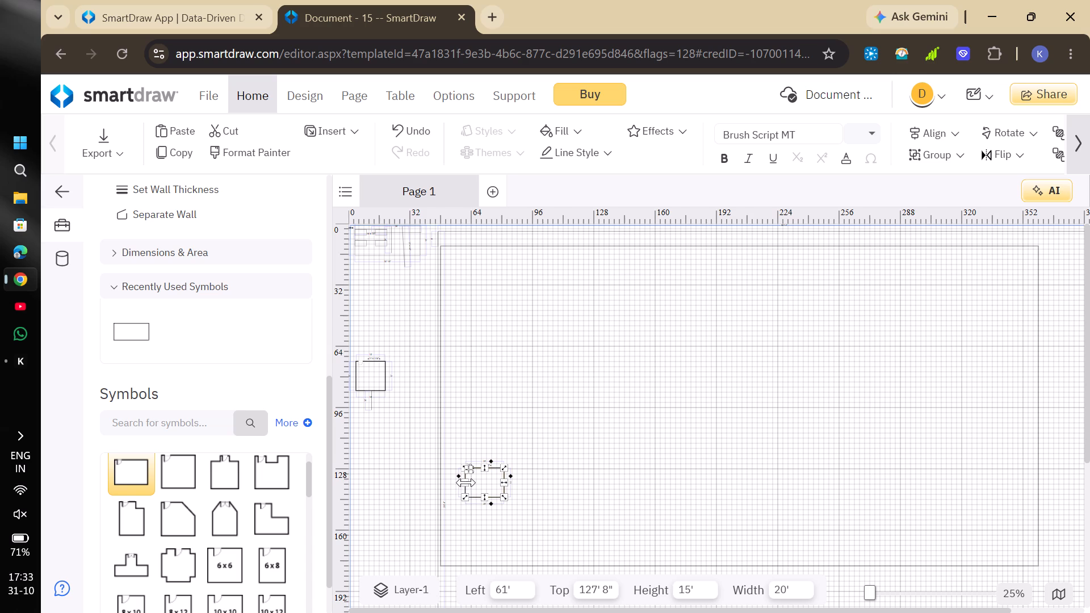
Stretch the rectangular room to about 115' 8" by 51', fitting it into the large rectangle's lower-left corner.
drag(466, 482, 443, 488)
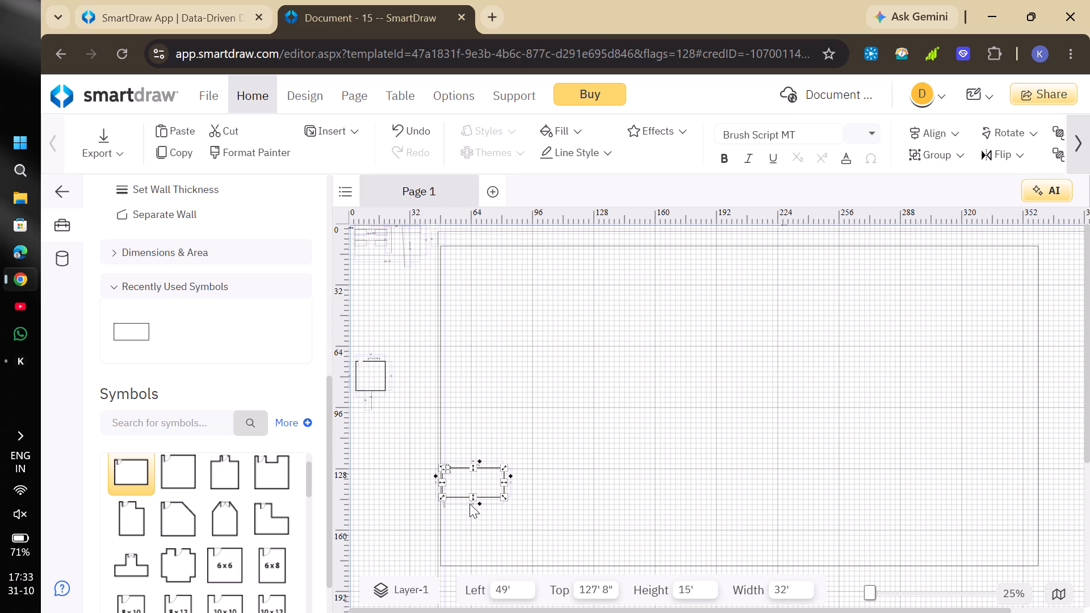
drag(472, 498, 472, 561)
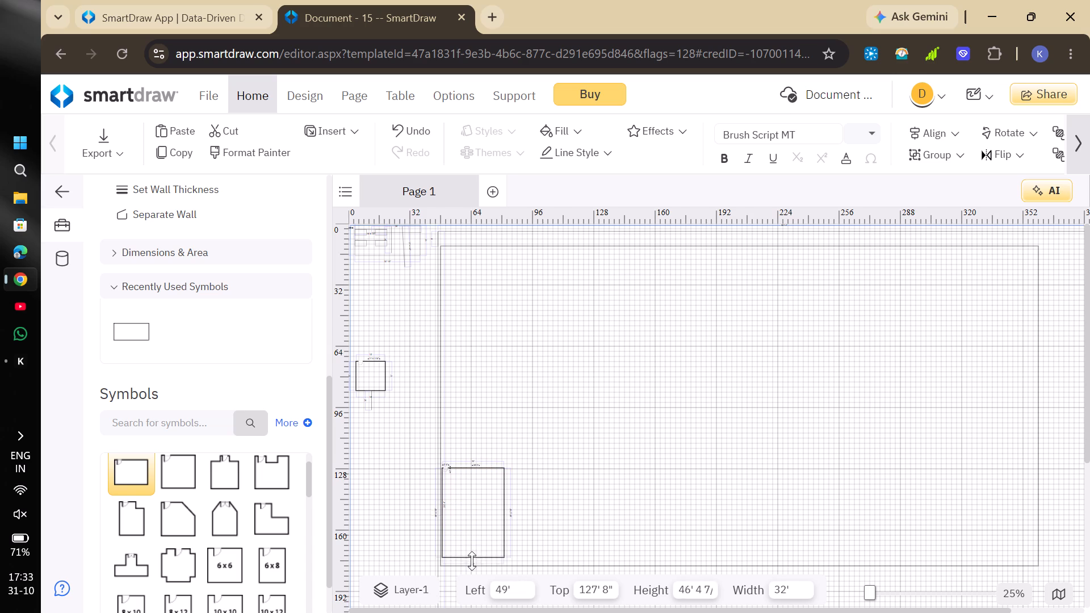
drag(472, 561, 472, 568)
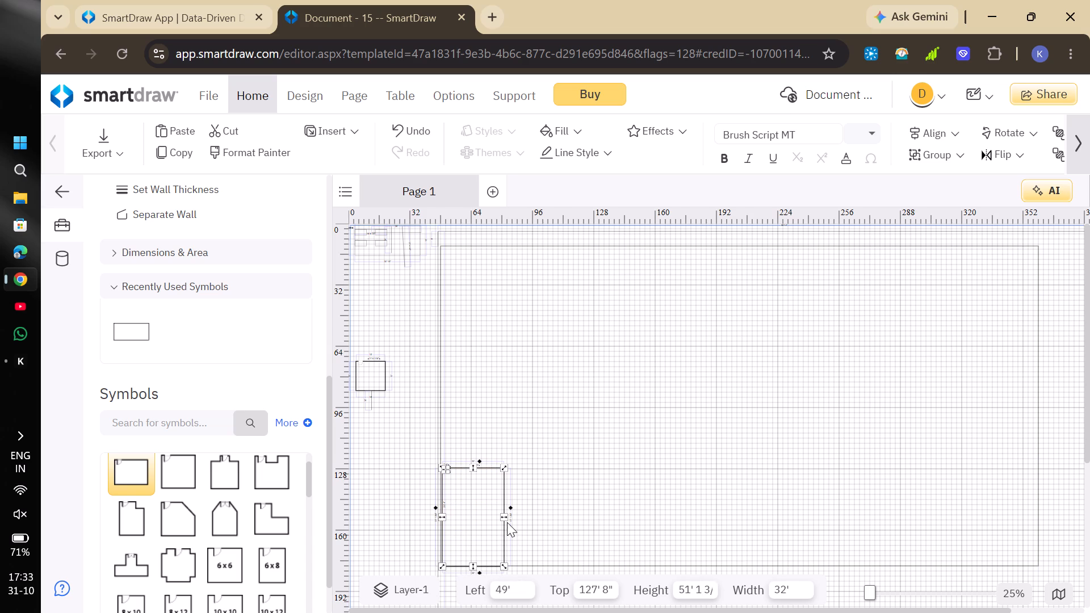
drag(504, 517, 646, 526)
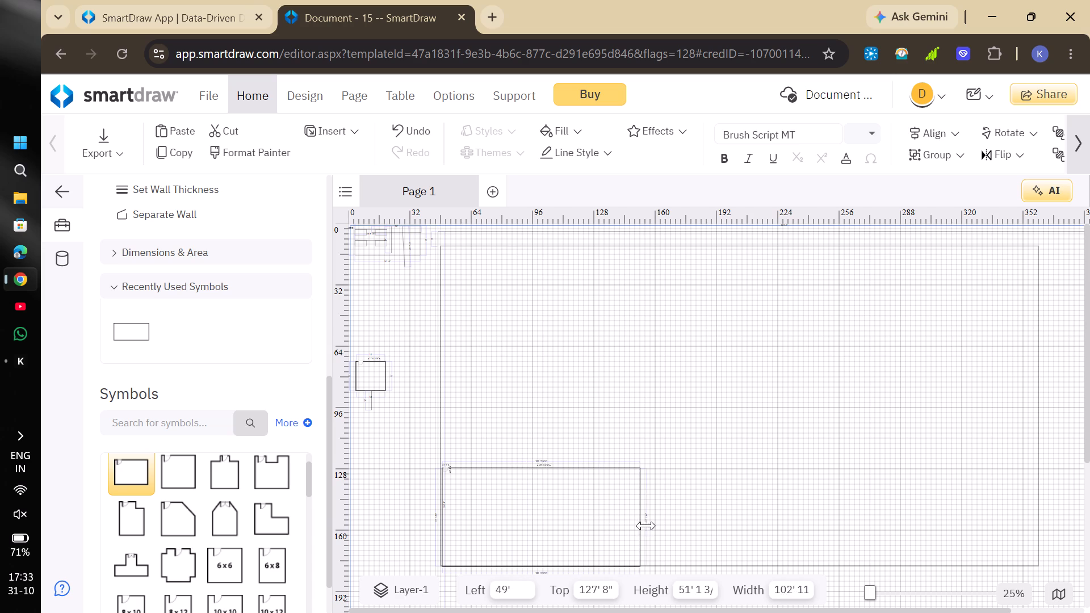
drag(646, 526, 667, 526)
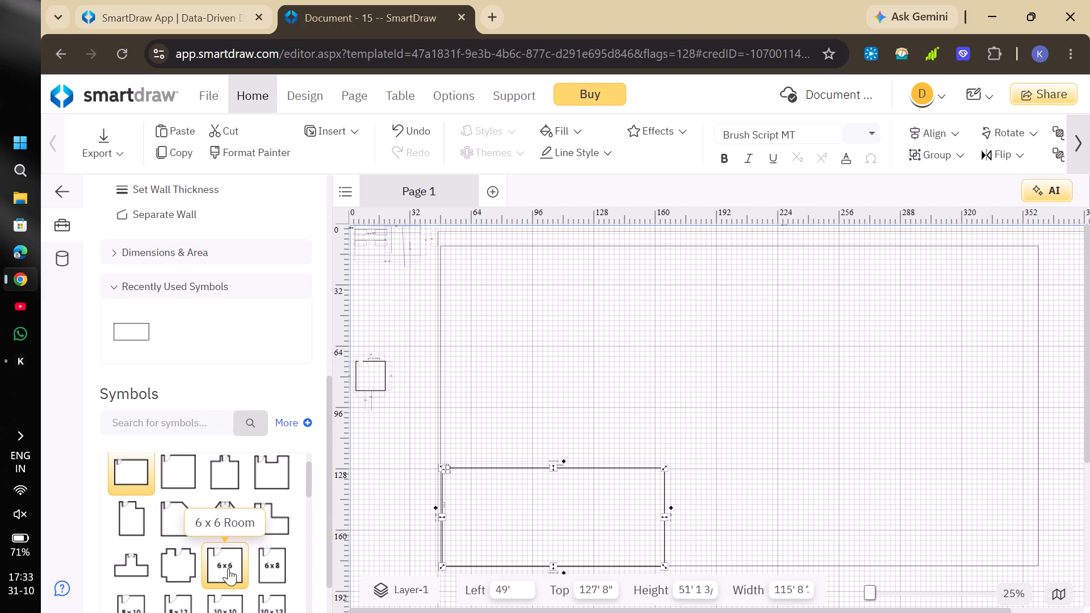
Add a 6 x 6 Room inside the large rectangle and enlarge it to about 62' wide and 55' high.
drag(235, 572, 463, 537)
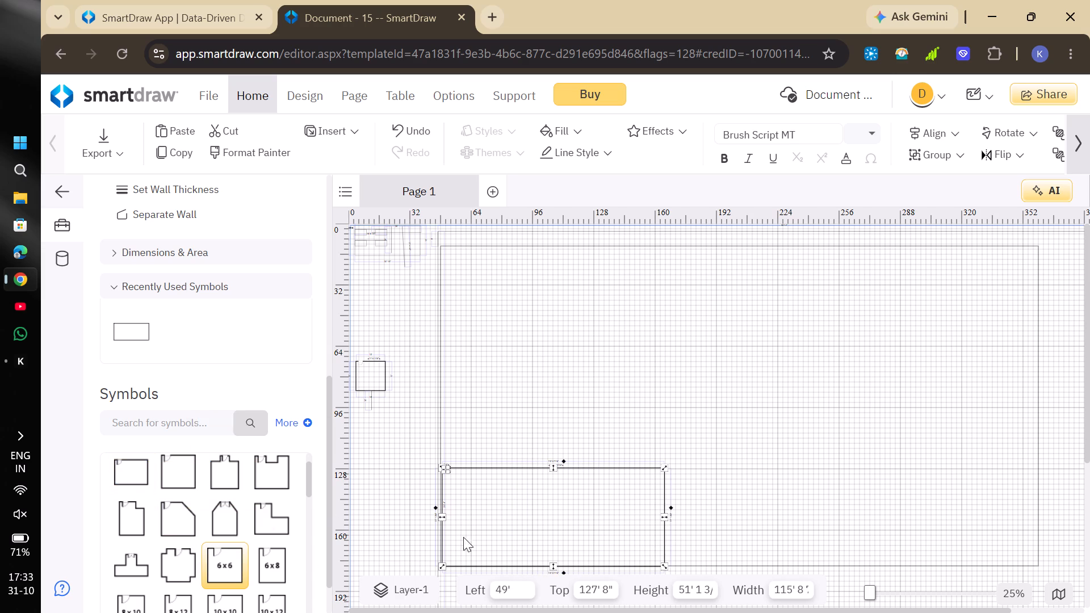
drag(463, 537, 727, 515)
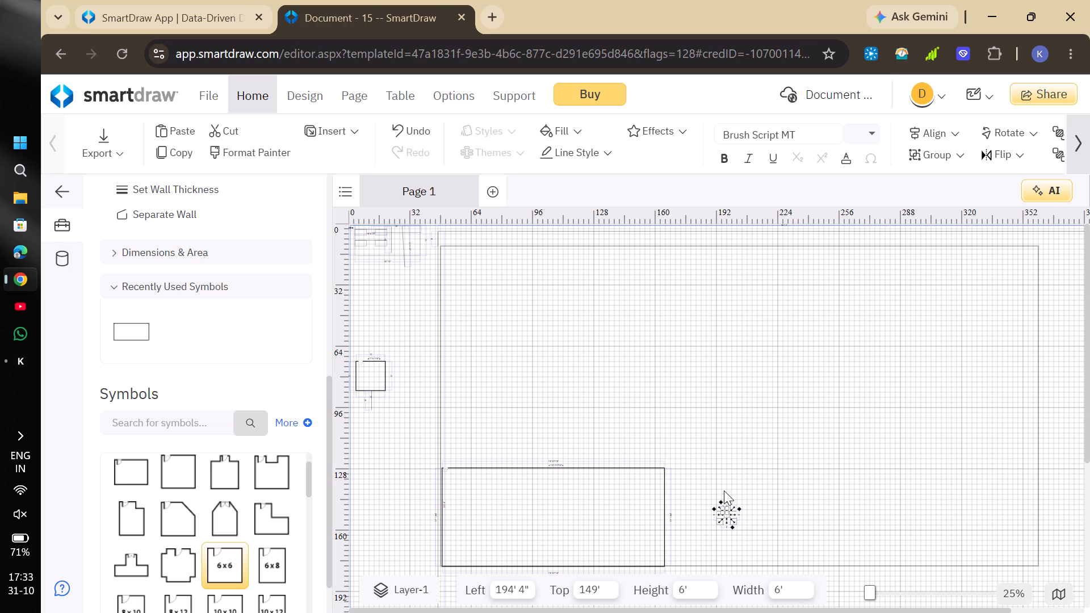
drag(727, 509, 722, 409)
drag(734, 514, 844, 500)
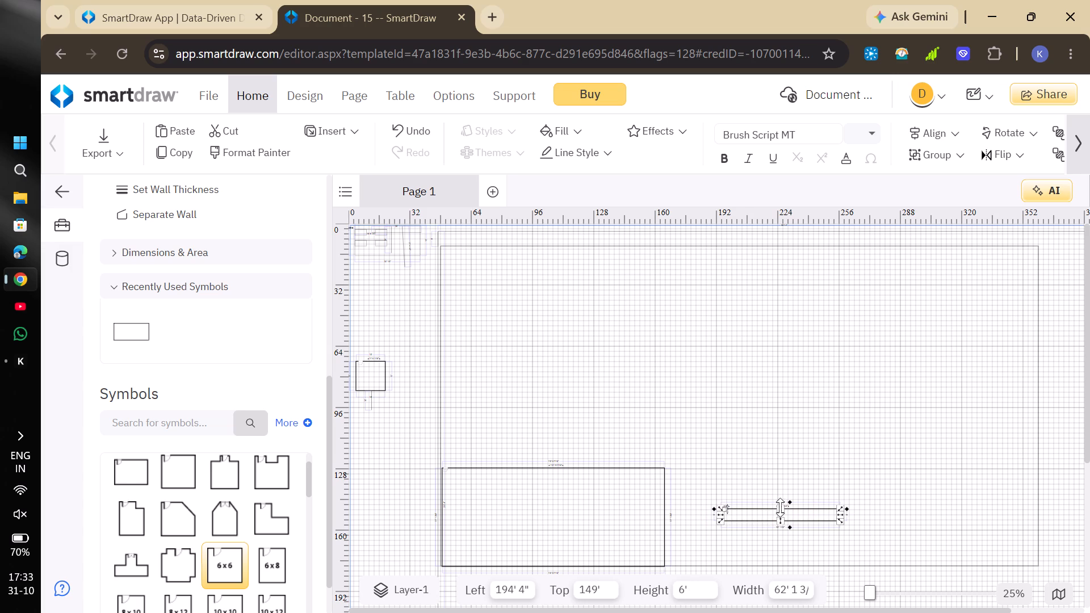
drag(779, 507, 768, 414)
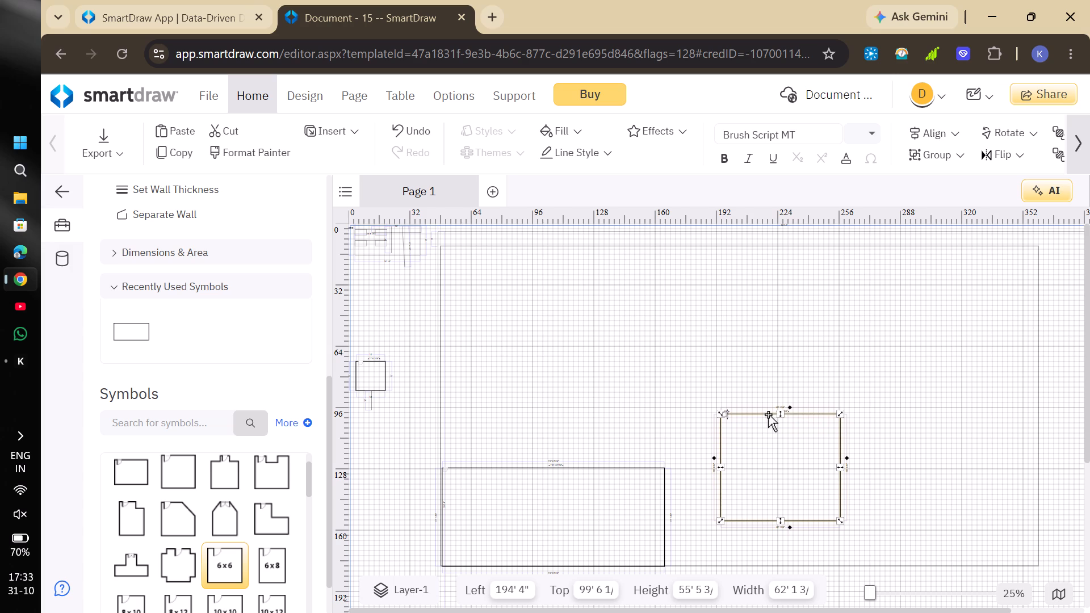
Move the enlarged 6 x 6 room into the lower-right corner of the large rectangle.
drag(793, 466, 783, 480)
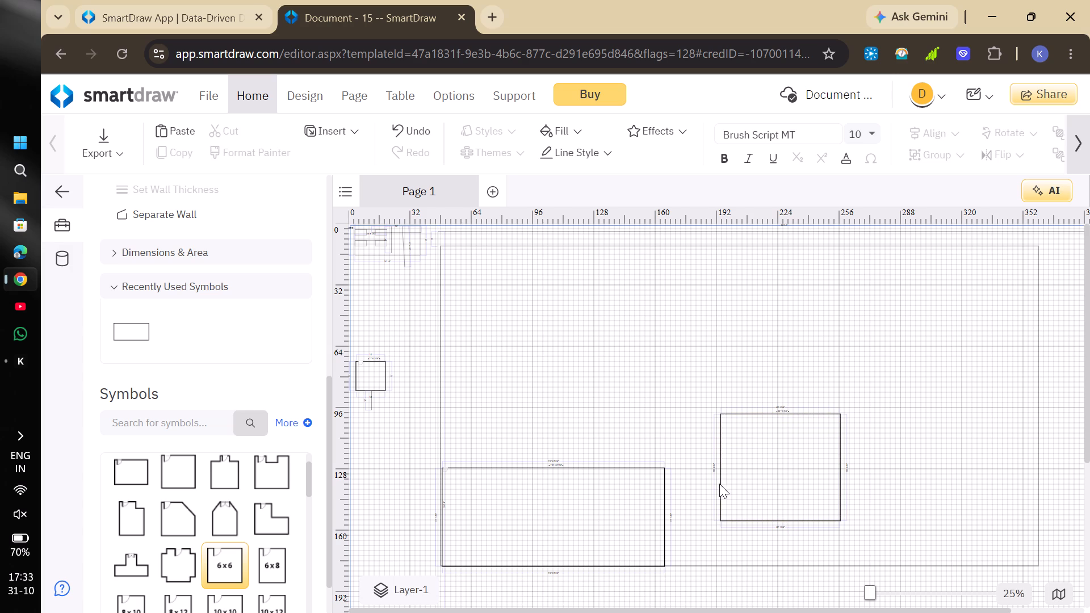
drag(720, 484, 701, 513)
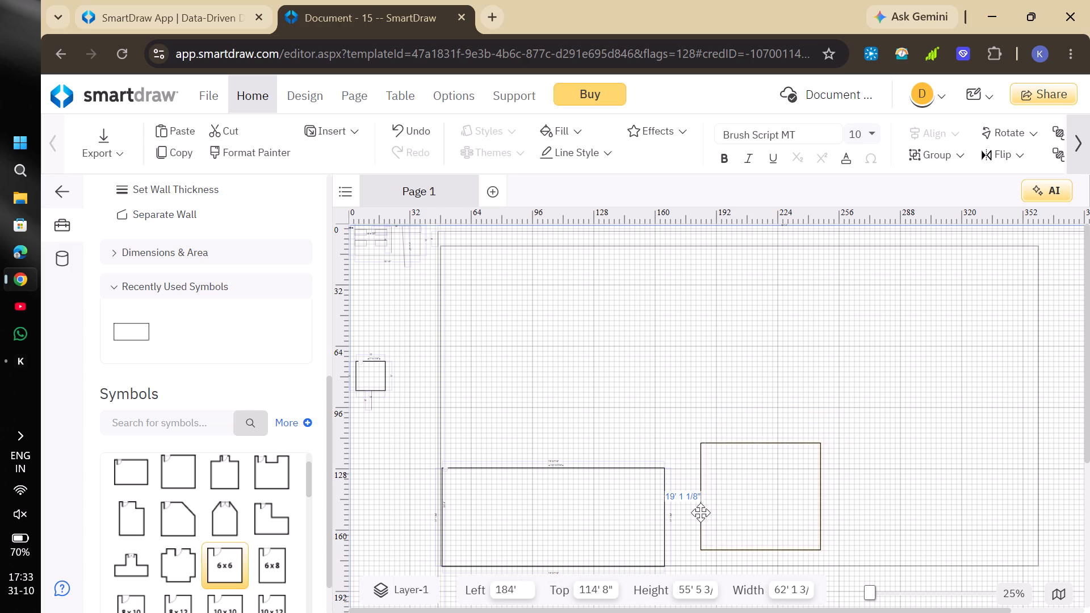
drag(701, 513, 916, 528)
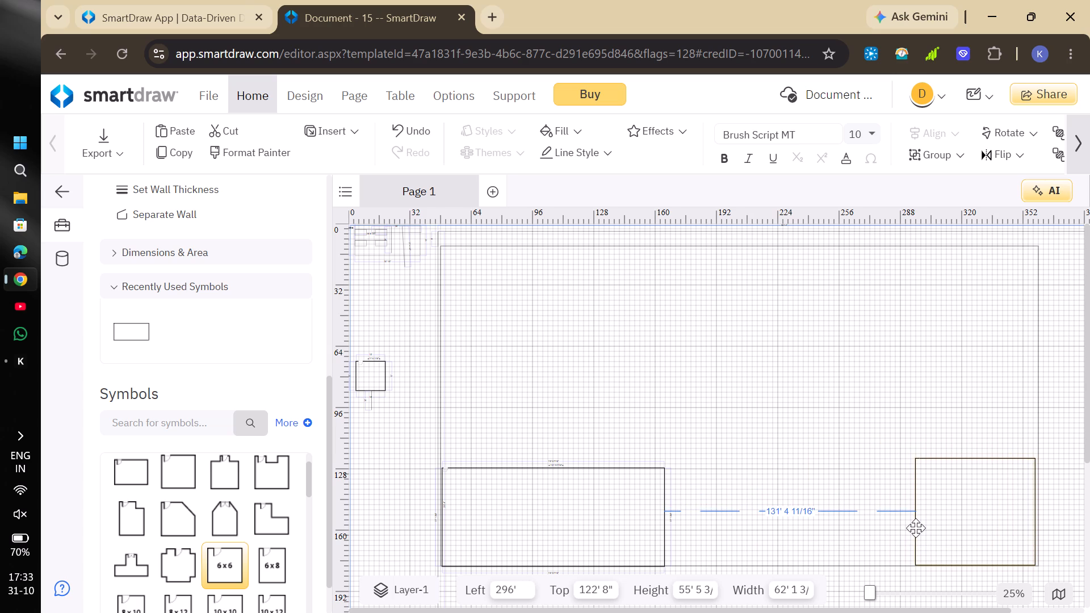
drag(916, 528, 921, 527)
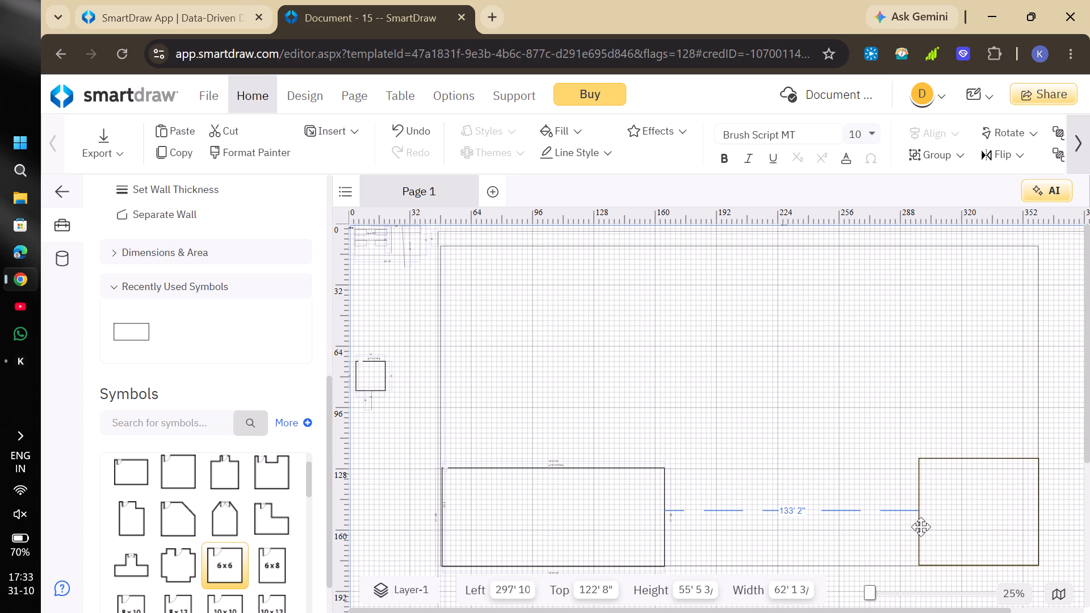
drag(921, 527, 917, 528)
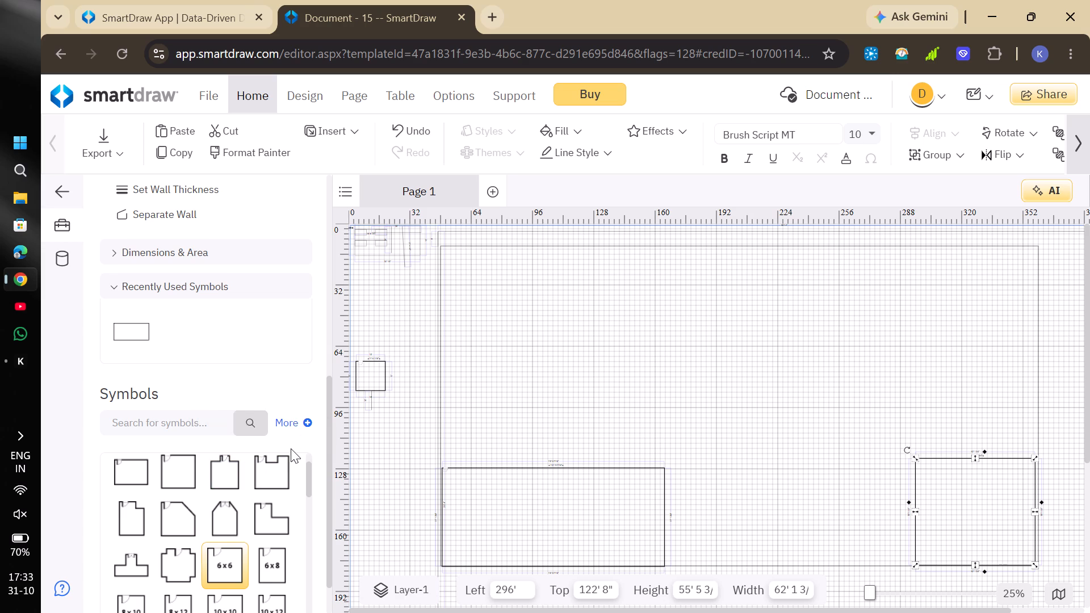
Place a Bed with Bedframe symbol inside the lower-left rectangular room, near that room's lower-right corner.
scroll(291, 448, down, 4)
scroll(291, 448, up, 2)
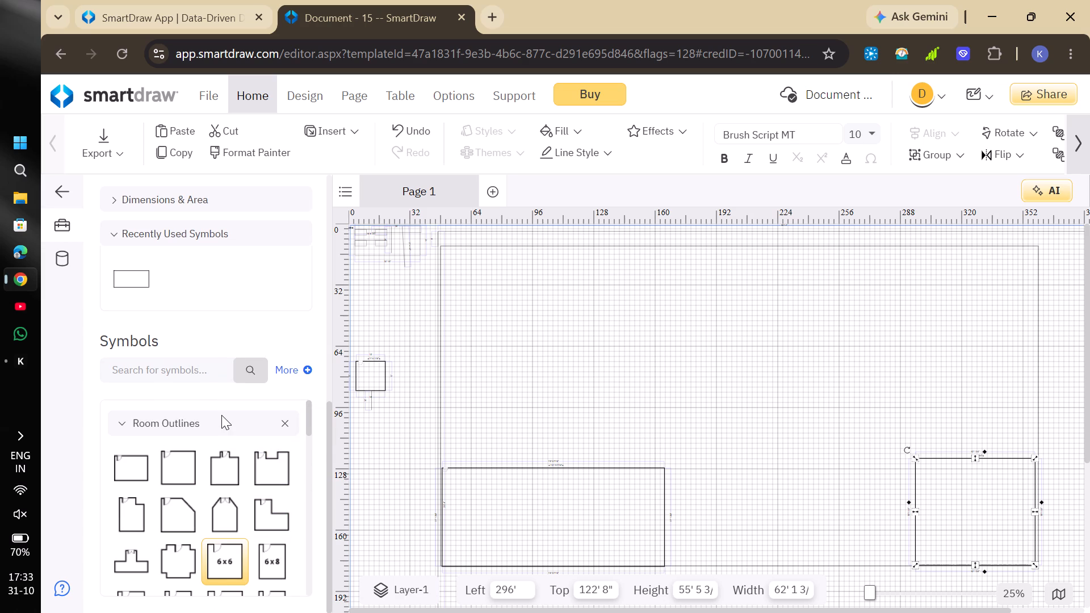
click(221, 415)
click(119, 420)
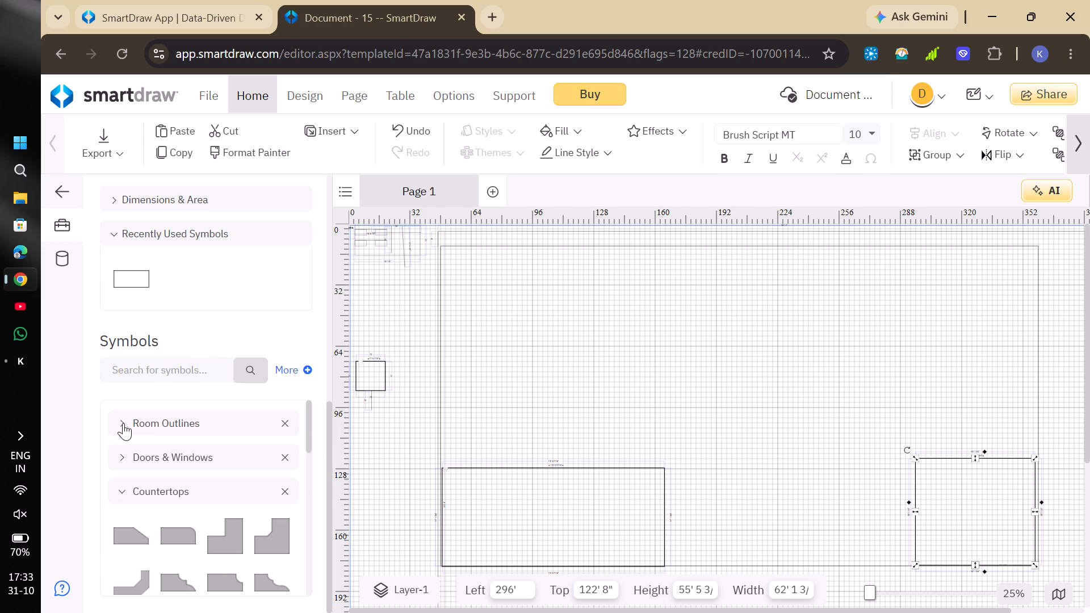
click(122, 493)
drag(131, 564, 484, 533)
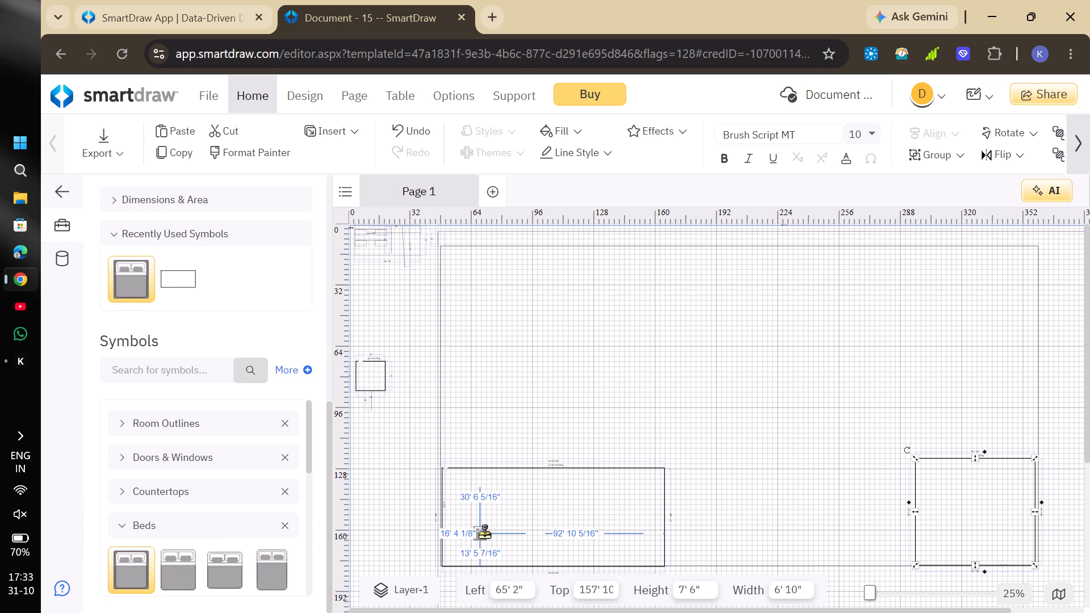
drag(484, 533, 640, 547)
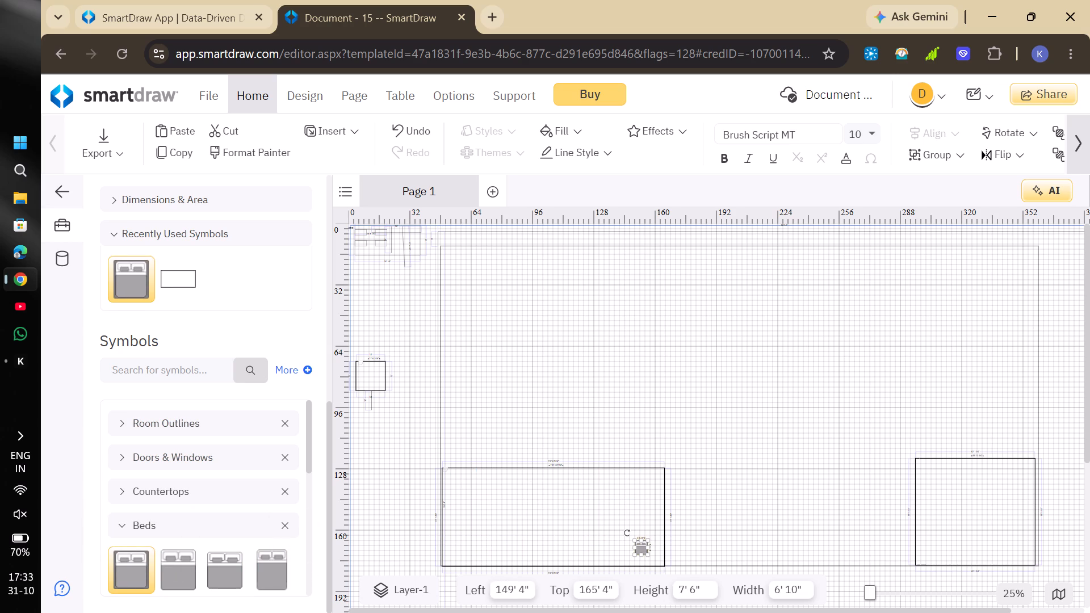
Enlarge the framed bed to about 28' 2" wide by 42' 2" high, positioned along the right side of the lower-left room.
drag(640, 537, 639, 517)
drag(635, 548, 593, 544)
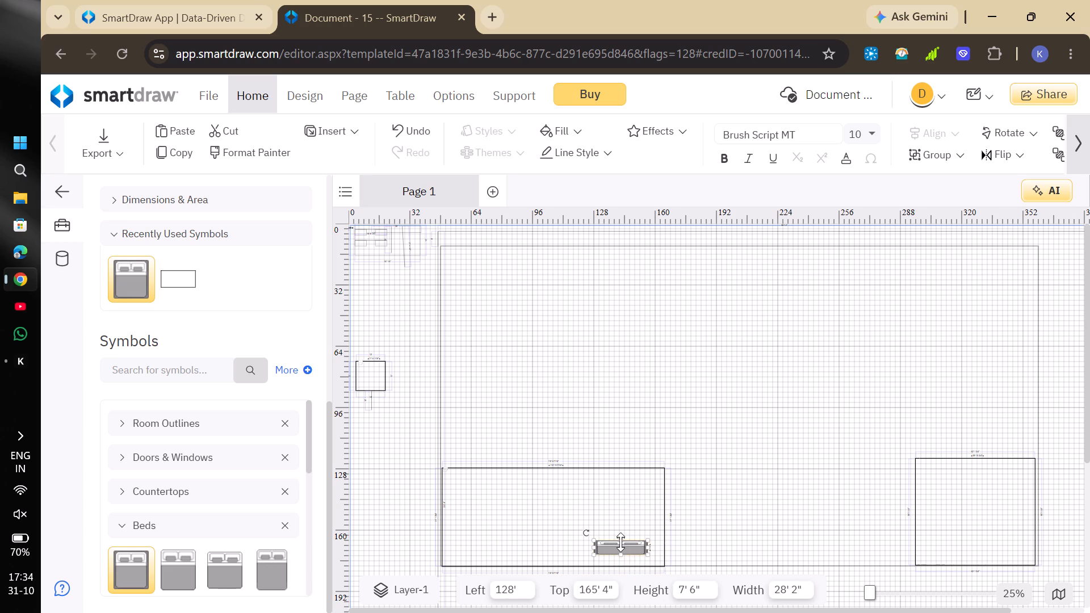
drag(621, 542, 627, 482)
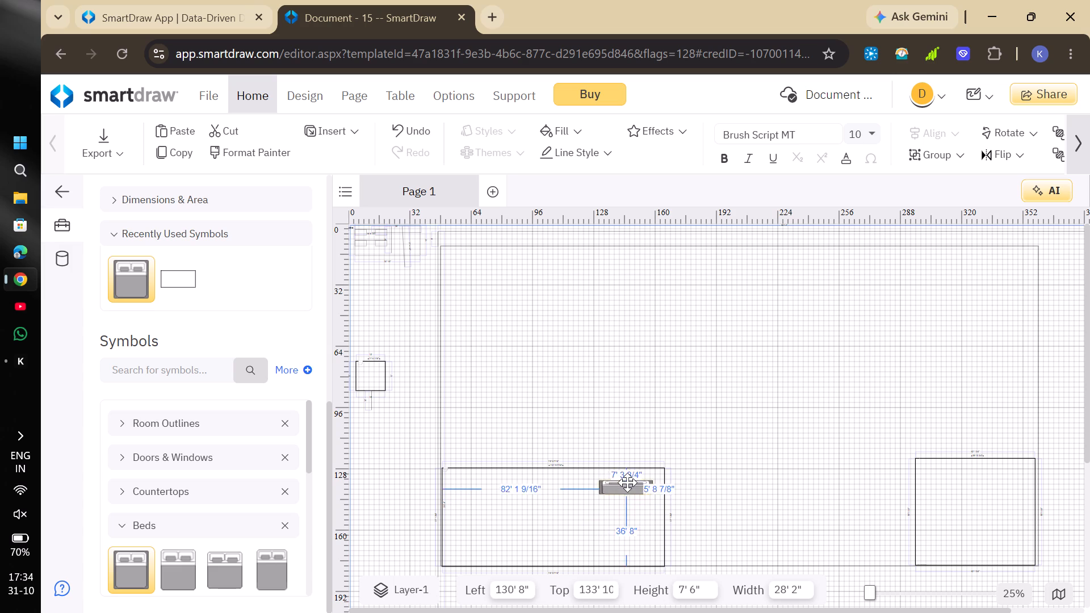
drag(627, 482, 623, 476)
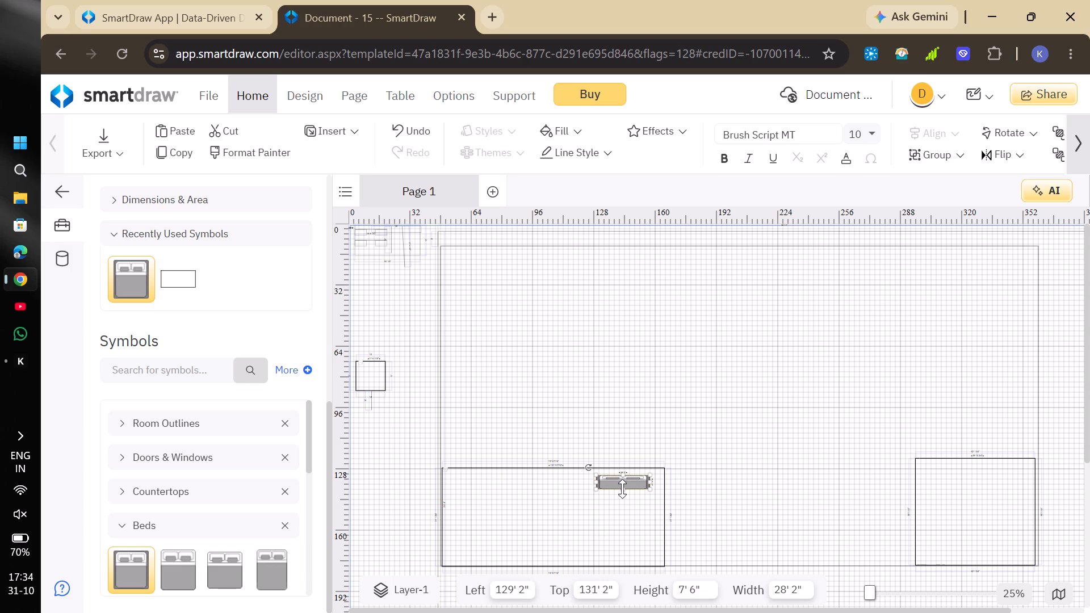
drag(622, 491, 626, 516)
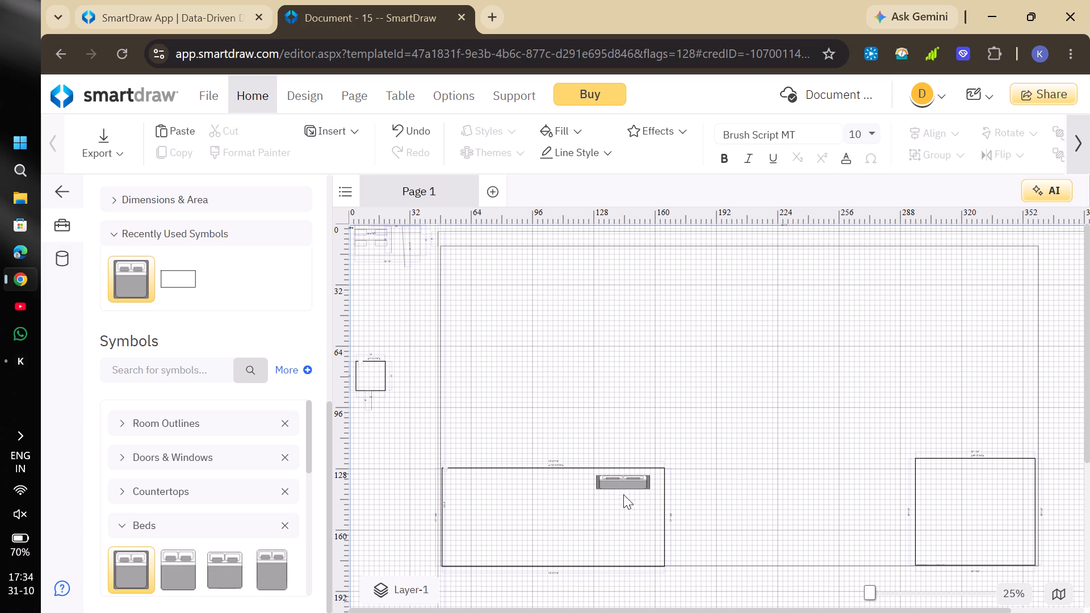
click(621, 488)
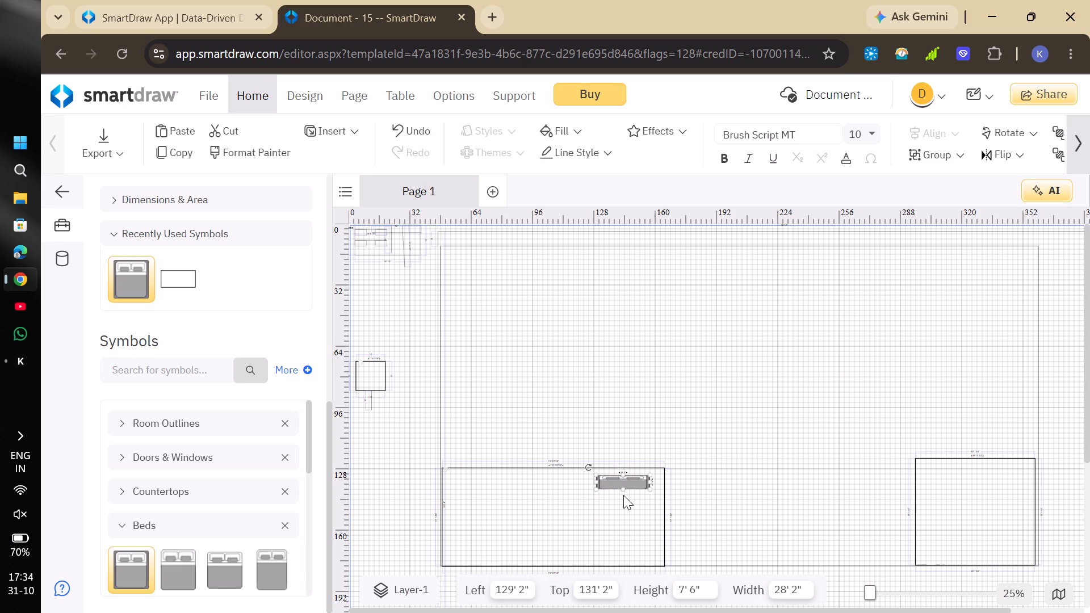
drag(622, 489, 628, 551)
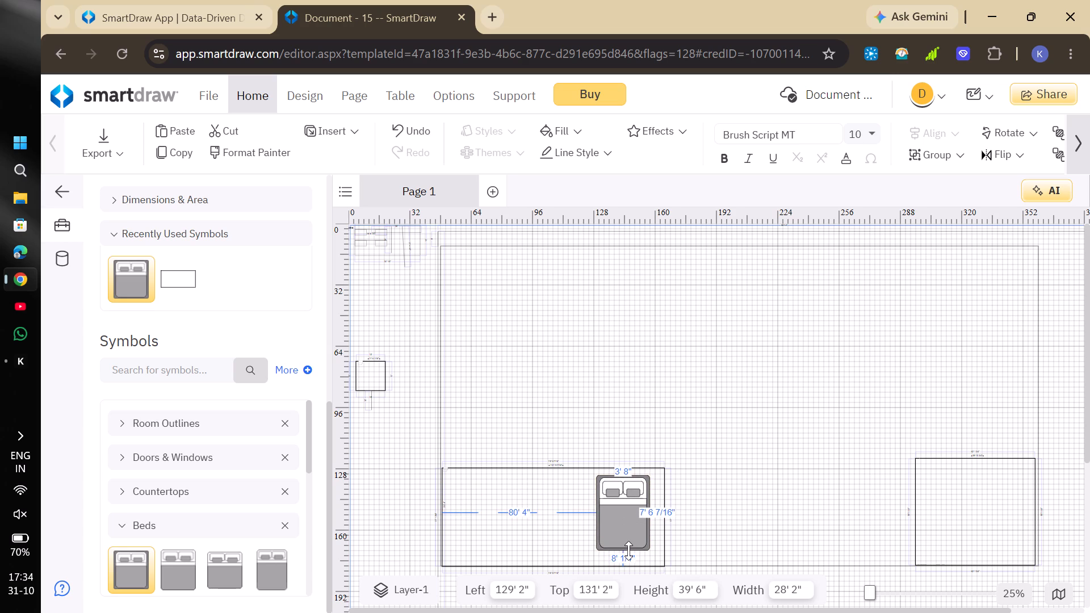
drag(628, 551, 628, 553)
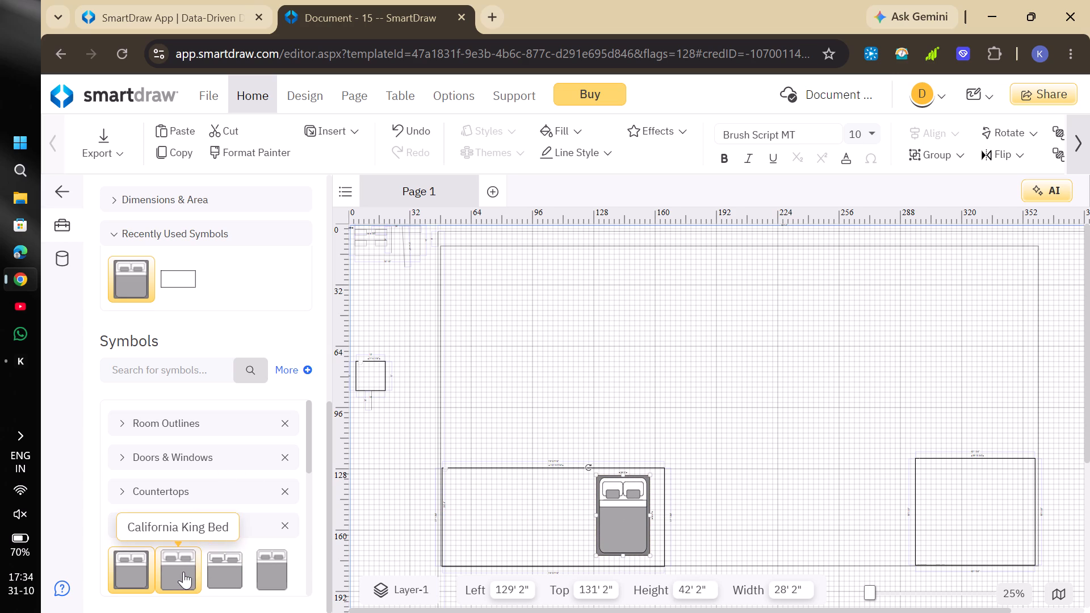
Place a Twin Trundle Bed symbol inside the lower-right room, slightly right of its centre.
click(128, 570)
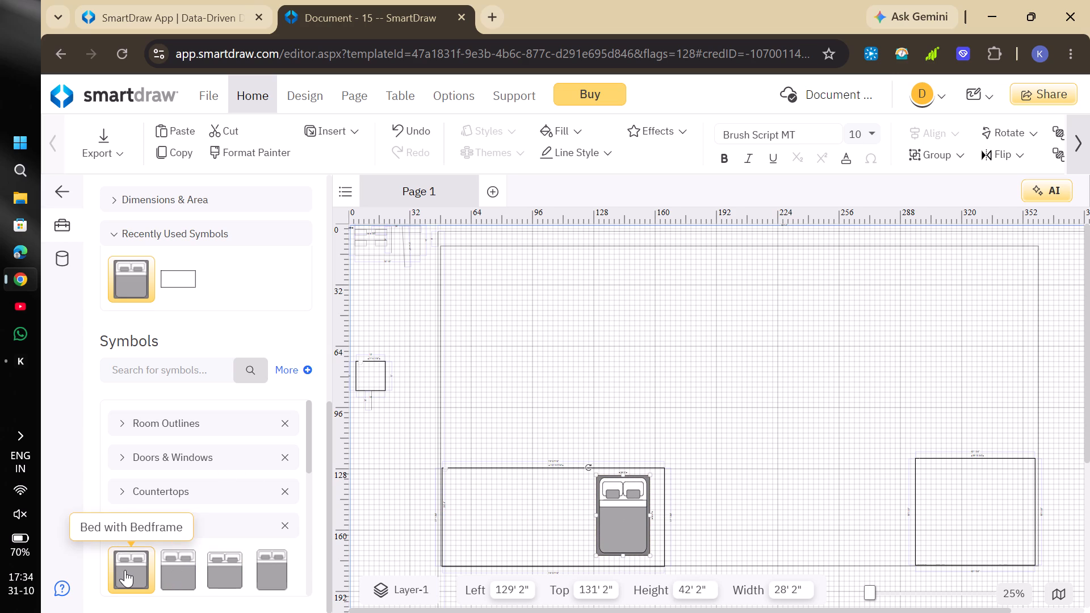
scroll(125, 570, down, 2)
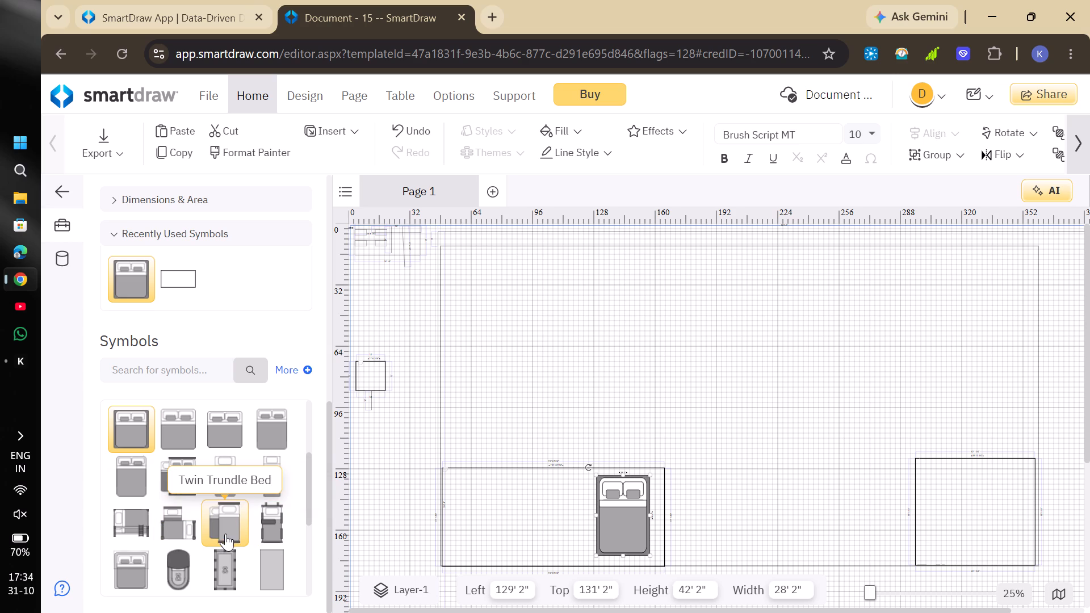
scroll(225, 534, down, 1)
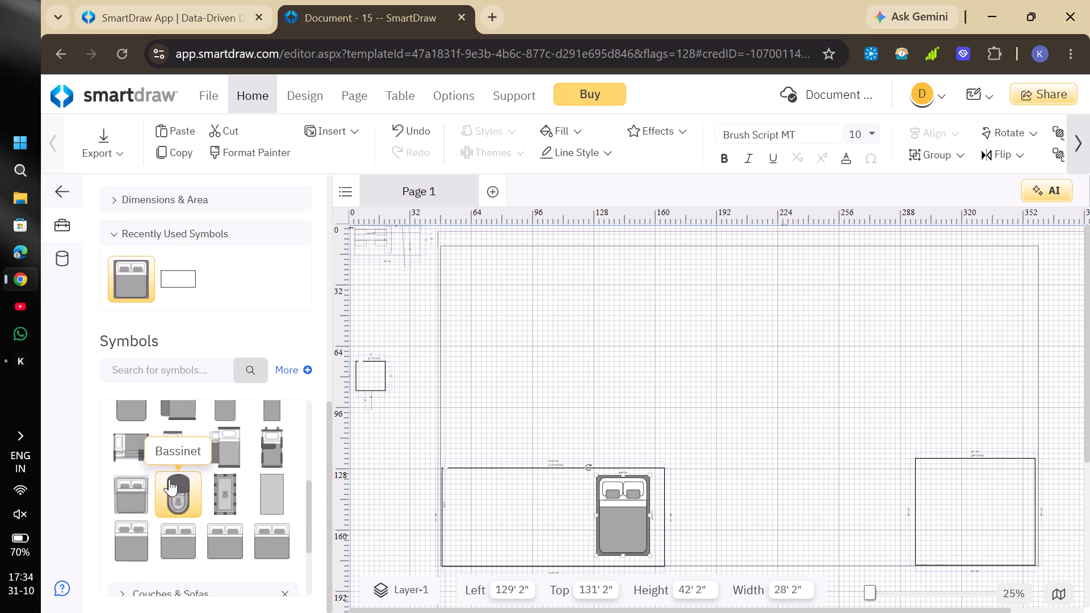
scroll(244, 482, up, 1)
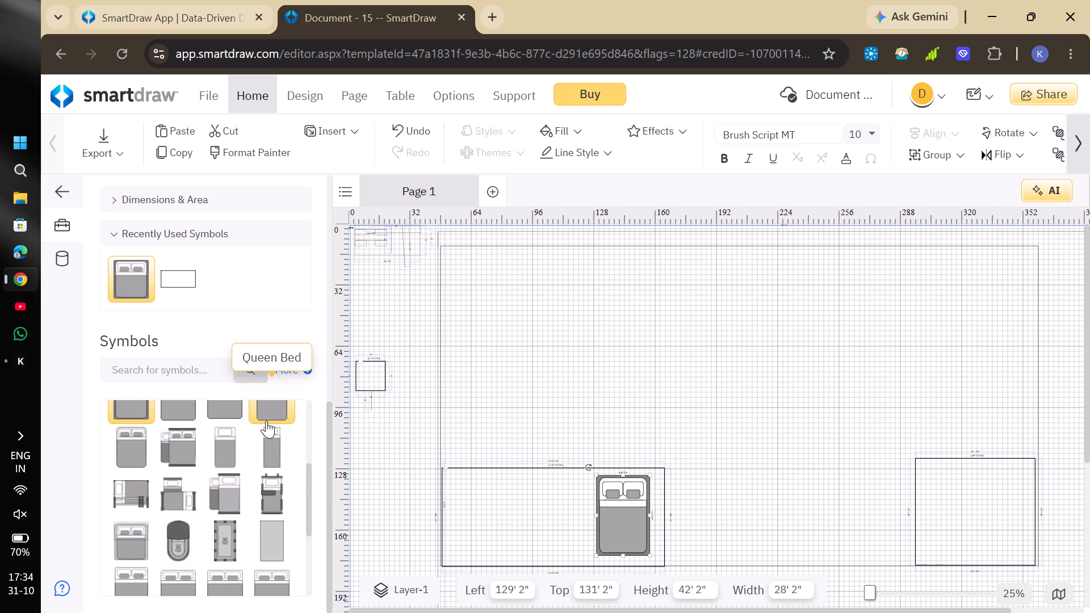
scroll(266, 421, up, 1)
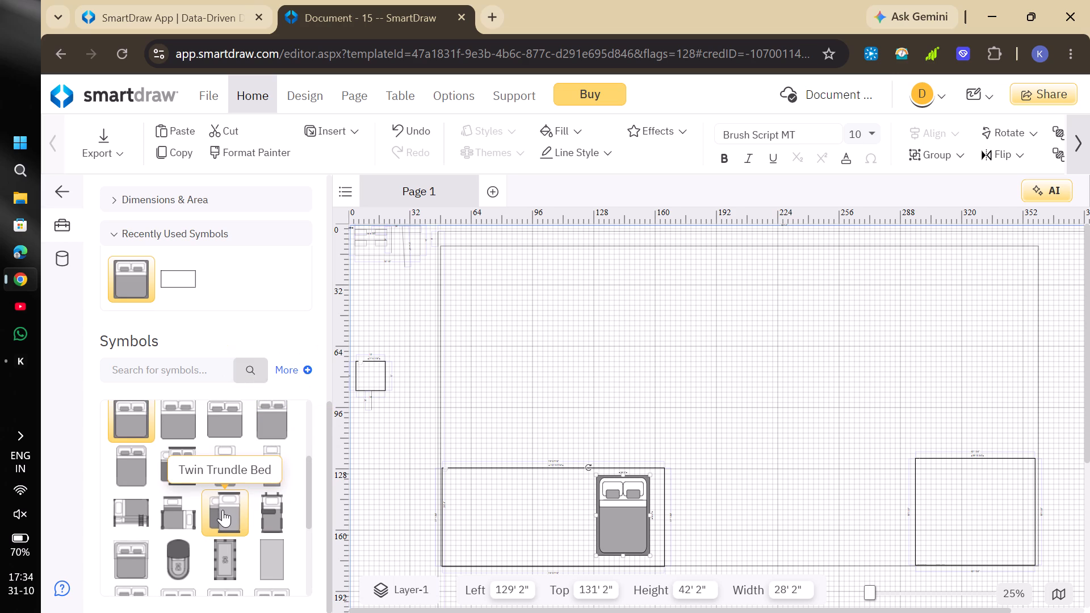
drag(223, 510, 236, 543)
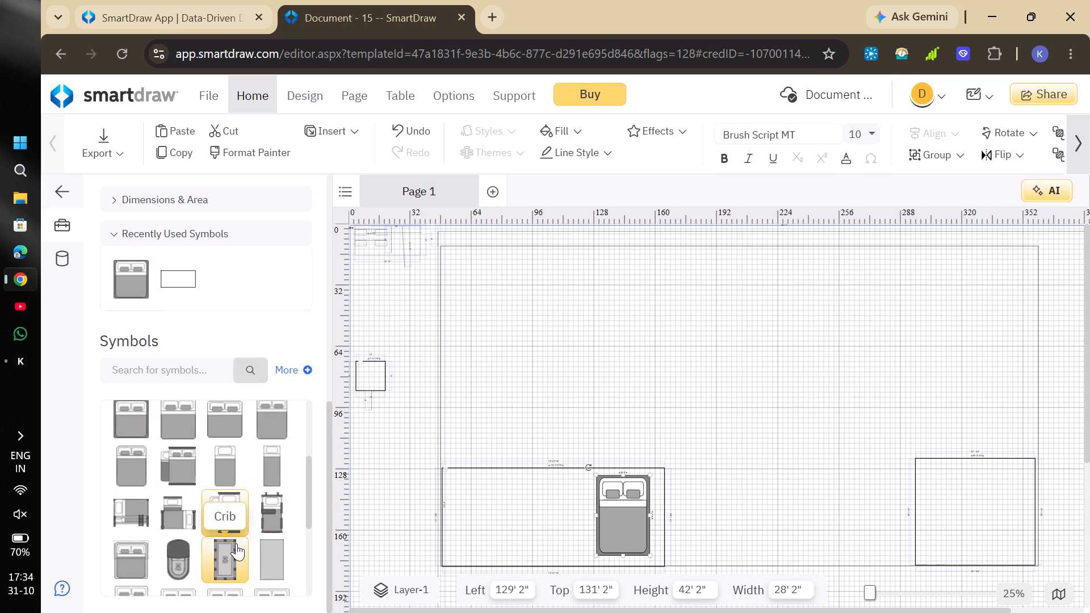
drag(236, 543, 223, 519)
drag(223, 519, 518, 514)
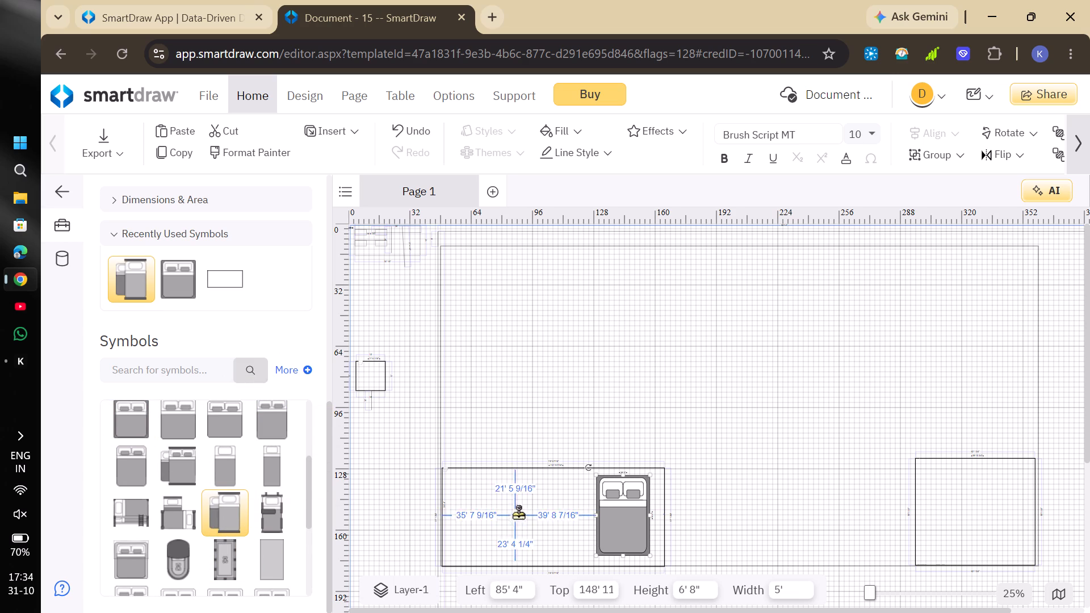
drag(518, 514, 819, 511)
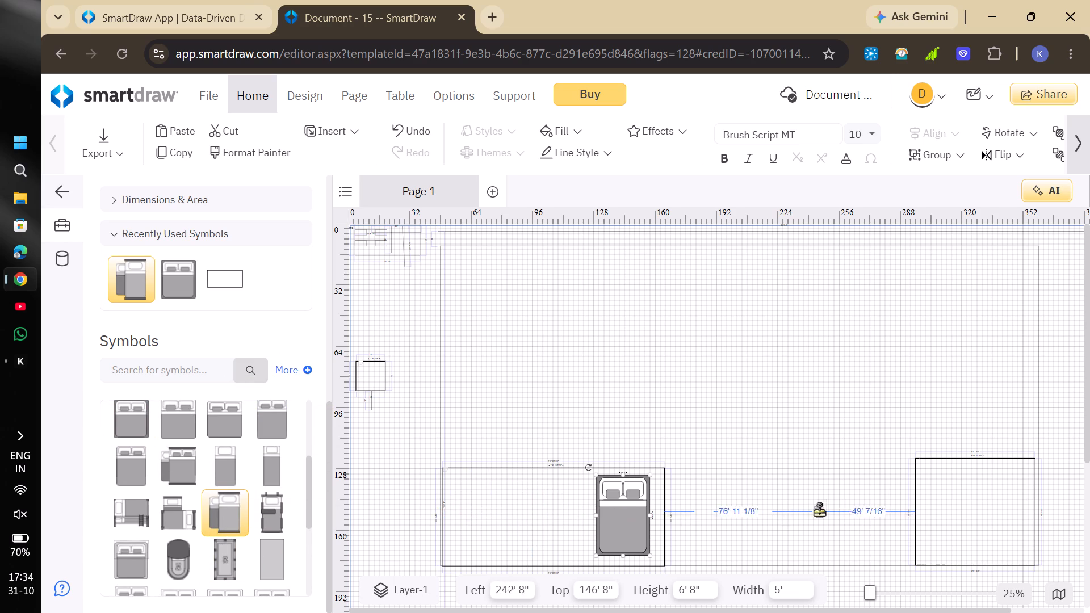
drag(819, 511, 979, 510)
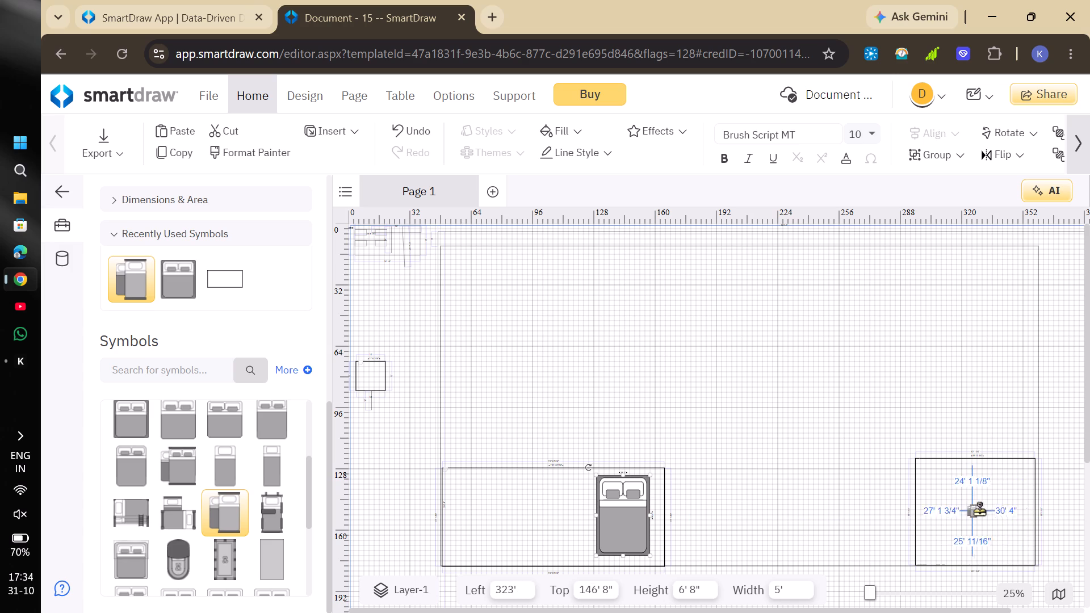
drag(979, 510, 990, 517)
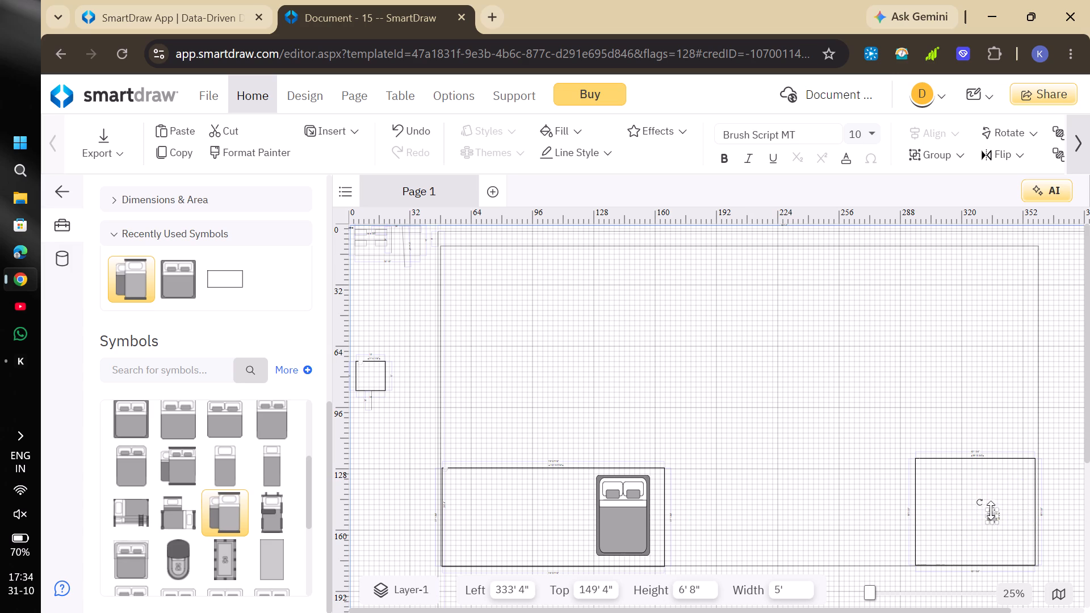
Enlarge the twin trundle bed to about 29' 4" wide by 34' 8" high.
drag(991, 512, 992, 507)
drag(992, 518, 1003, 568)
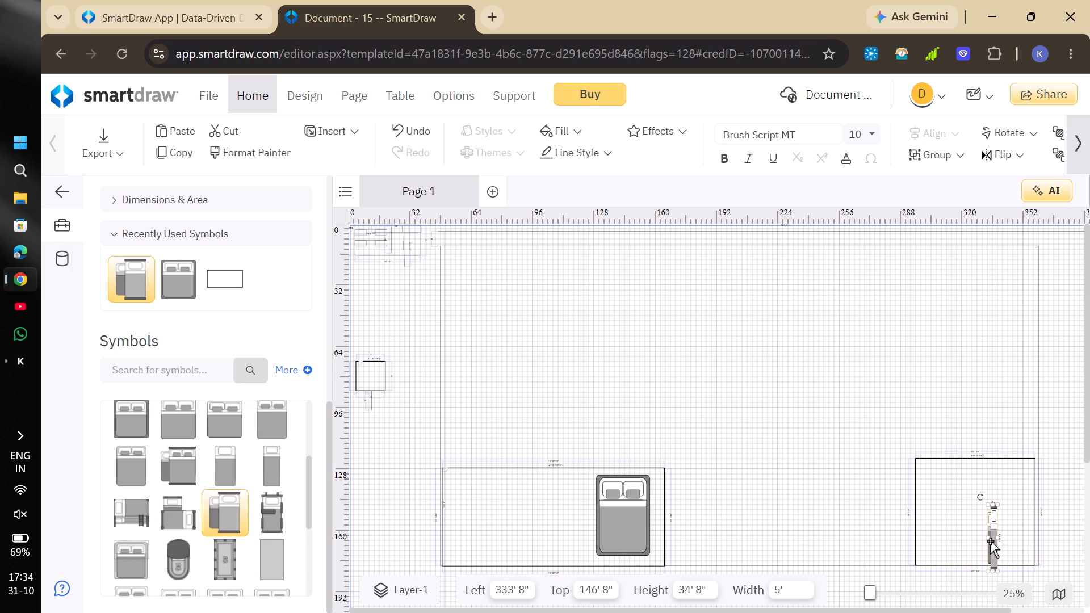
drag(988, 538, 905, 539)
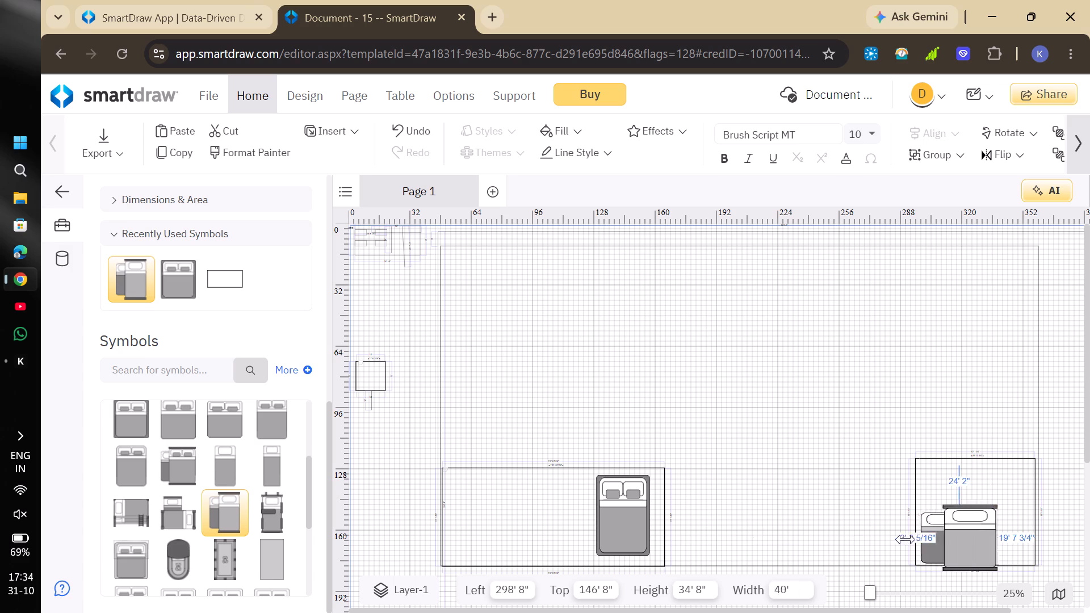
drag(905, 539, 941, 541)
Move the twin trundle bed near the right wall of the lower-right room, at about left 325' 4", top 136'.
drag(979, 535, 1004, 519)
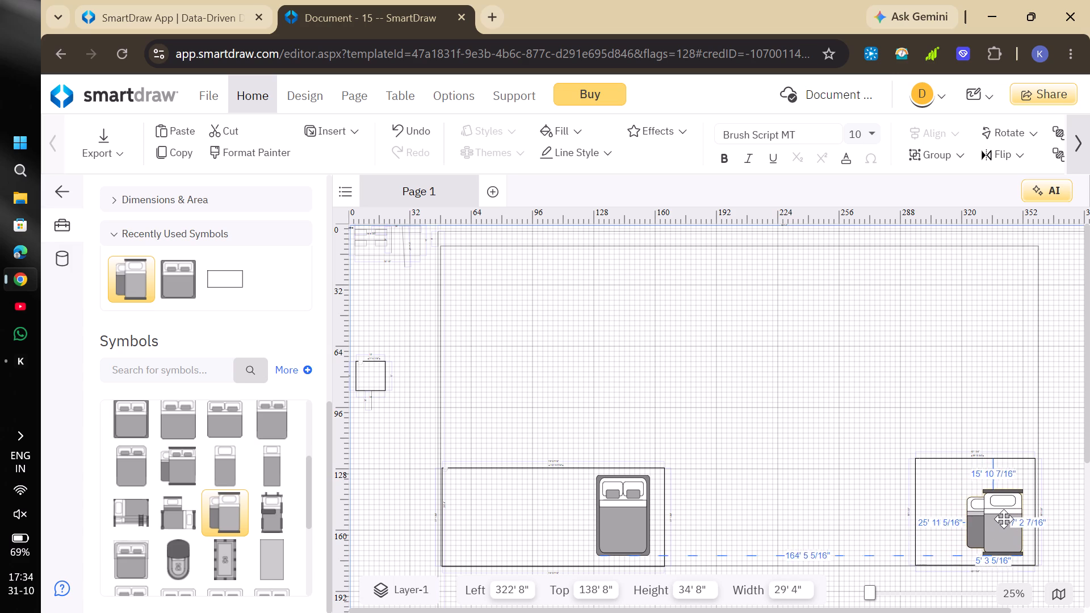
drag(1004, 519, 1003, 523)
drag(1003, 523, 1009, 523)
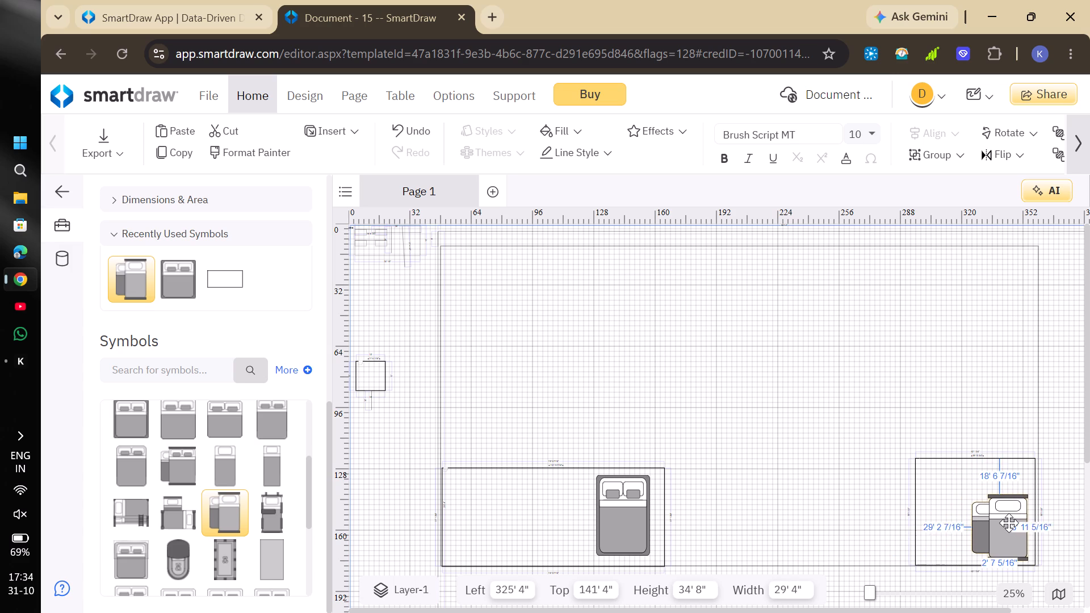
drag(1009, 523, 1012, 507)
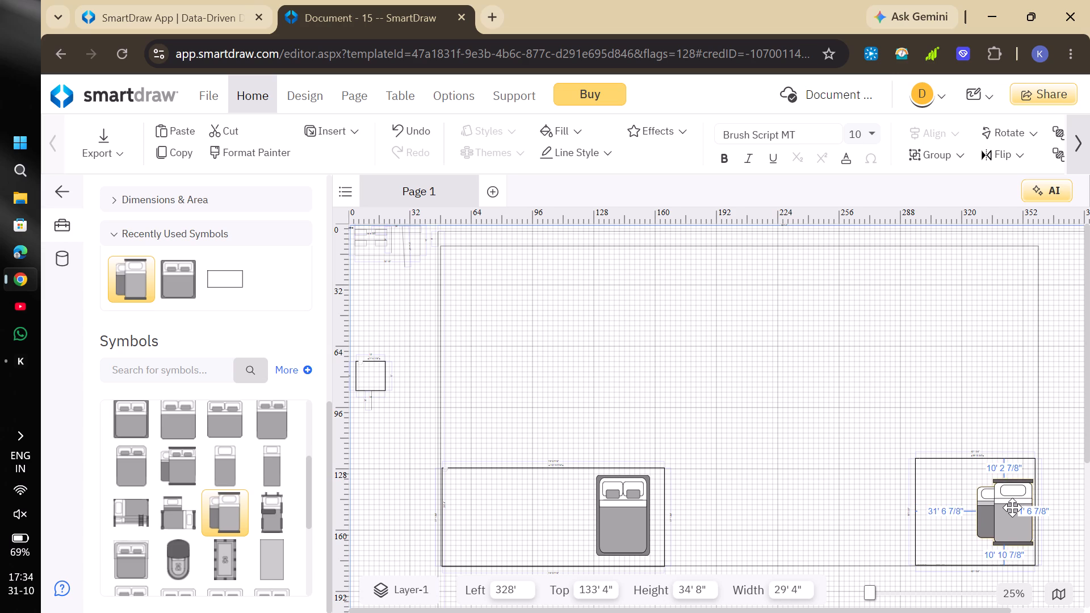
drag(1012, 507, 1011, 513)
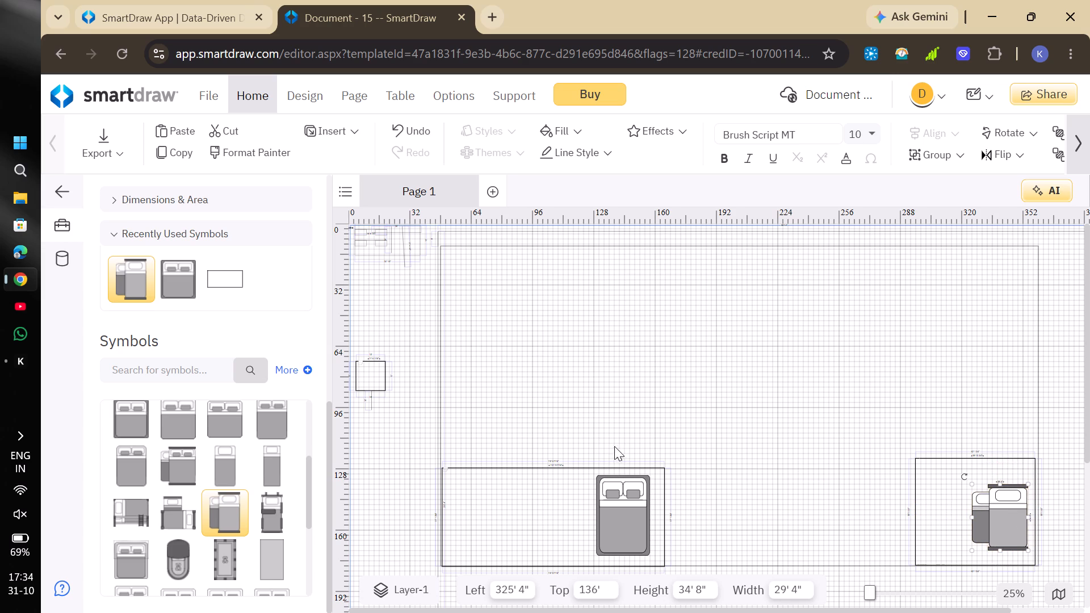
Place the rounded Arm Chair symbol from Couches & Sofas in the large rectangle's upper-left area, at about left 82' 8", top 36' 8".
scroll(270, 444, up, 1)
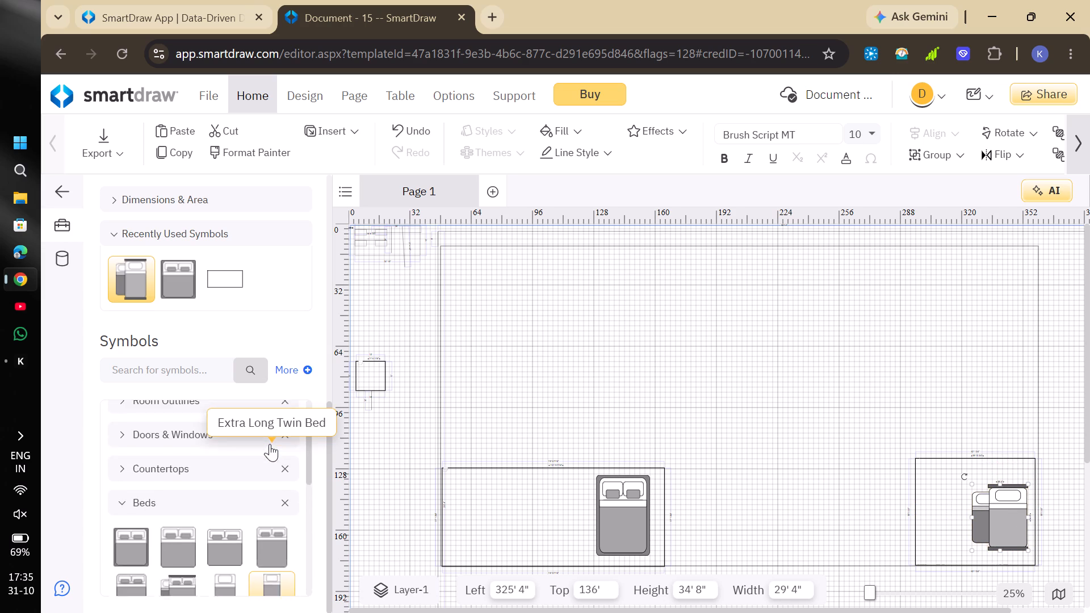
scroll(270, 444, up, 1)
click(132, 517)
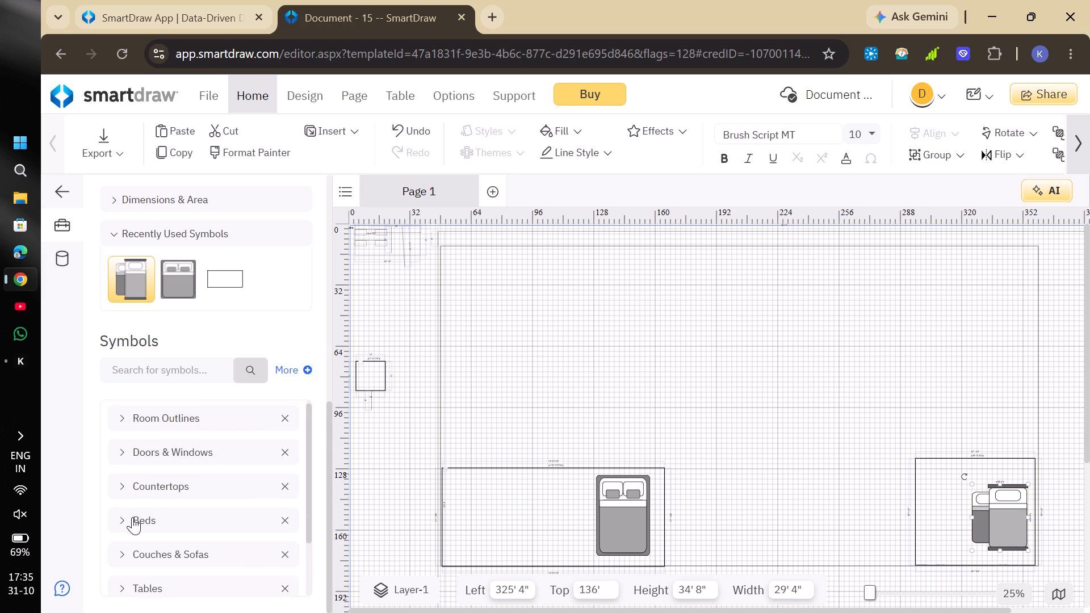
scroll(132, 517, down, 1)
click(132, 517)
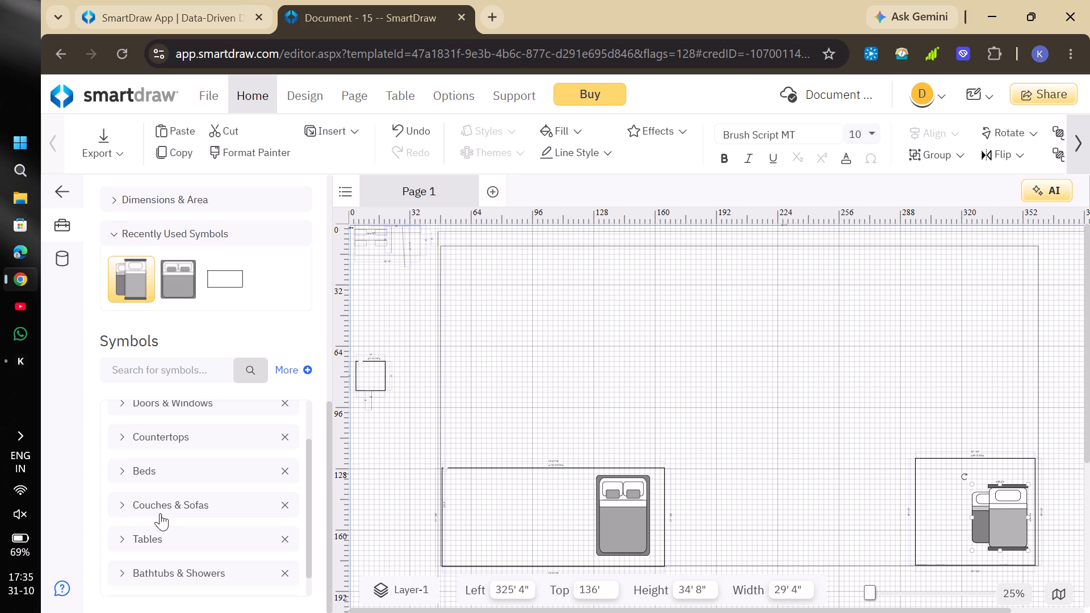
click(176, 511)
scroll(201, 555, down, 1)
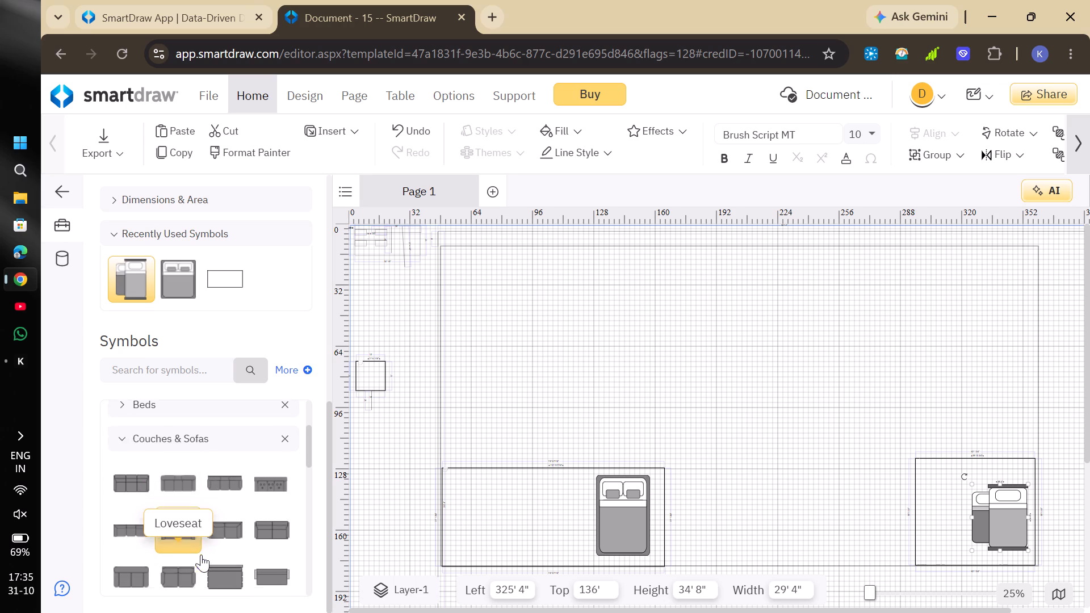
scroll(201, 555, down, 1)
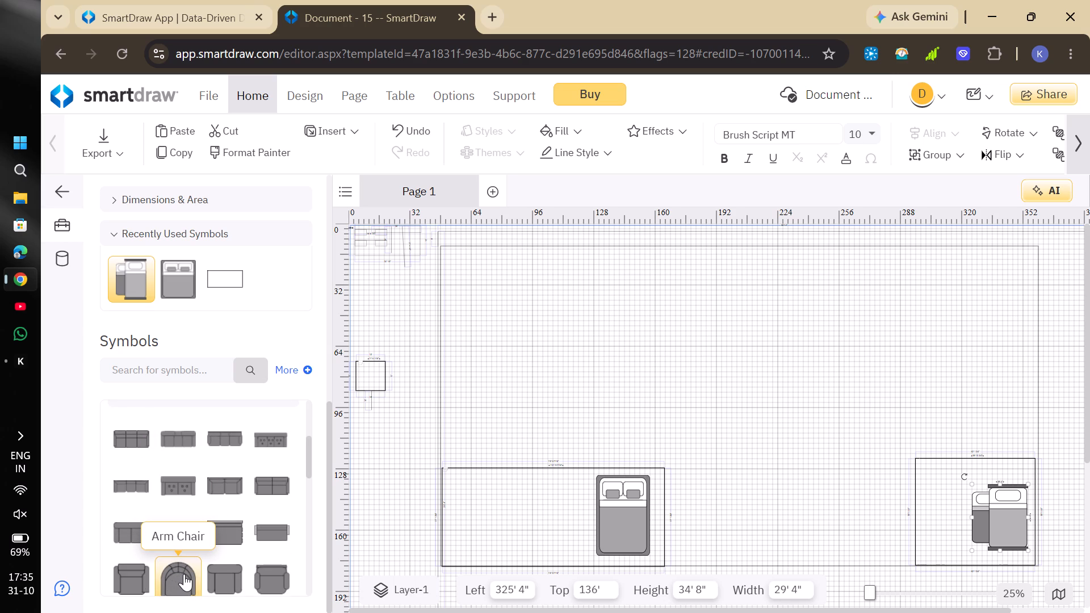
drag(184, 574, 511, 293)
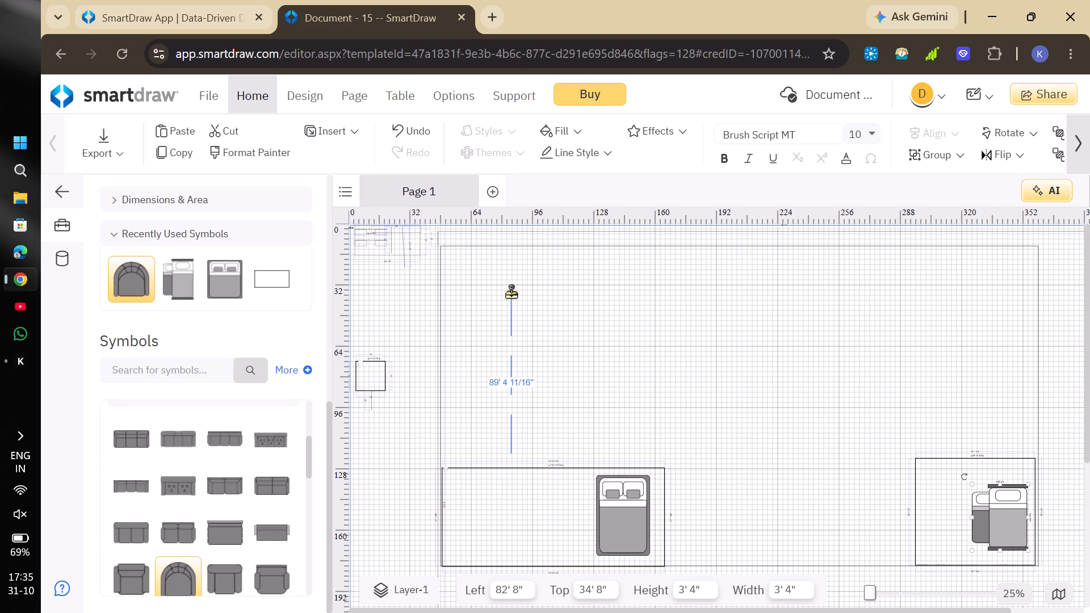
drag(511, 293, 510, 295)
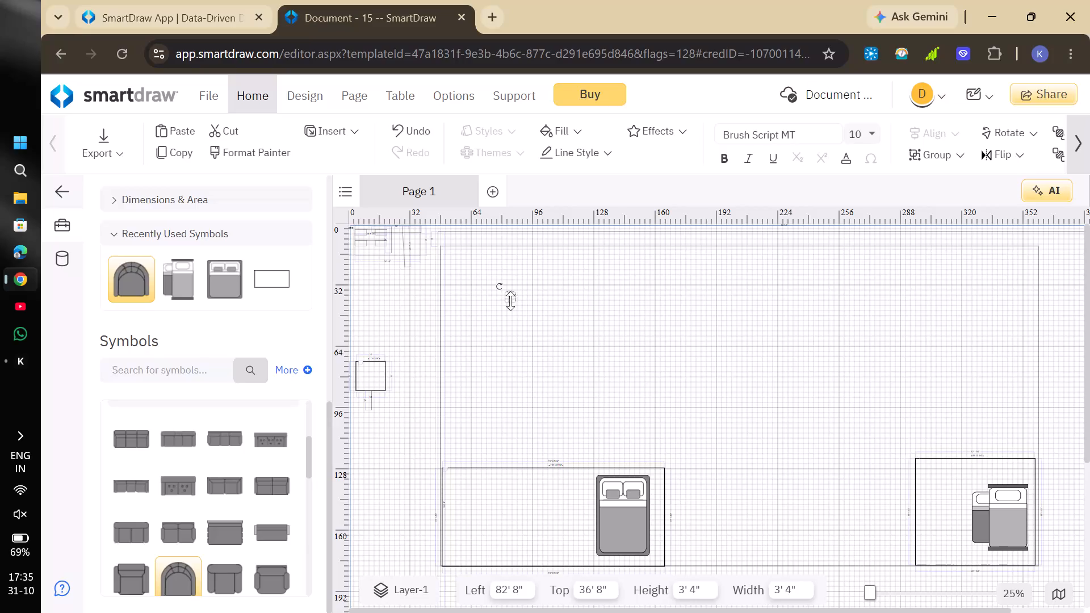
Enlarge the rounded arm chair to about 32' wide by 27' 4" high.
drag(510, 302, 512, 335)
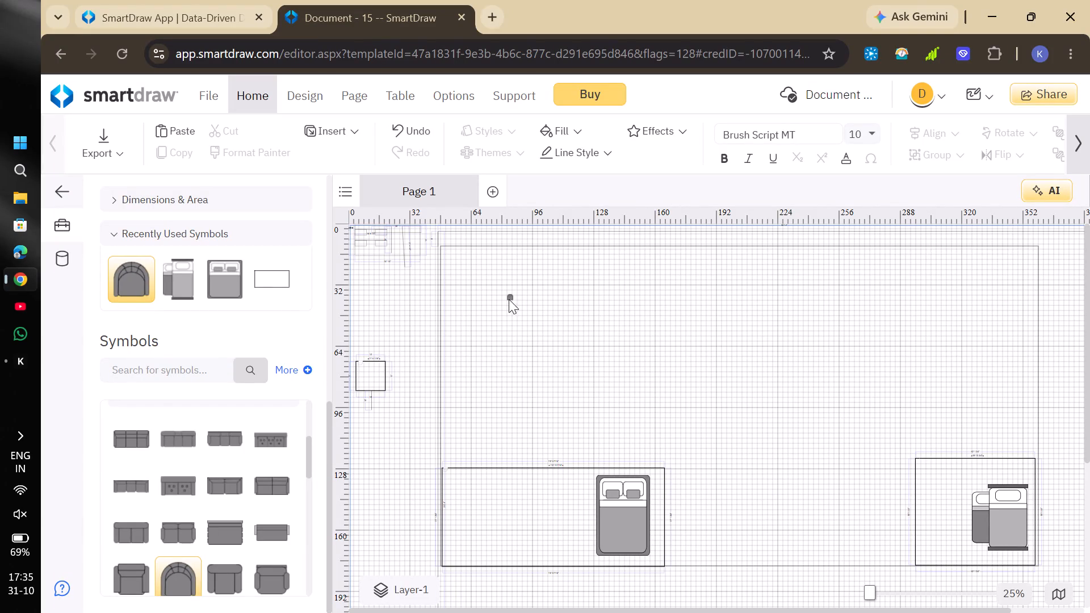
click(508, 299)
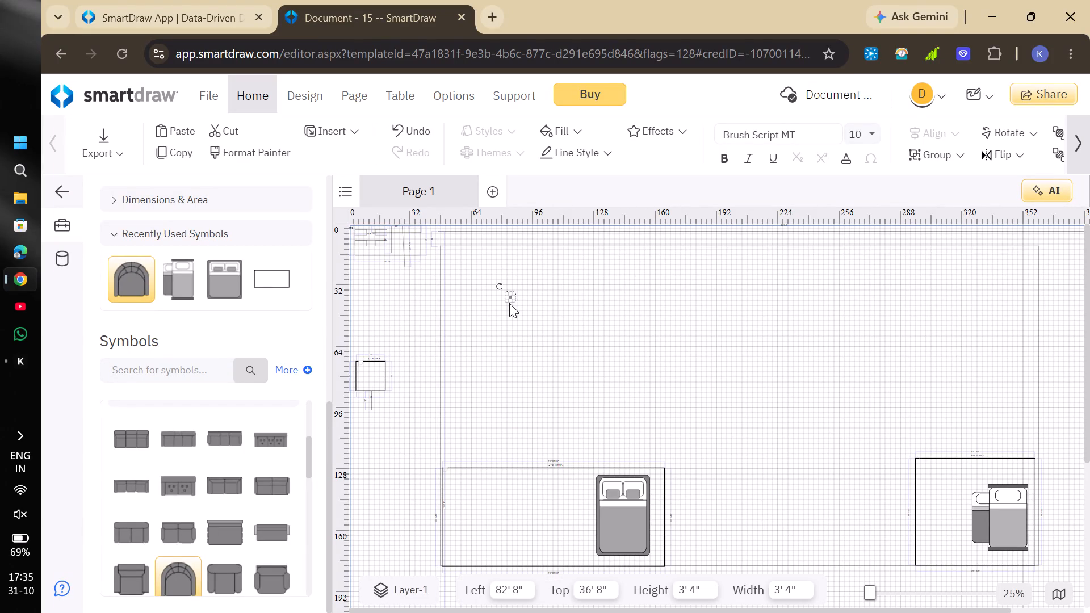
drag(509, 300, 514, 344)
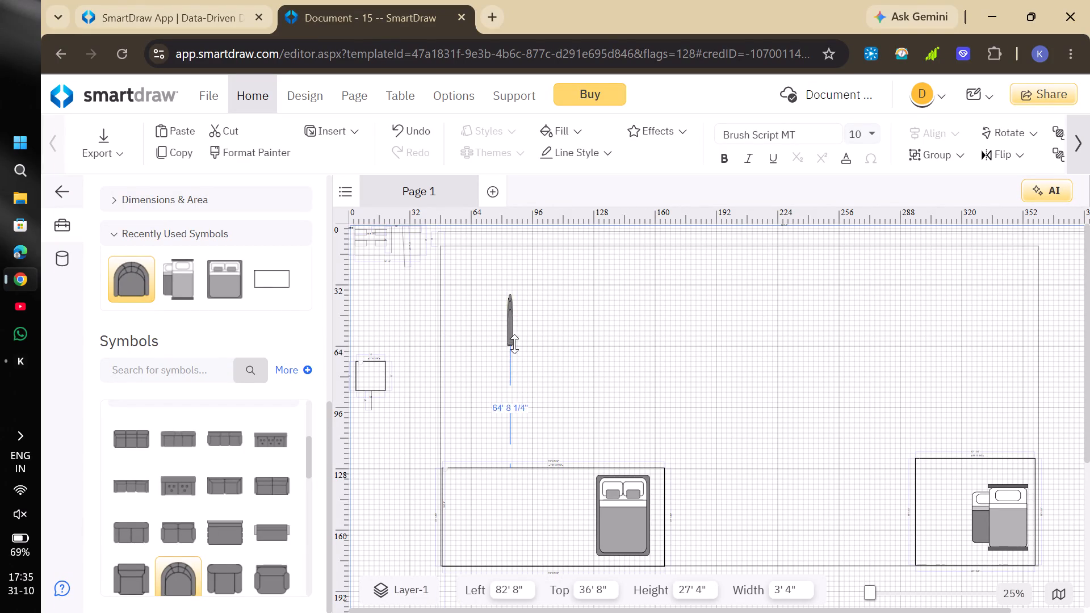
drag(514, 344, 514, 345)
drag(513, 321, 563, 321)
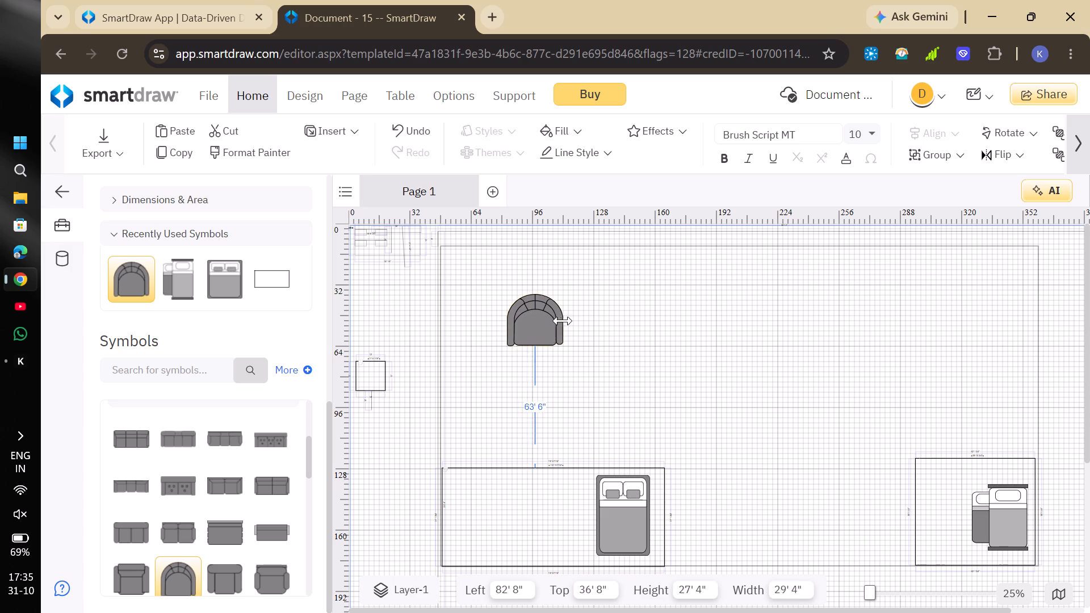
drag(563, 321, 567, 321)
Move the rounded arm chair into the large rectangle's upper-left corner, at about left 61' 4", top 15' 4".
drag(539, 321, 530, 304)
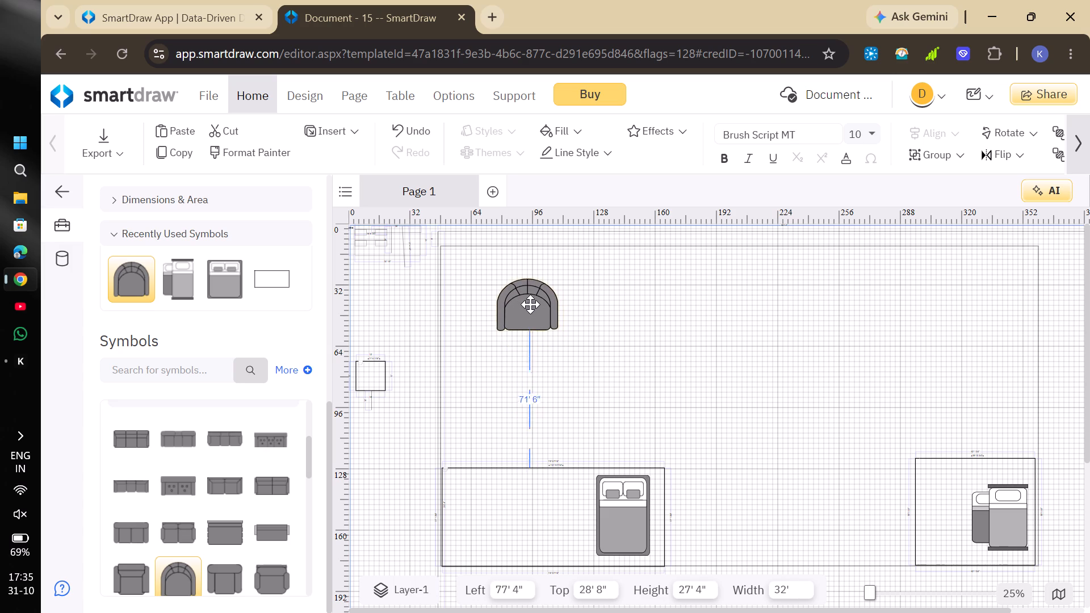
drag(530, 304, 494, 287)
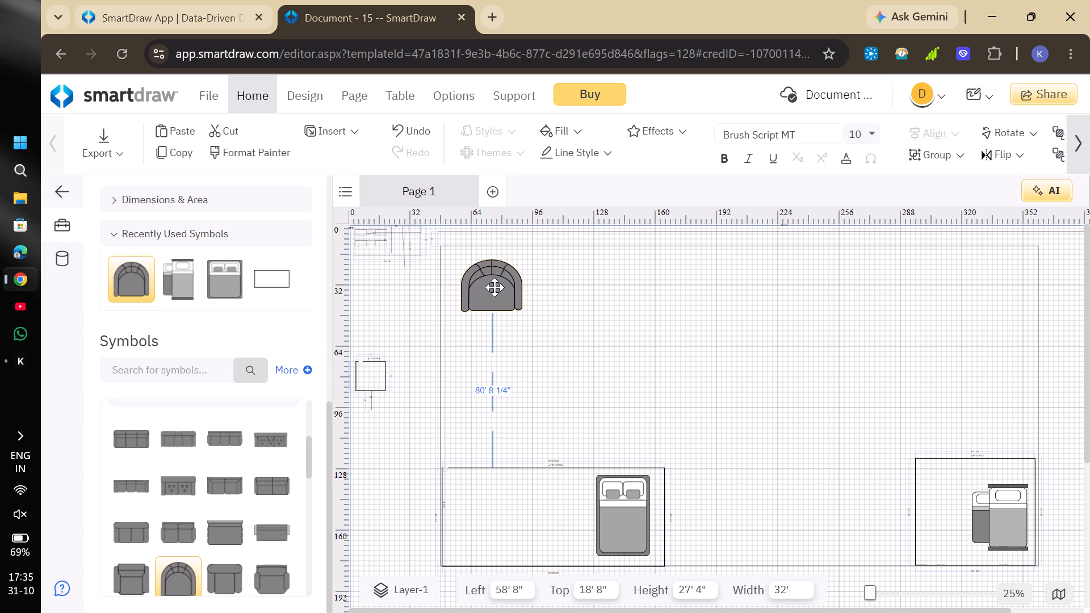
drag(494, 287, 497, 279)
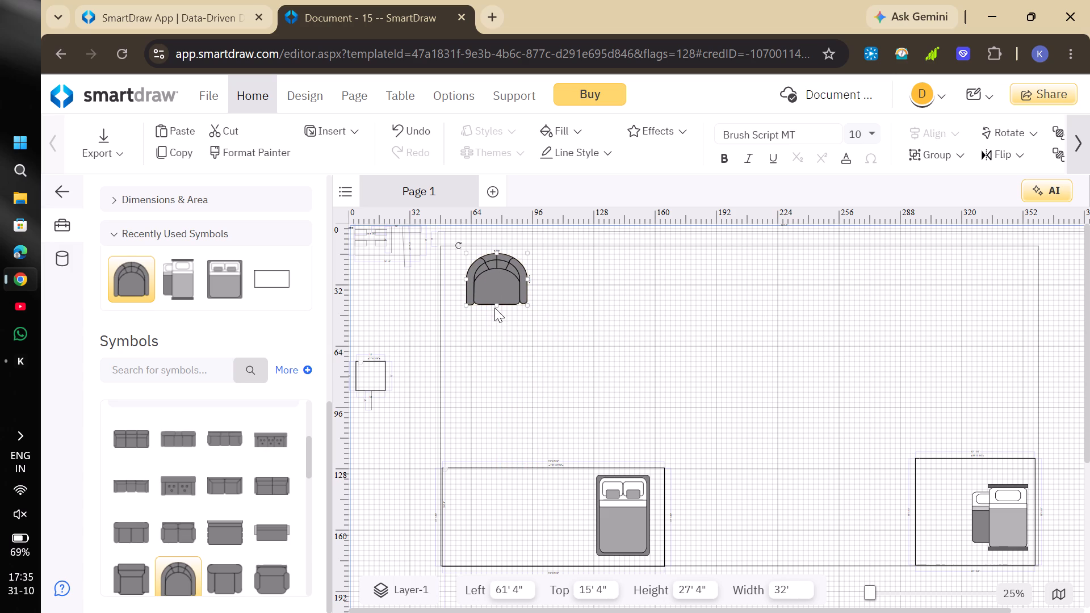
Reduce the rounded arm chair to about 18' 8" wide by 16' 8" high.
drag(497, 305, 499, 280)
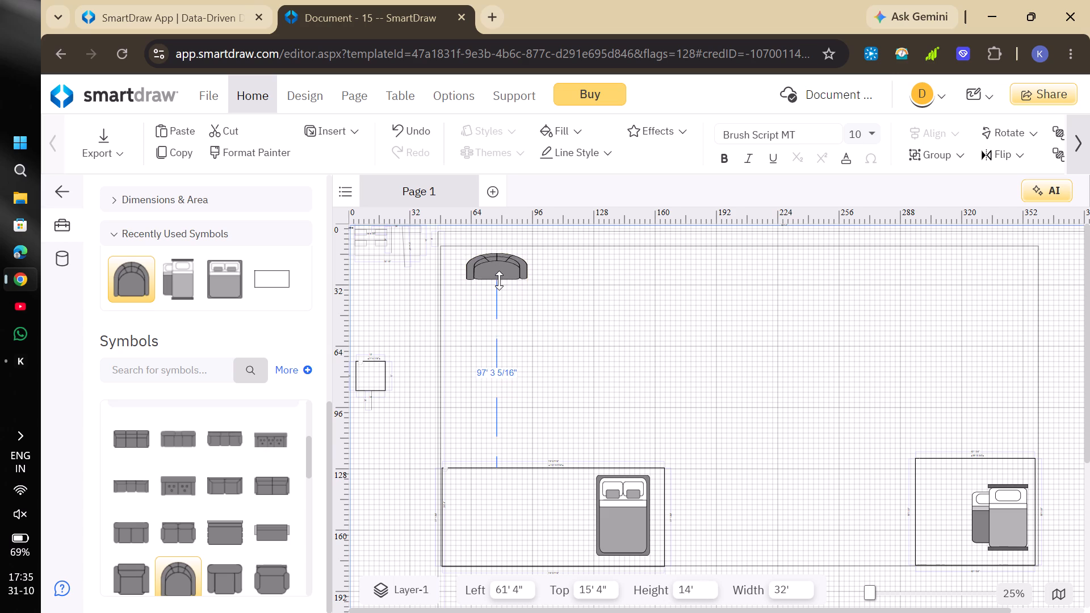
drag(499, 280, 499, 285)
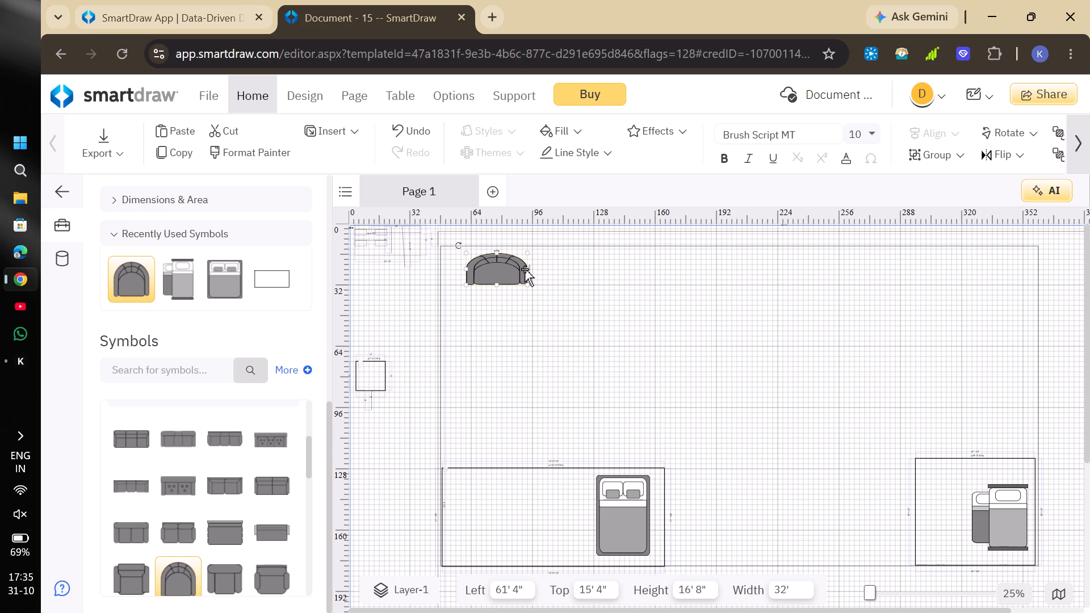
drag(527, 269, 516, 267)
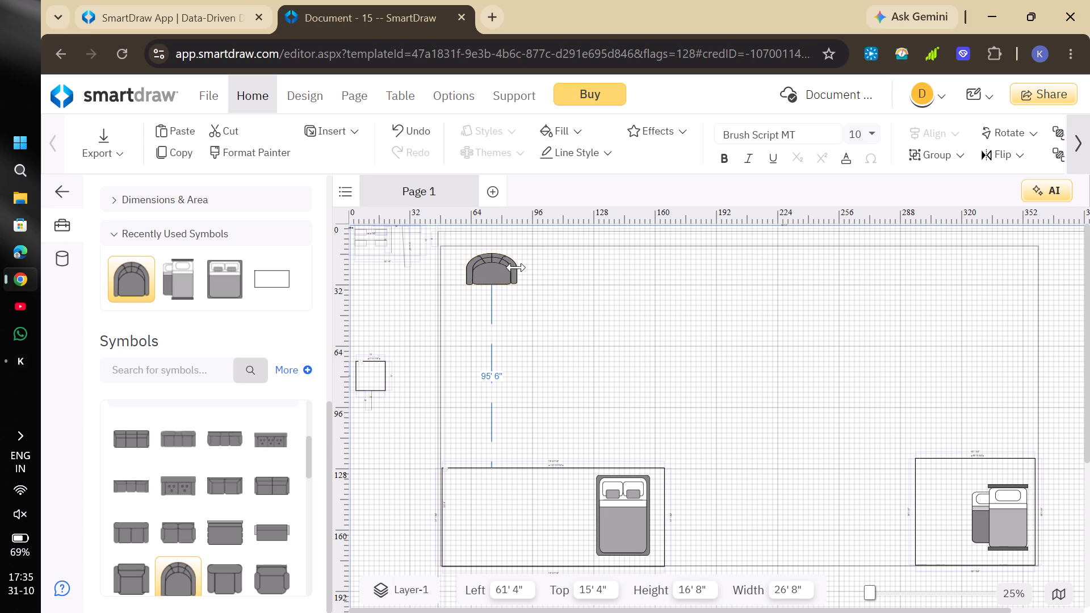
drag(516, 267, 504, 267)
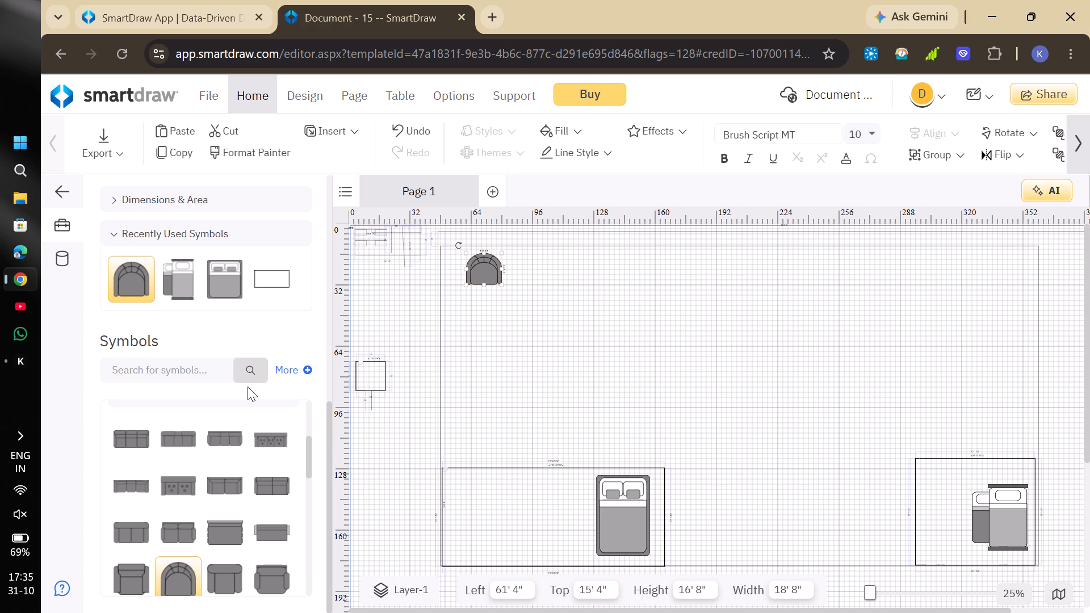
Place a Chair and a Half symbol to the right of the rounded arm chair, at about left 108', top 26'.
scroll(207, 378, down, 3)
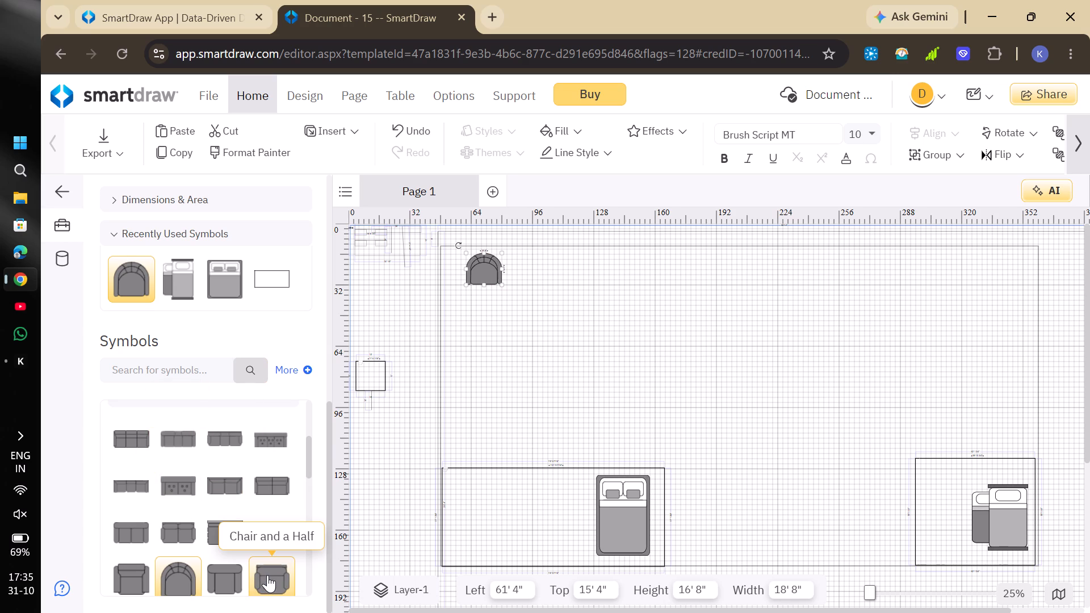
drag(267, 575, 294, 569)
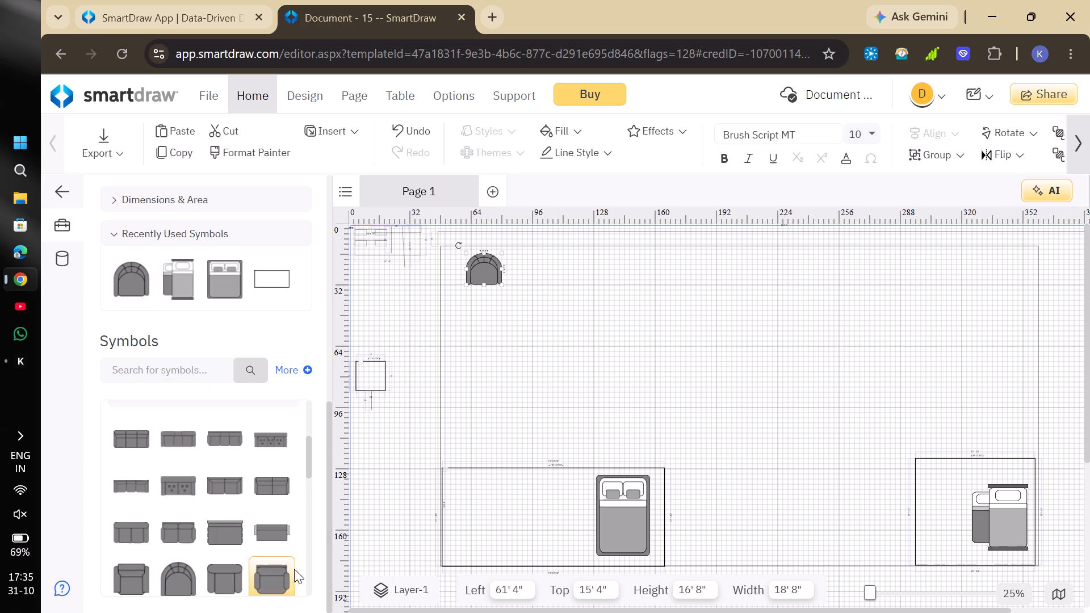
drag(294, 569, 272, 573)
drag(278, 576, 397, 491)
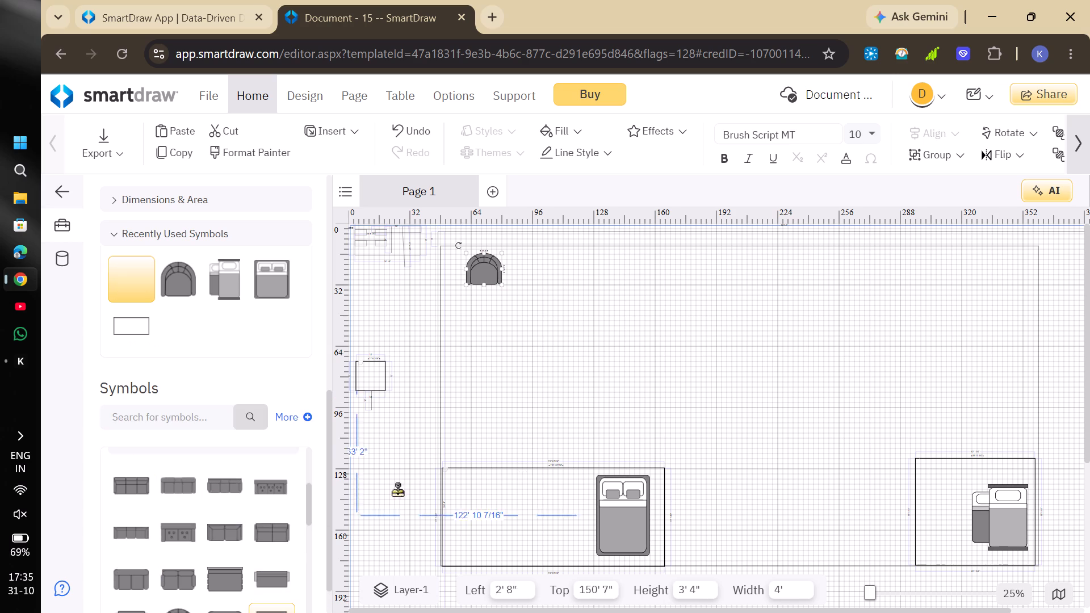
drag(397, 491, 559, 276)
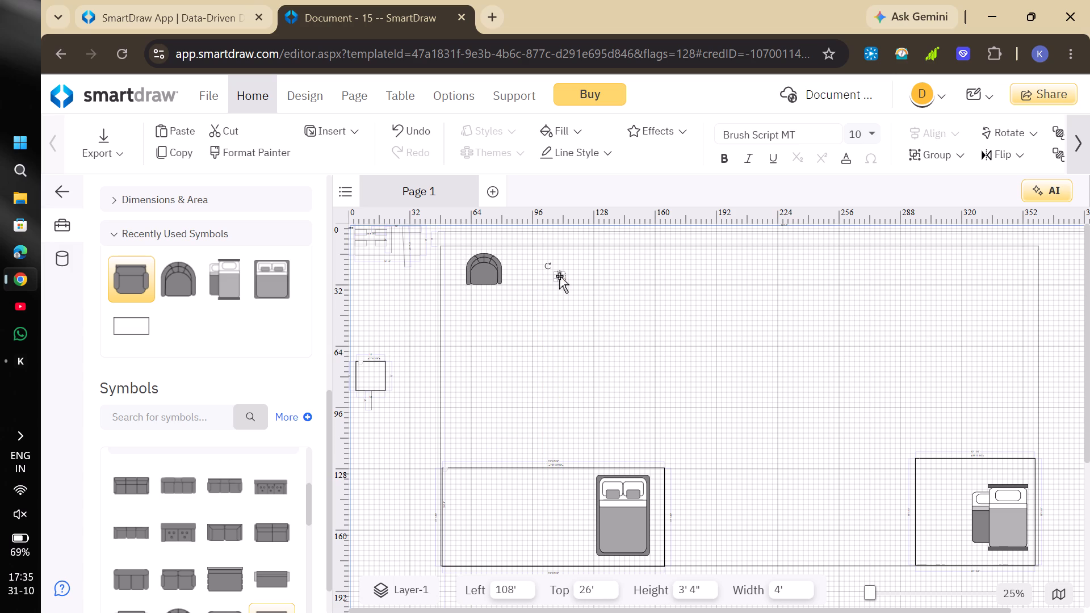
Stretch the chair and a half to about 57' 4" wide by 20' 8" high, like a long sofa.
drag(562, 276, 658, 274)
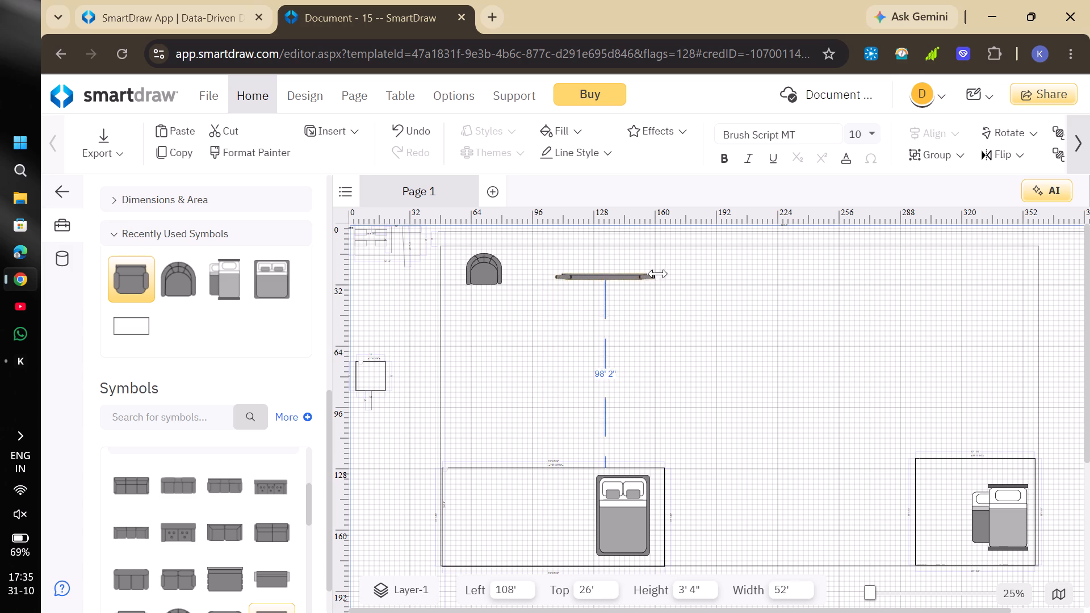
drag(658, 274, 664, 274)
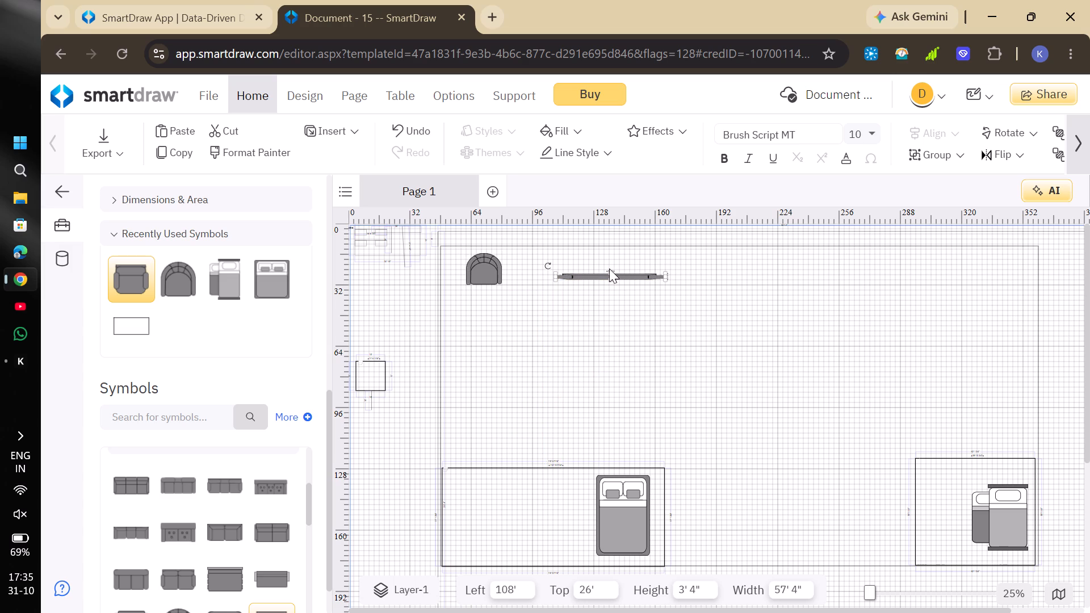
drag(611, 275, 606, 248)
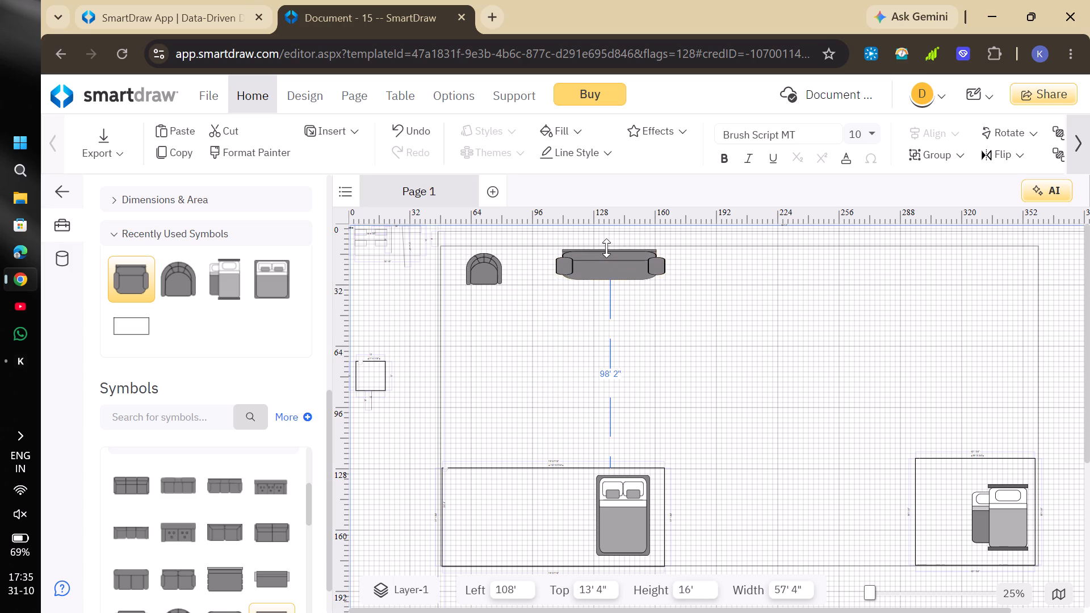
drag(606, 248, 606, 240)
Move the stretched chair and a half closer to the rounded arm chair, at about left 89' 4", top 11' 8".
drag(597, 266, 575, 270)
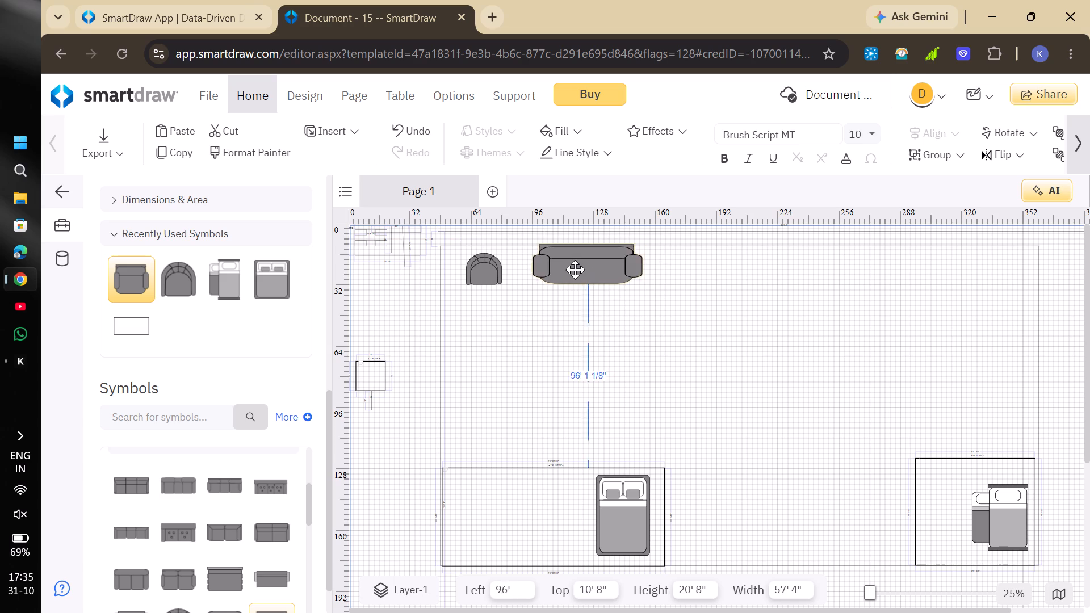
drag(575, 270, 560, 272)
Place the square-backed Arm Chair symbol in the left part of the lower-left room, at about left 72', top 146' 5".
scroll(244, 440, down, 4)
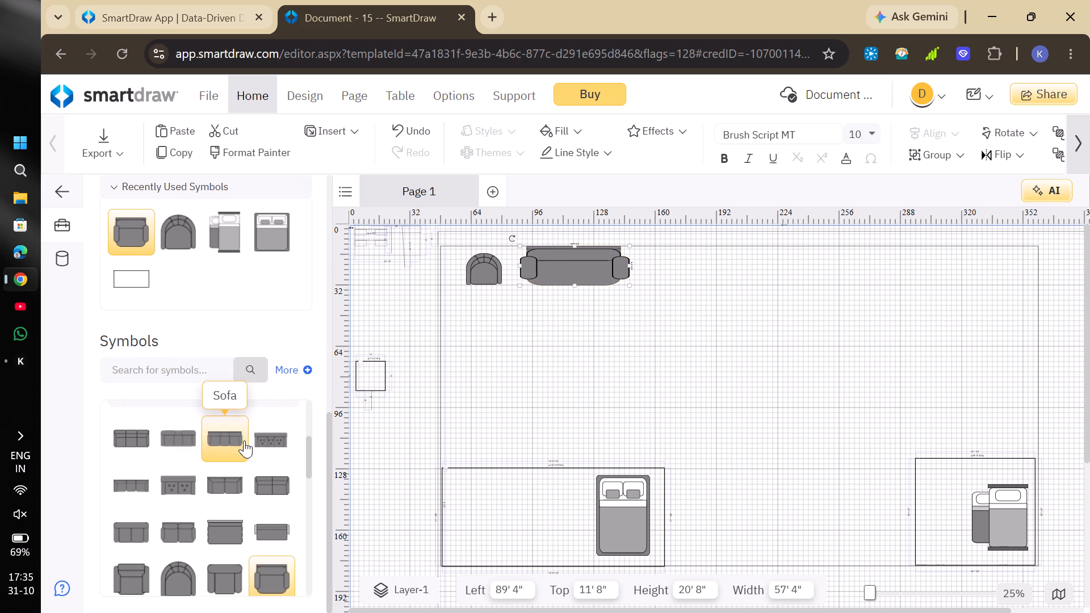
drag(131, 586, 469, 514)
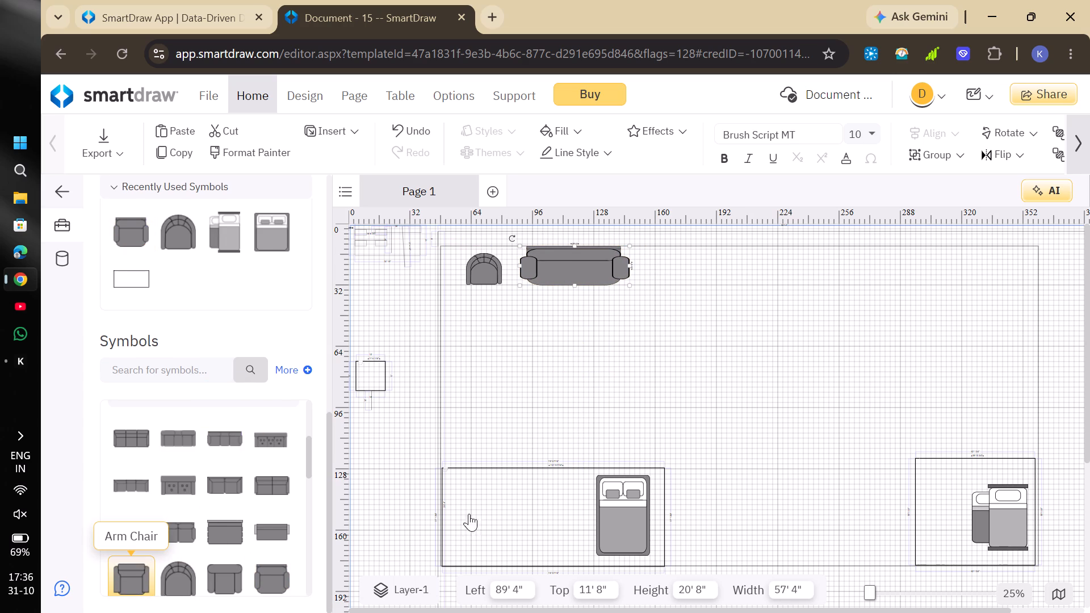
drag(469, 514, 489, 505)
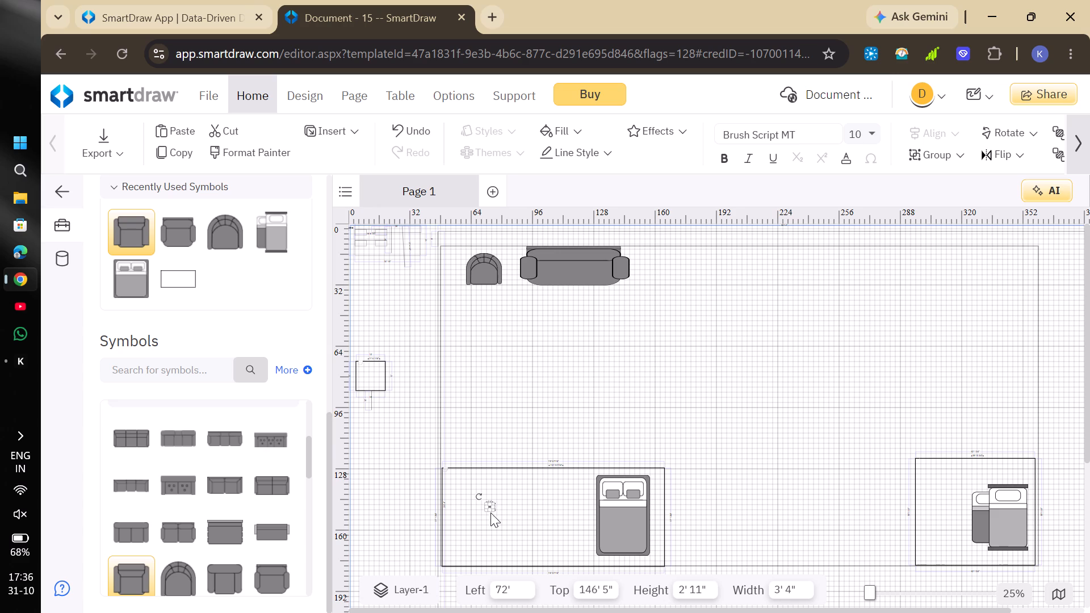
Enlarge the lower-left room's arm chair to about 18' 8" wide by 18' 11" high.
drag(489, 509, 494, 540)
drag(492, 523, 515, 518)
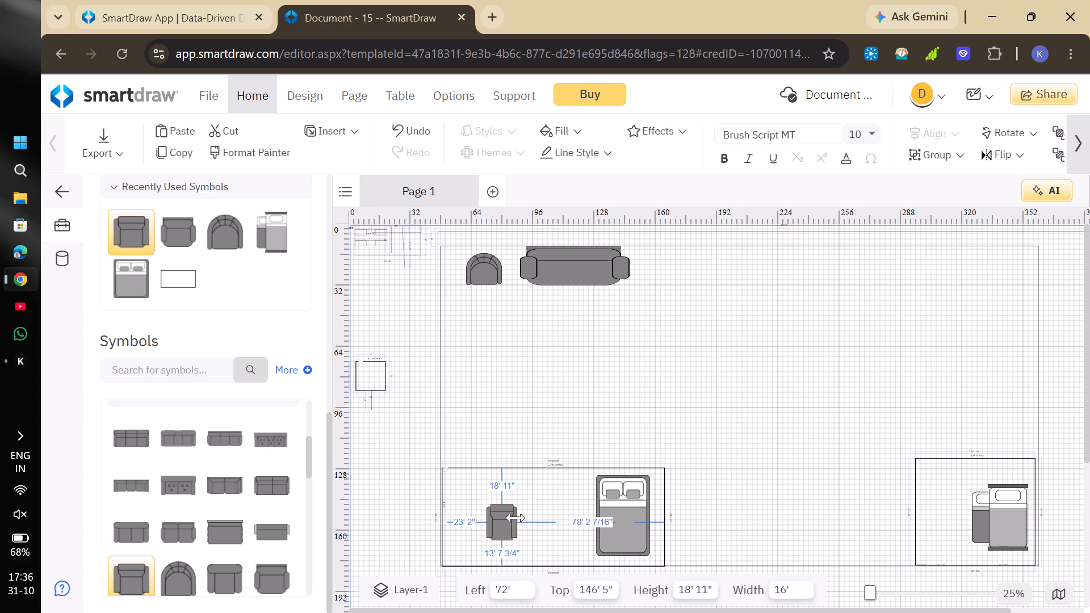
drag(515, 518, 523, 518)
Rotate the lower-left room's arm chair to 180°.
drag(476, 493, 480, 540)
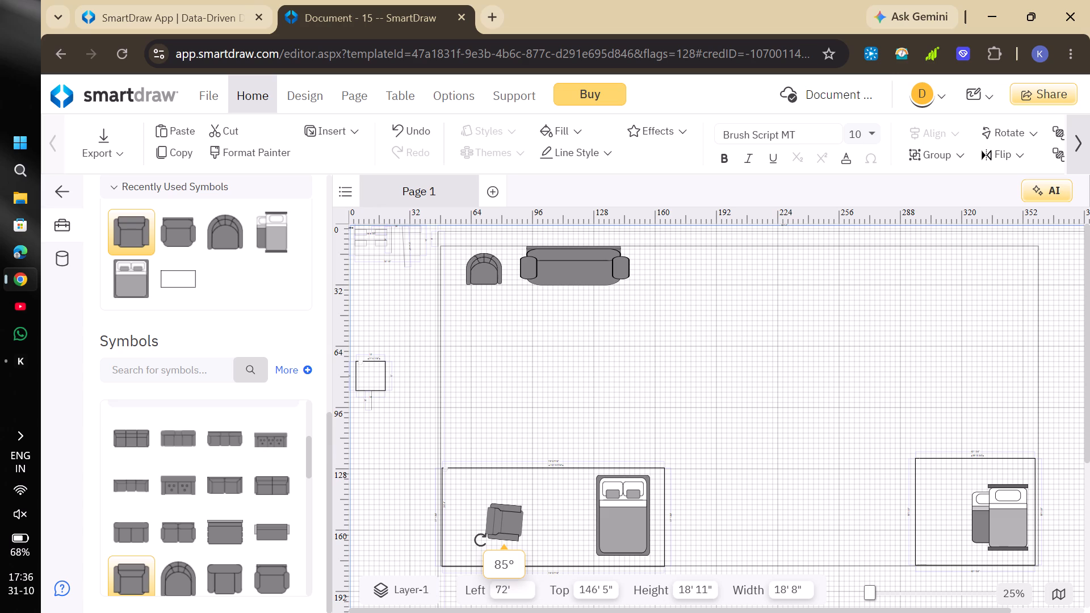
drag(480, 540, 485, 502)
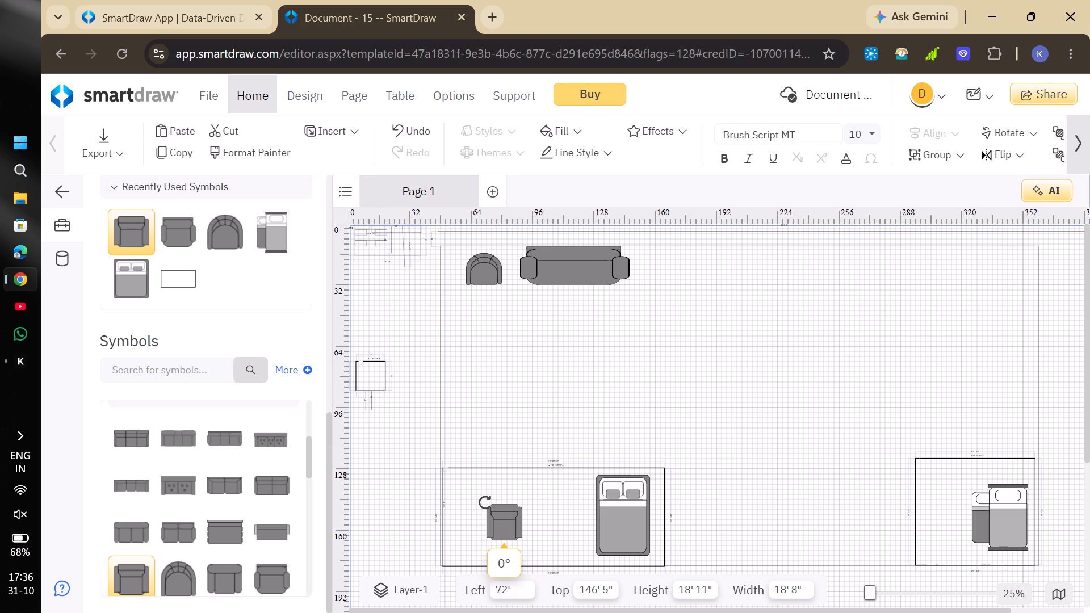
drag(485, 502, 538, 538)
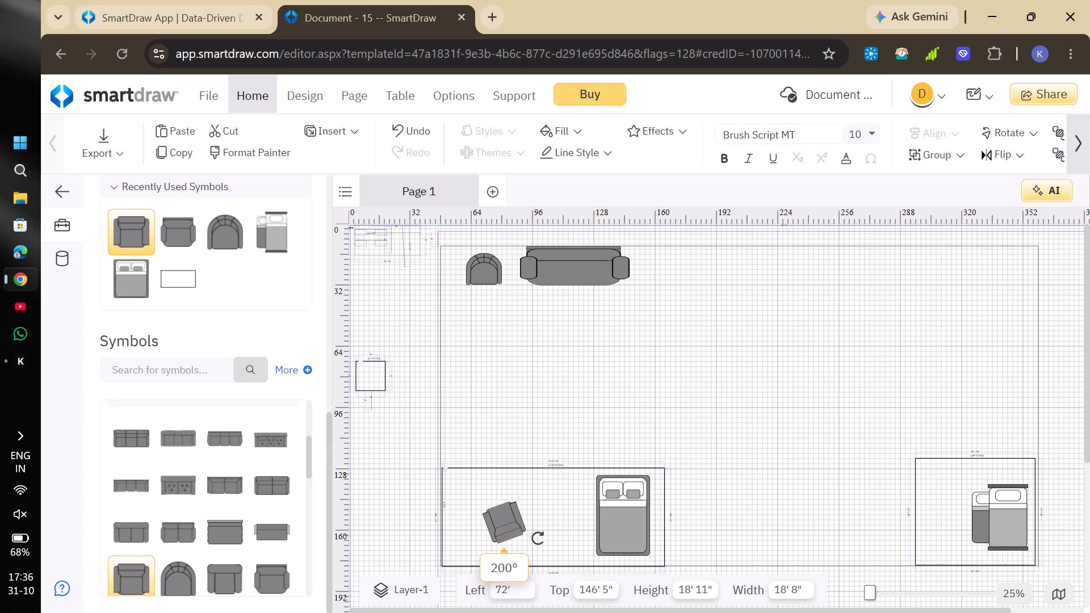
drag(538, 538, 530, 552)
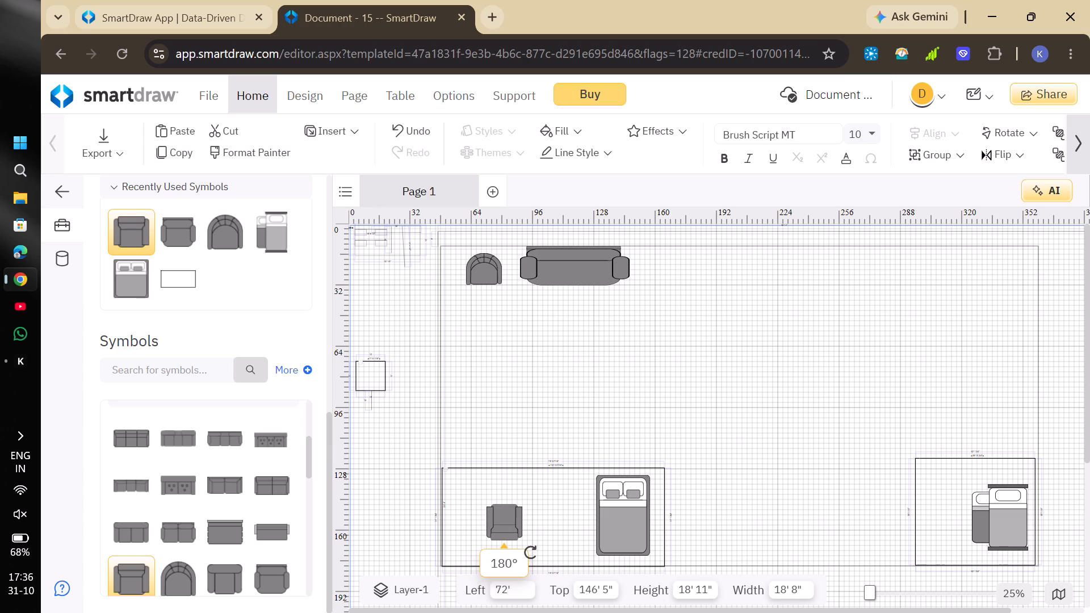
Move the lower-left room's arm chair beside the bed on the bottom wall, at about left 99' 5", top 160' 9", rotated to 180°.
drag(530, 552, 534, 550)
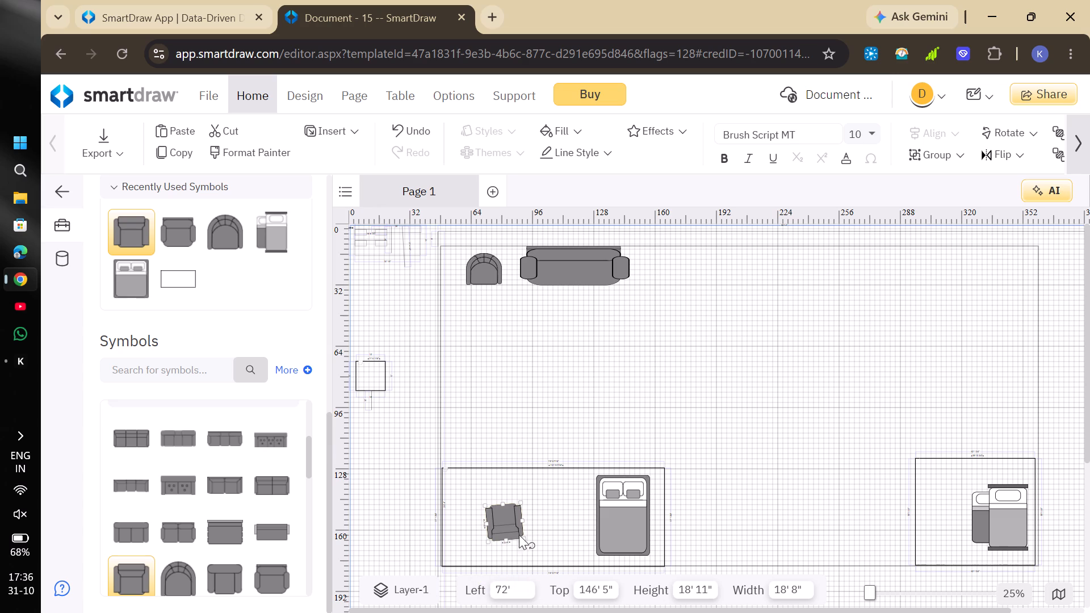
drag(499, 520, 550, 549)
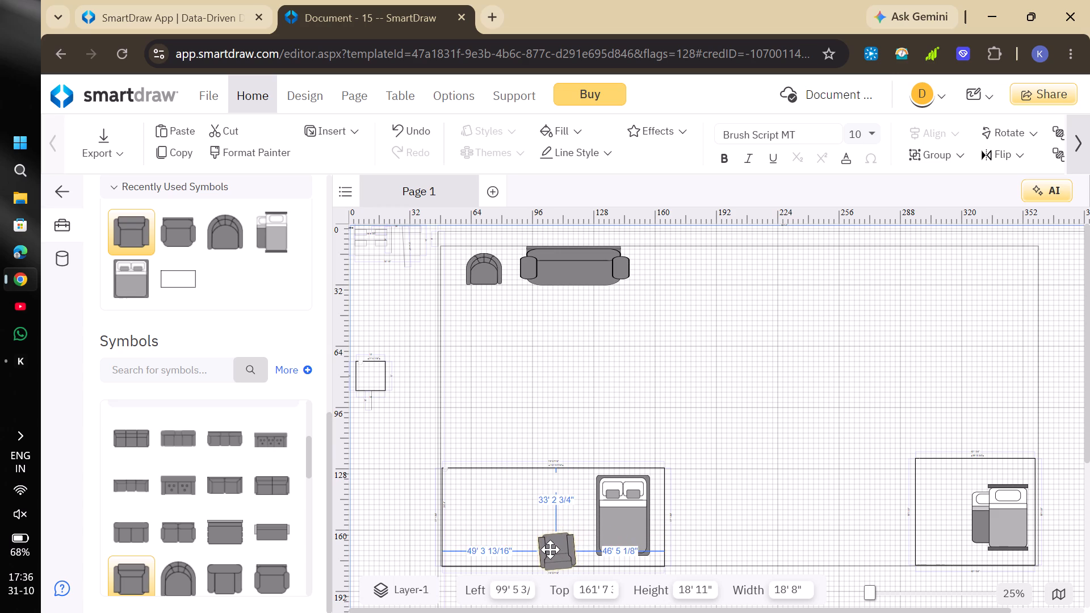
drag(550, 549, 551, 547)
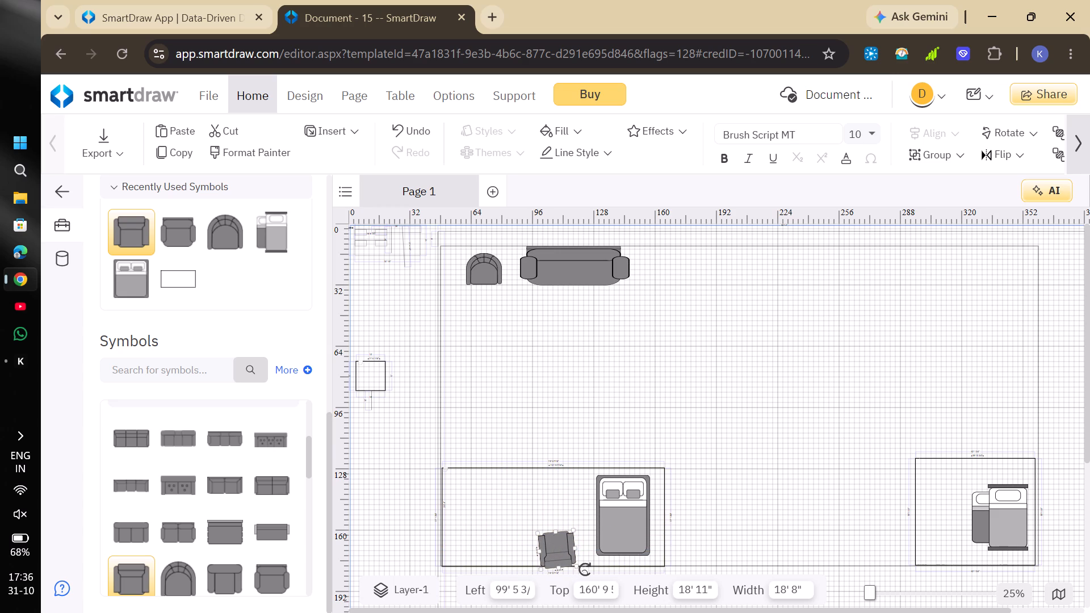
click(584, 570)
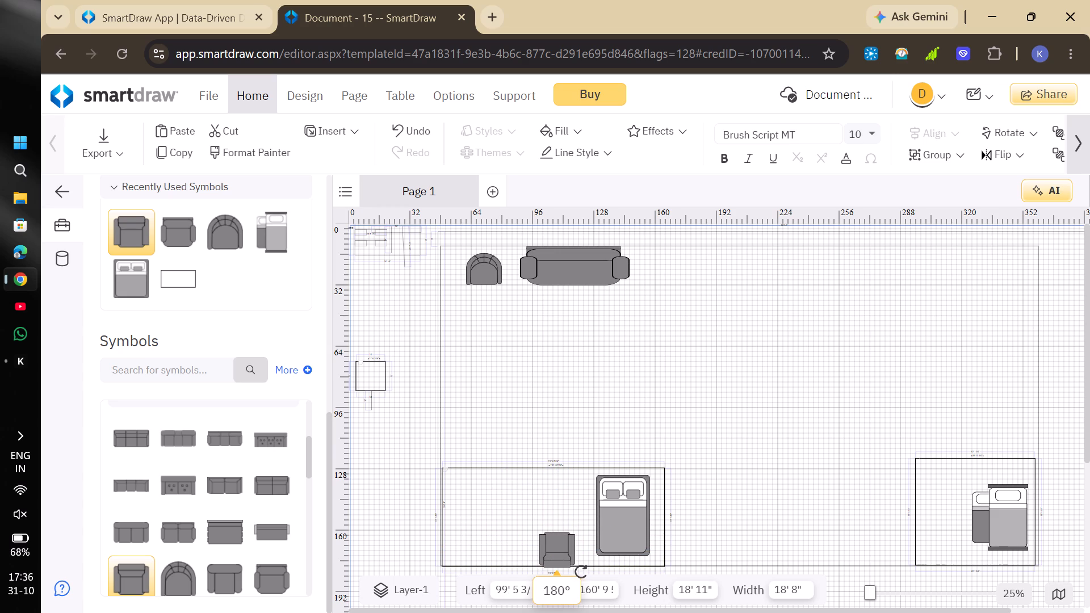
Place the square Ottoman symbol in the middle of the large rectangle, at about left 202' 8", top 90'.
scroll(191, 493, down, 2)
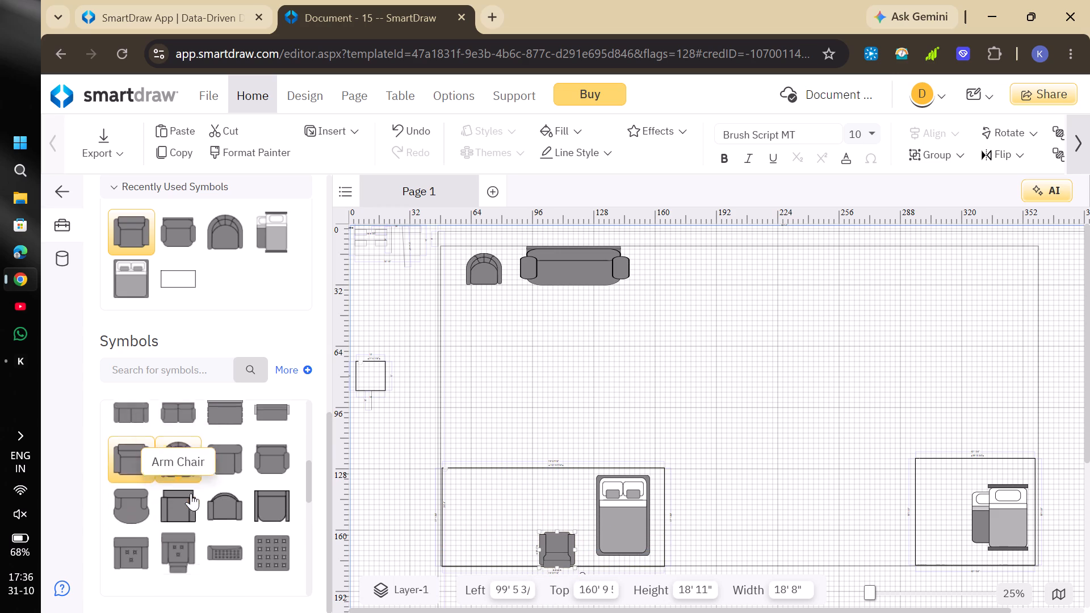
scroll(191, 493, down, 2)
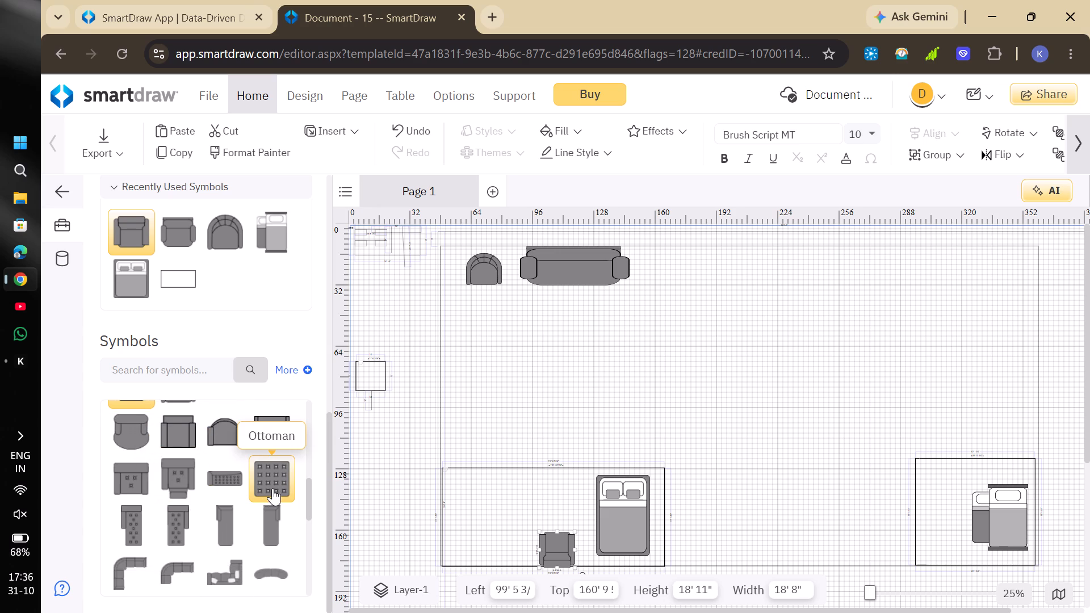
drag(272, 488, 673, 397)
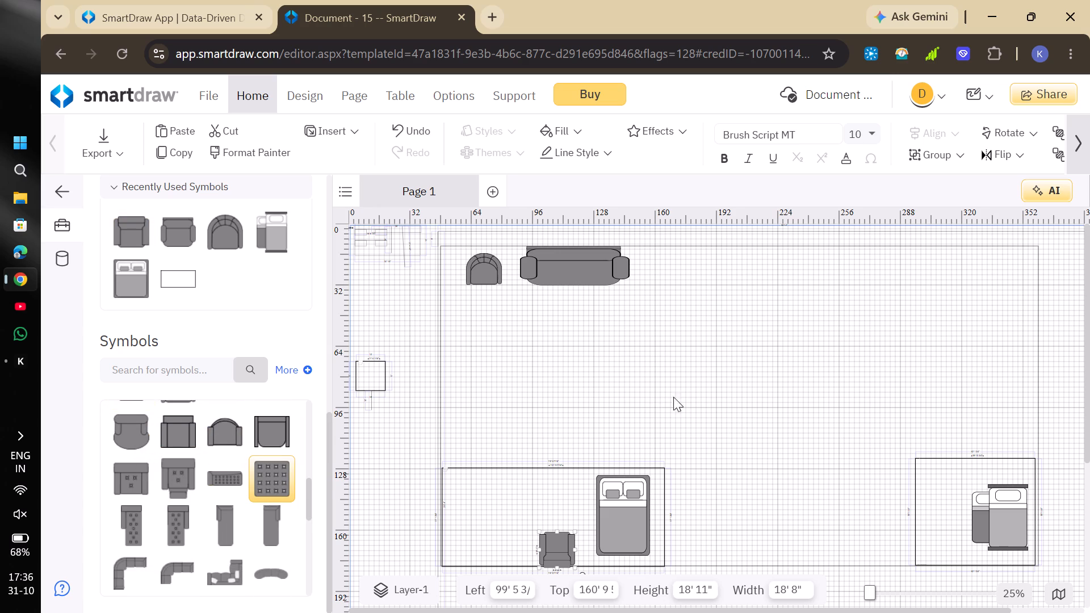
drag(673, 397, 712, 382)
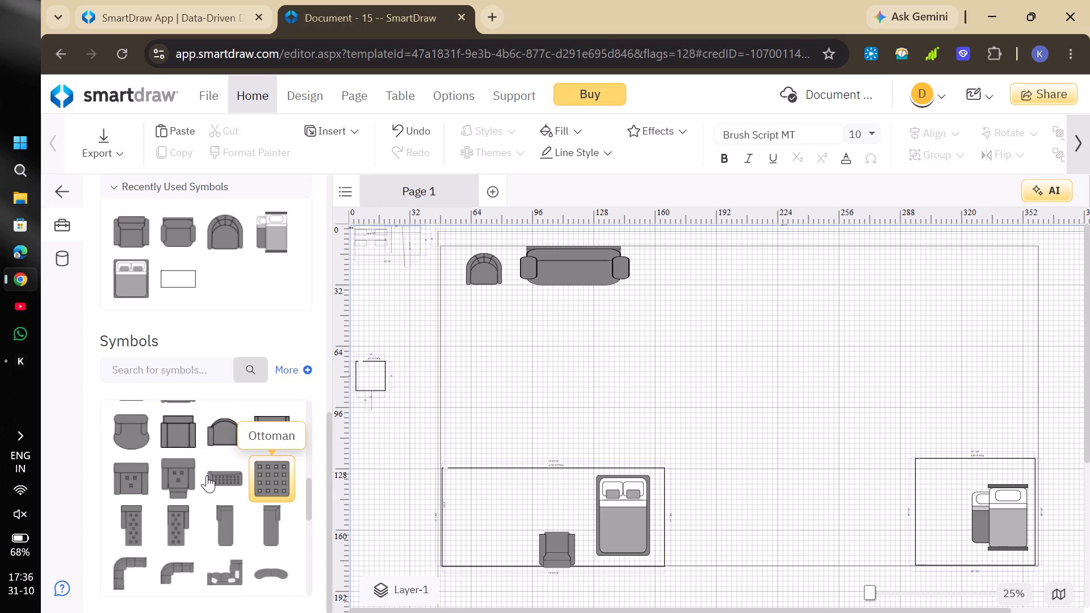
drag(266, 479, 740, 399)
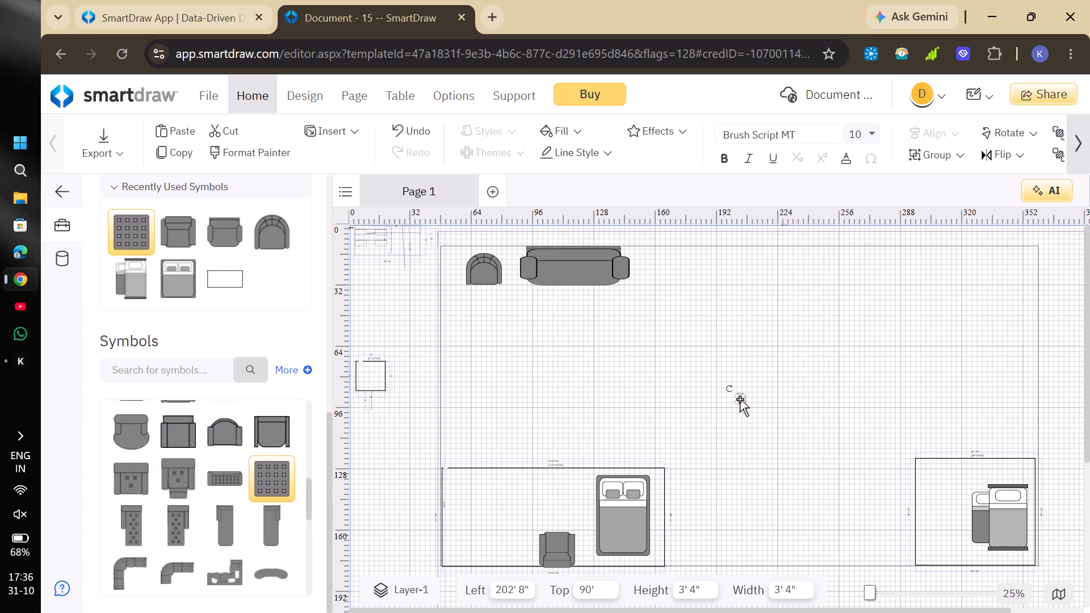
Stretch the ottoman upward and leftward to about 152' 8" wide by 61' high, below the arm chair and sofa seating.
click(740, 393)
drag(739, 396, 731, 284)
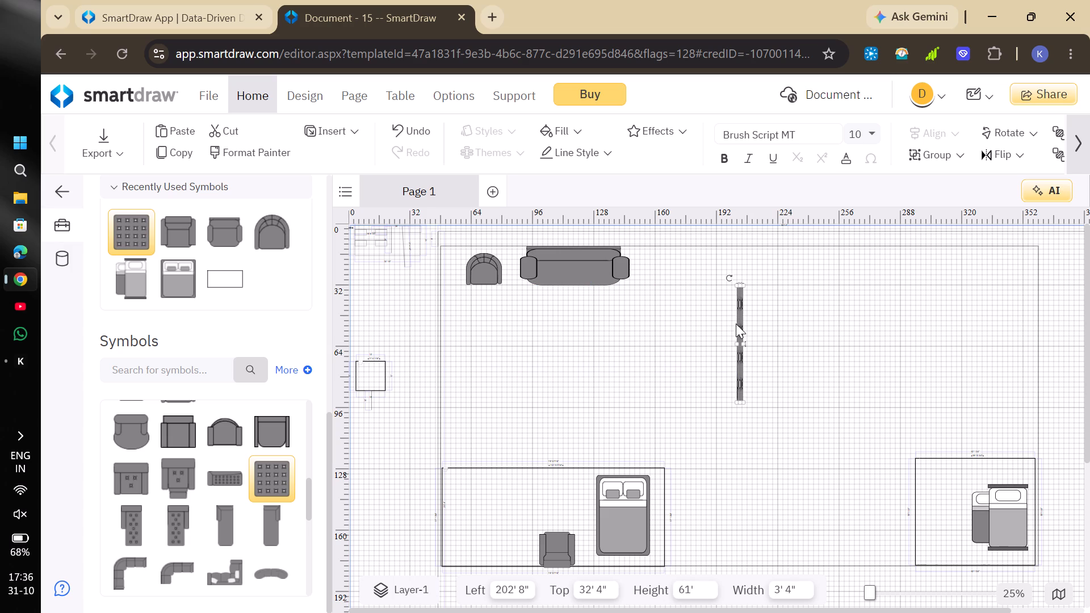
drag(736, 343, 481, 397)
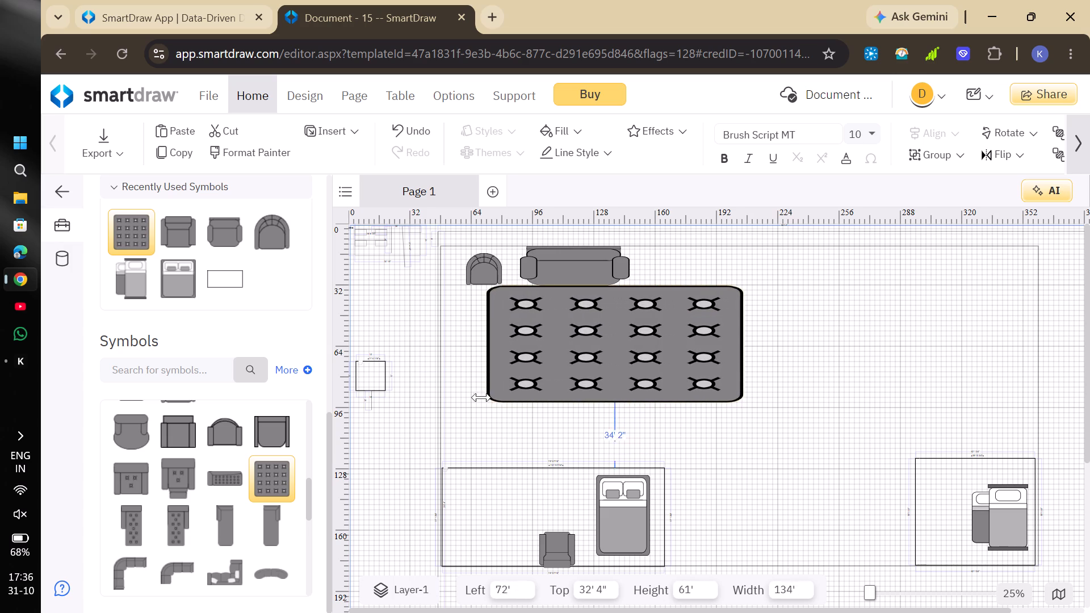
drag(481, 397, 451, 399)
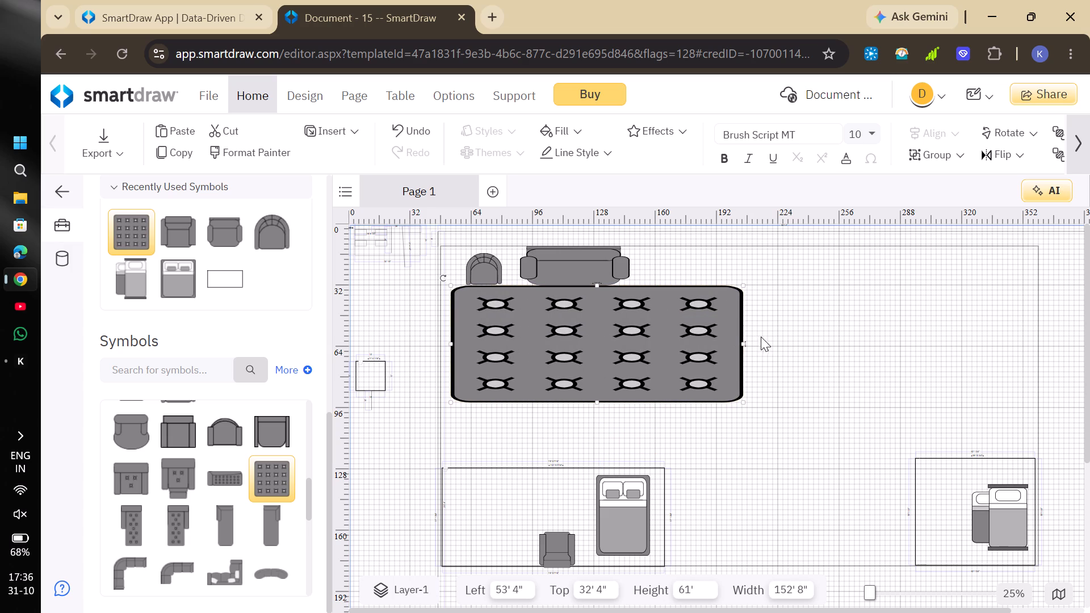
Place the Sectional Sofa with Pillows symbol beyond the ottoman's right end, at about left 219' 8", top 49'.
scroll(245, 479, down, 1)
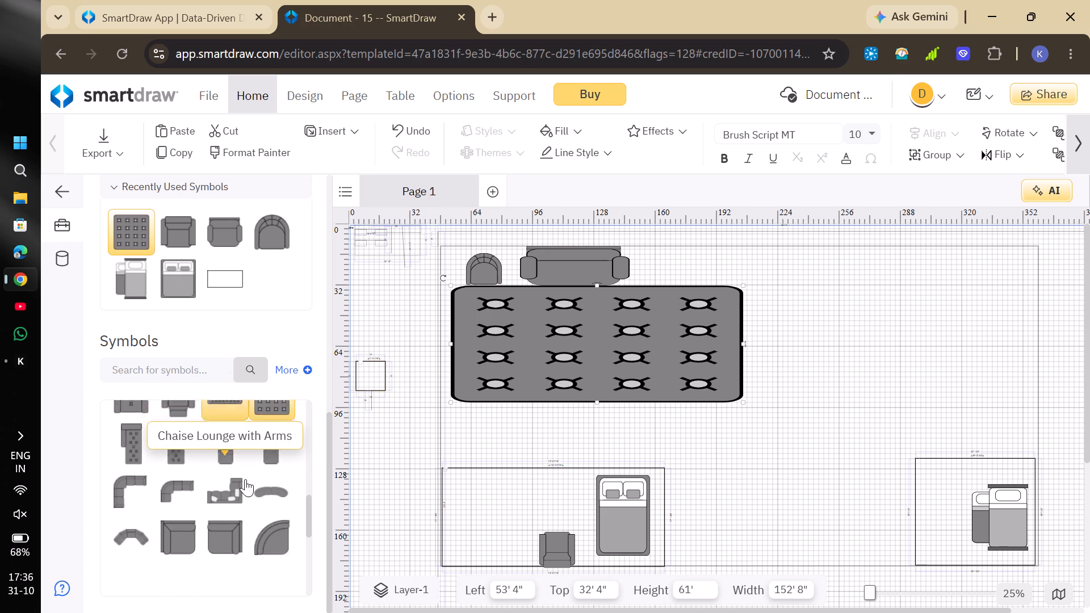
scroll(245, 479, down, 3)
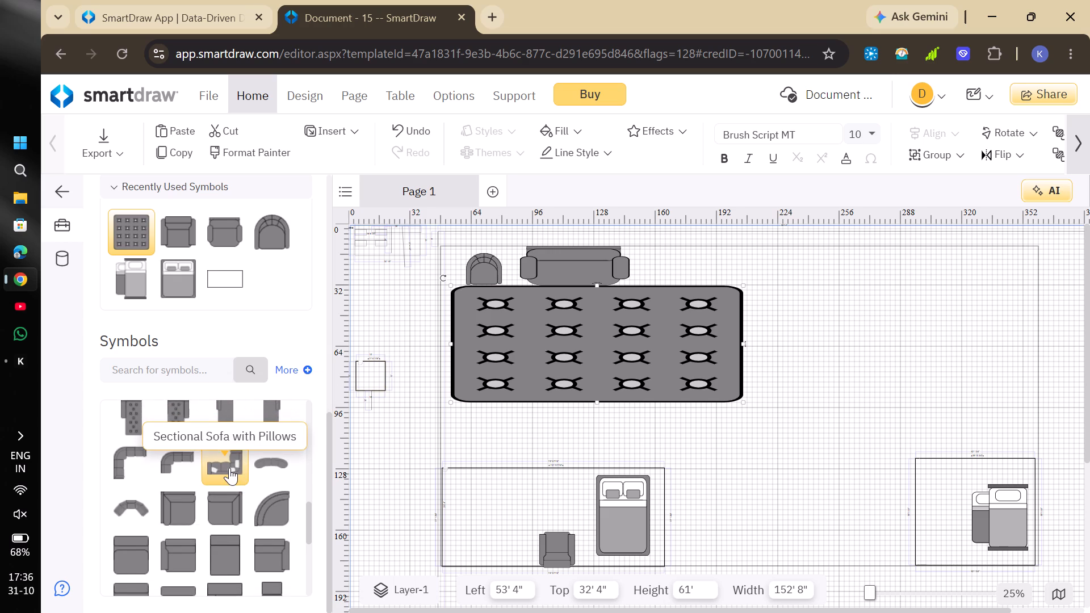
drag(229, 467, 606, 387)
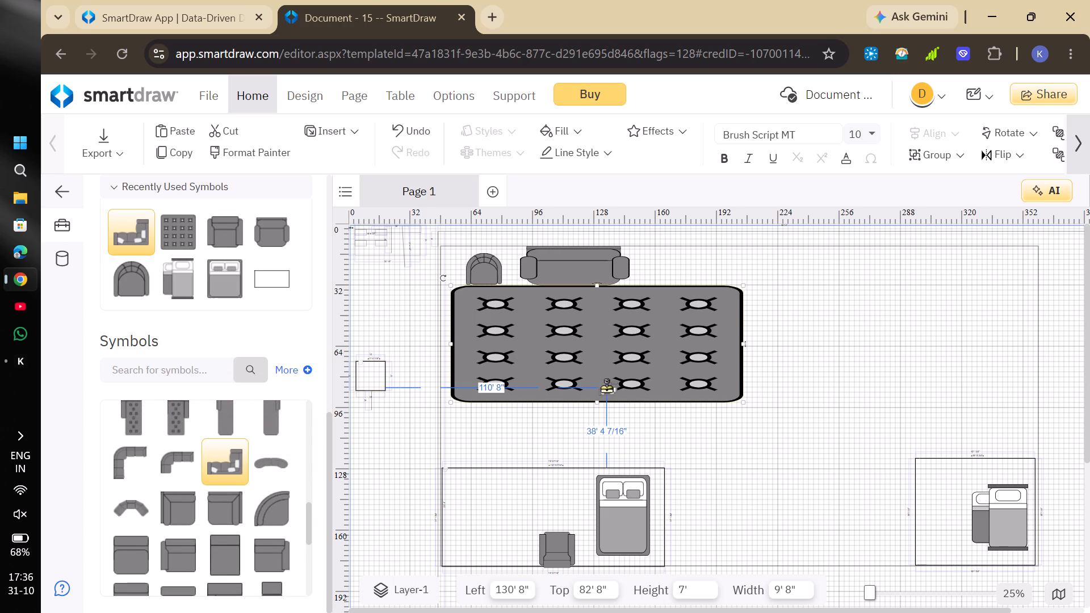
drag(606, 387, 778, 323)
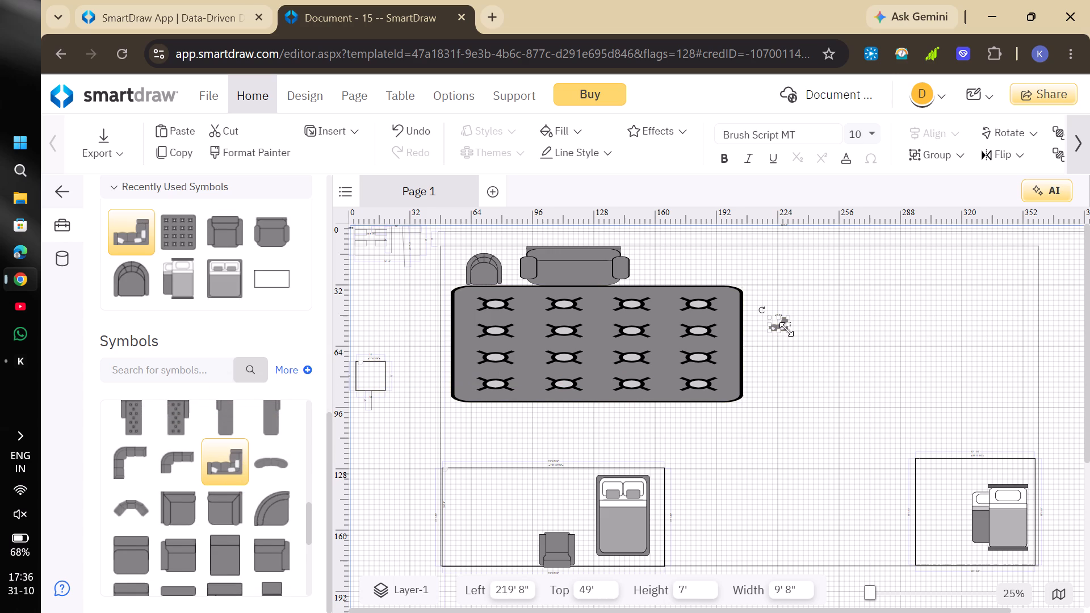
Enlarge the sectional sofa to about 47' wide by 71' high.
drag(786, 329, 846, 430)
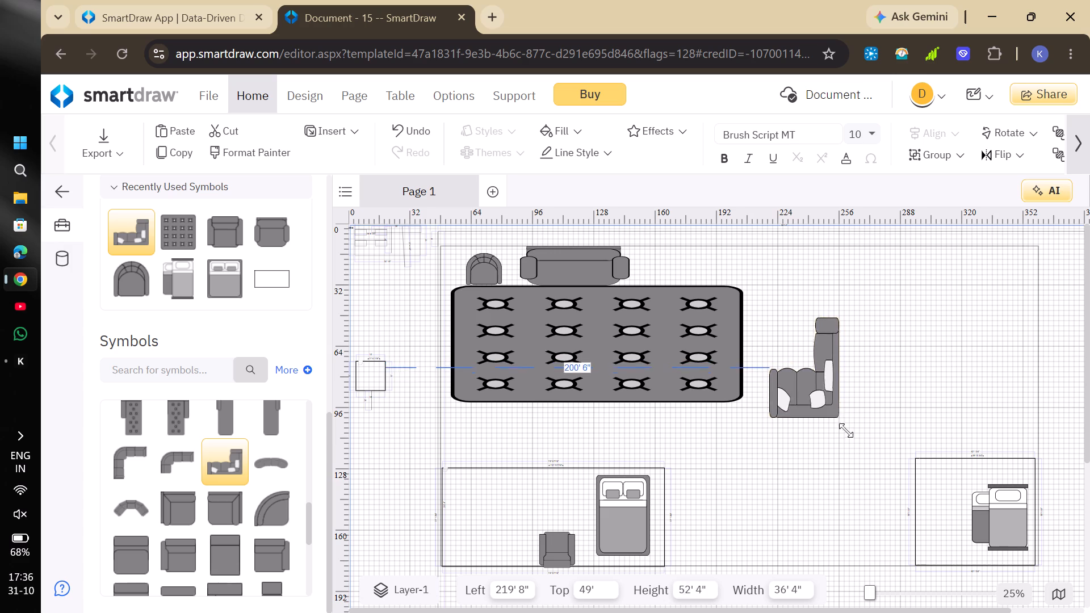
drag(846, 430, 861, 451)
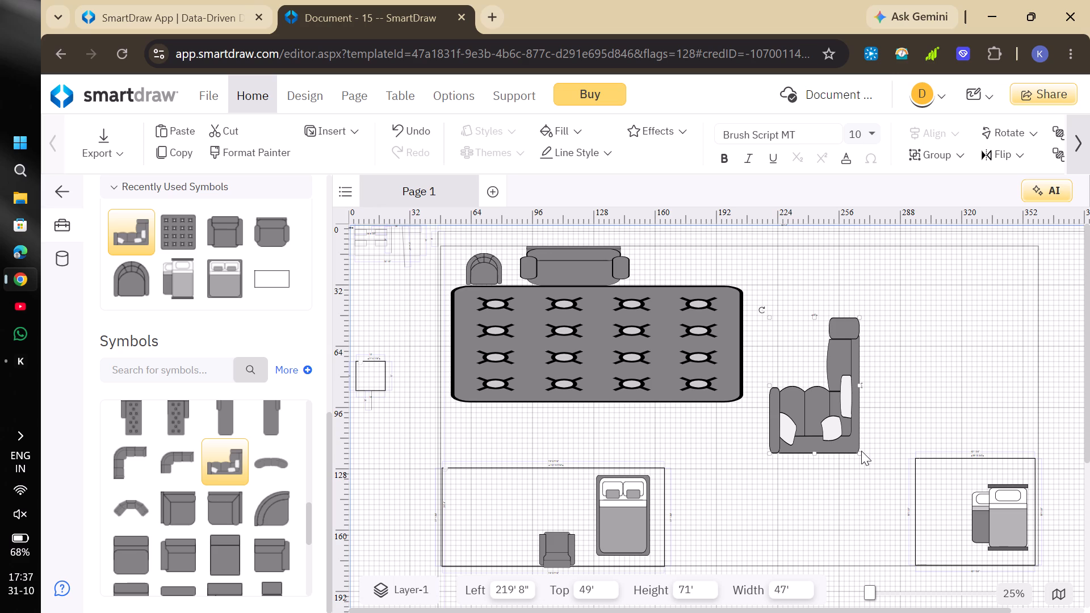
Rotate the sectional sofa a quarter turn counterclockwise and position it along the top wall, at about left 183' 7", top 1' 4".
drag(833, 407, 795, 355)
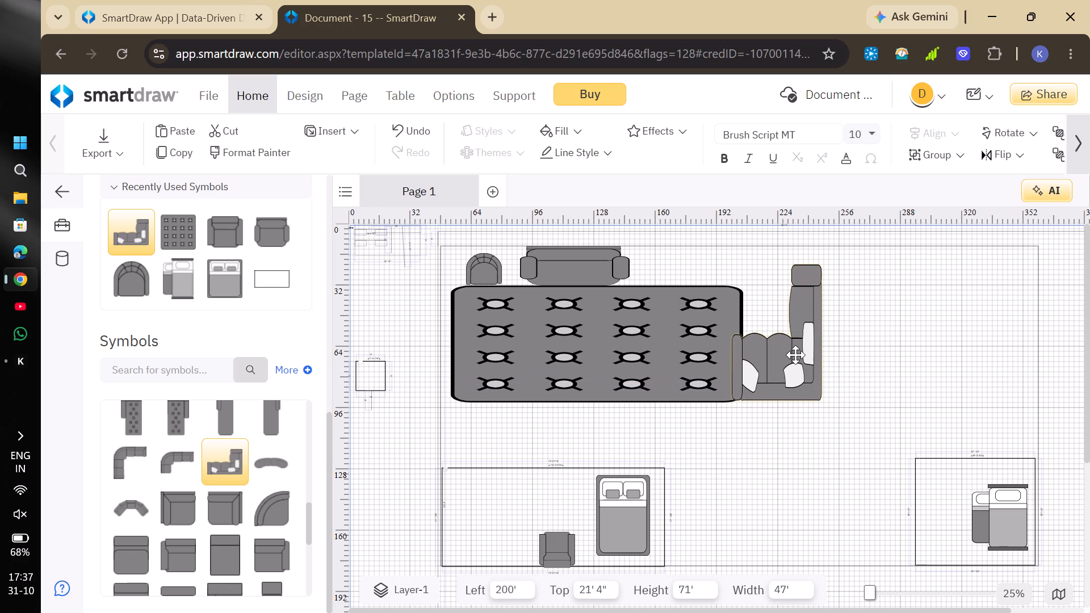
drag(795, 355, 824, 347)
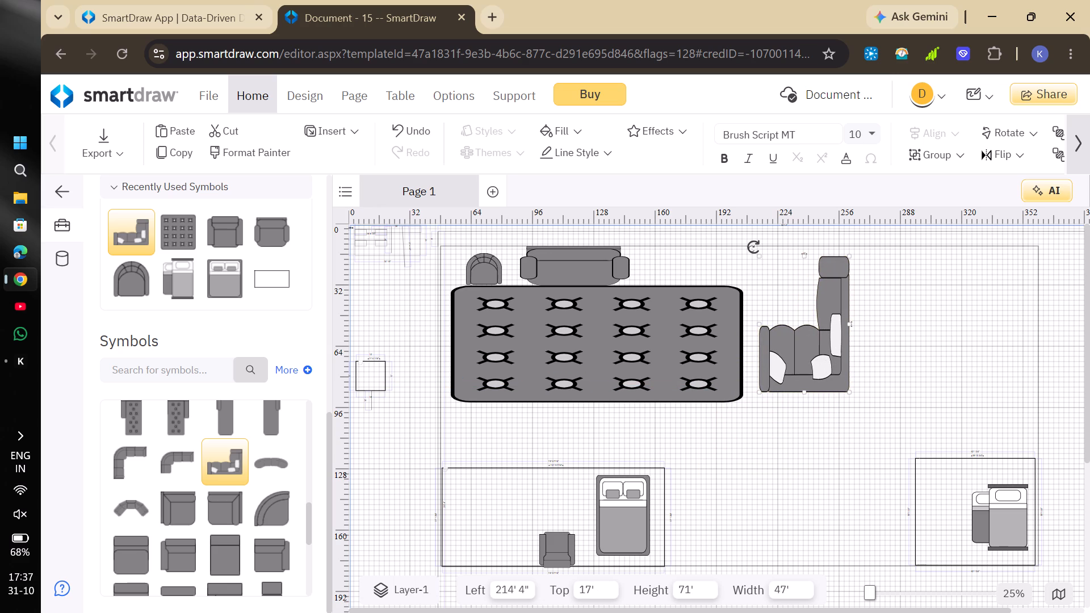
drag(753, 247, 730, 362)
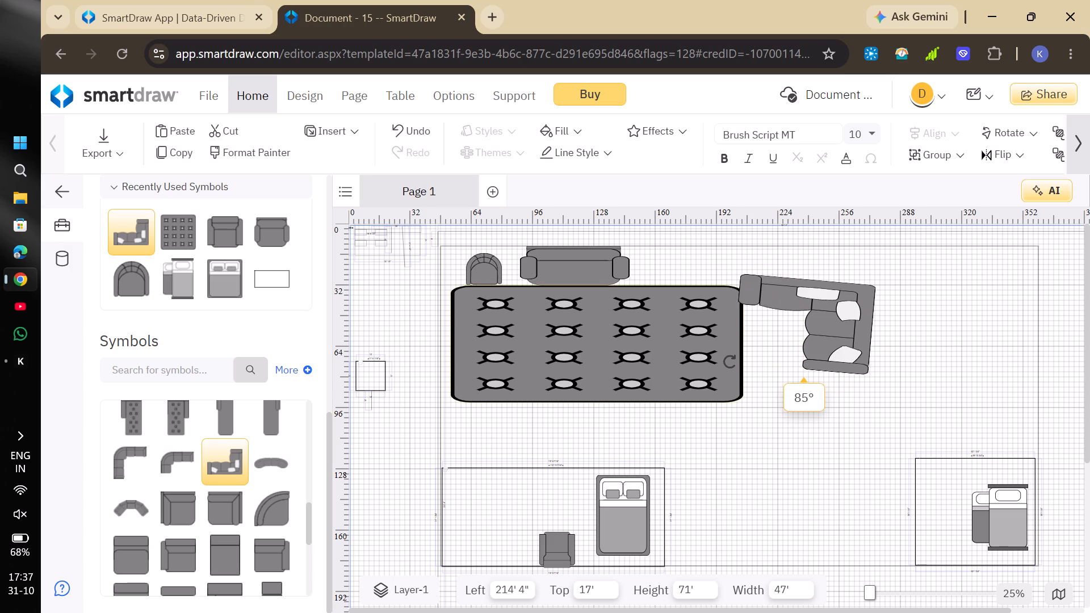
drag(730, 362, 735, 368)
drag(831, 314, 815, 293)
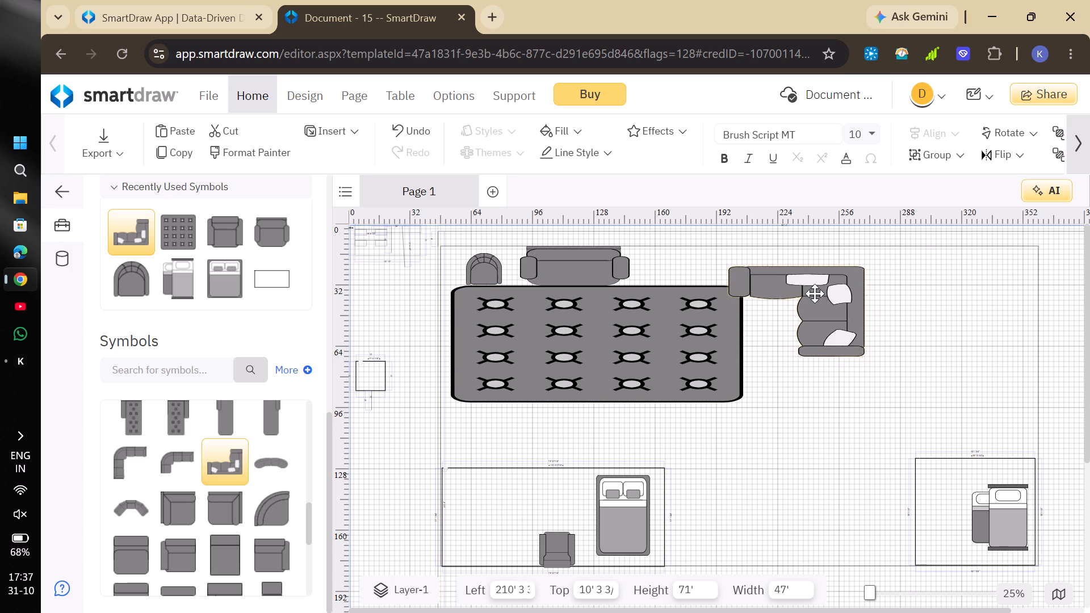
drag(815, 293, 772, 283)
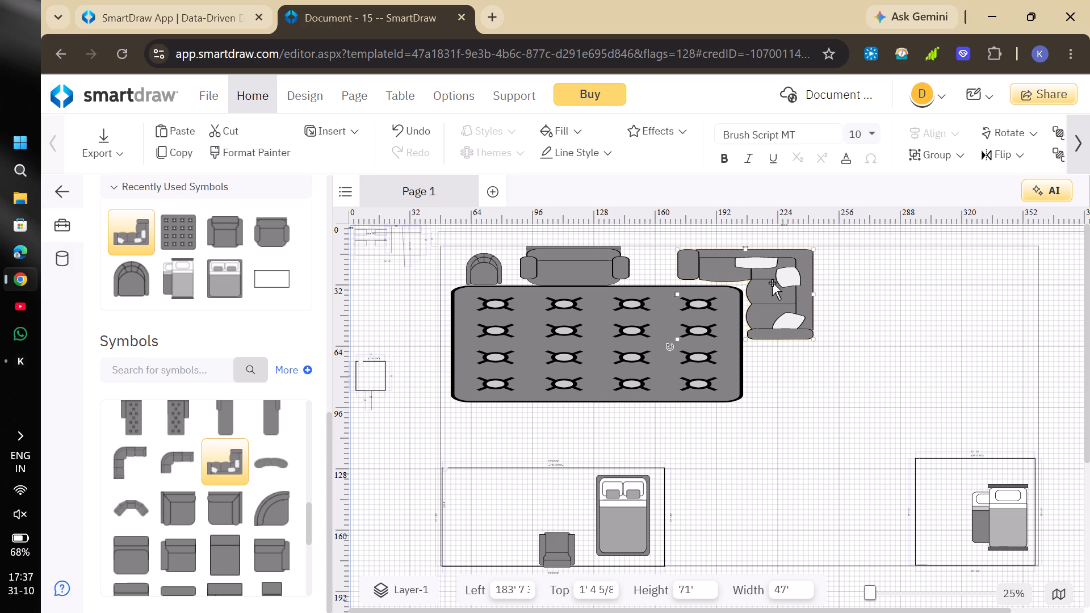
Expand the Tables symbol category and look through its table symbols.
scroll(202, 556, down, 2)
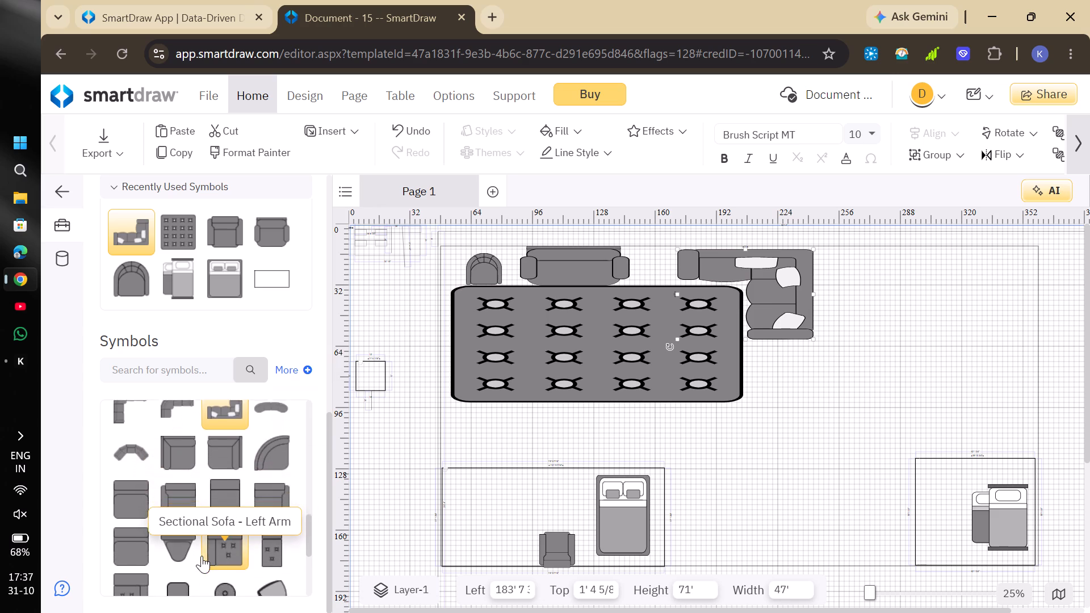
scroll(202, 556, down, 4)
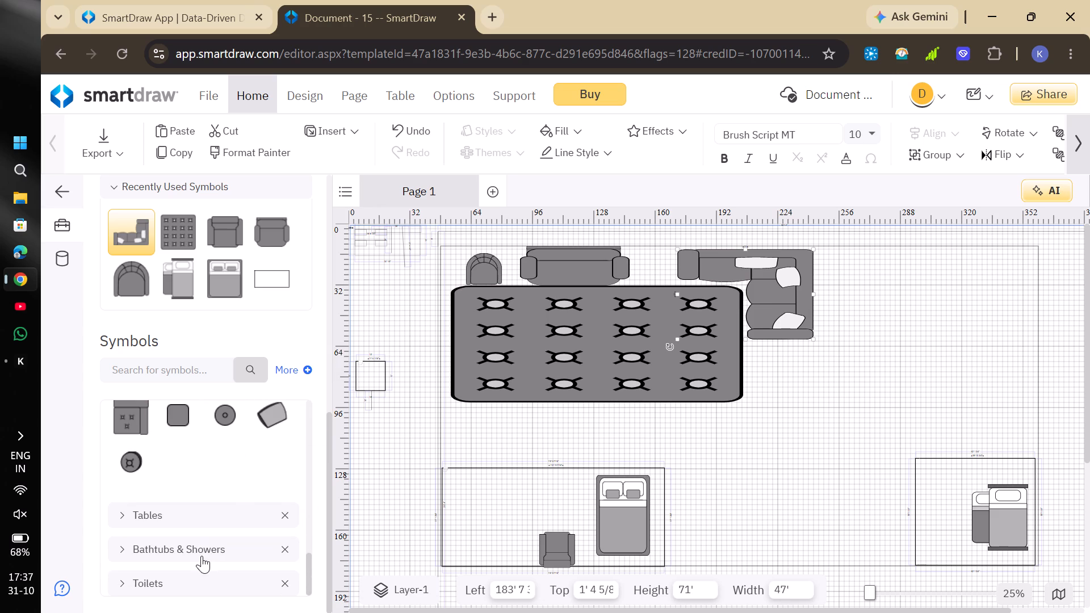
click(130, 515)
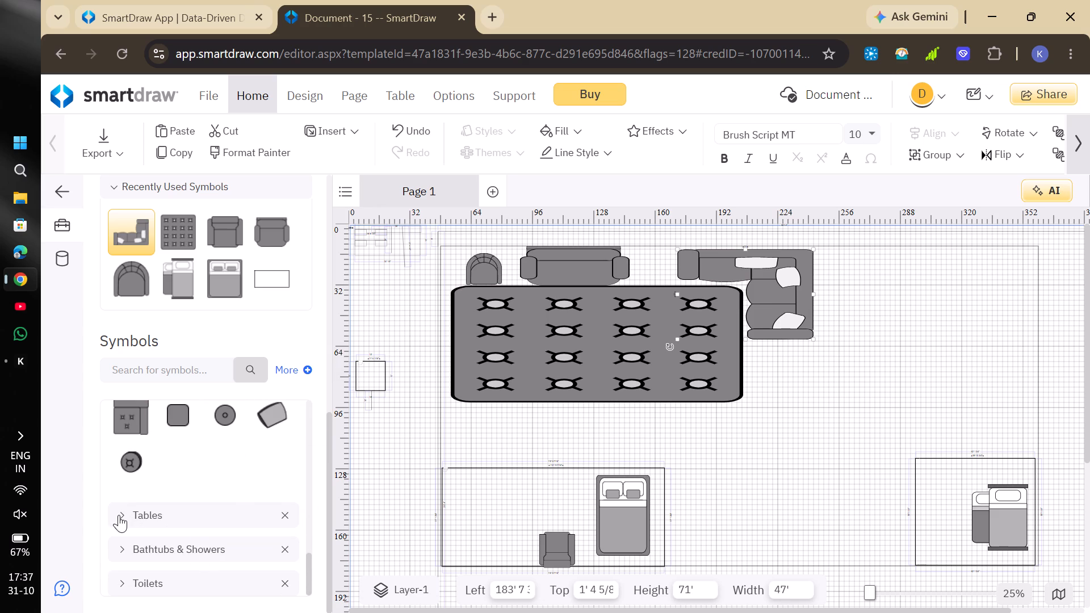
click(119, 515)
scroll(236, 539, down, 1)
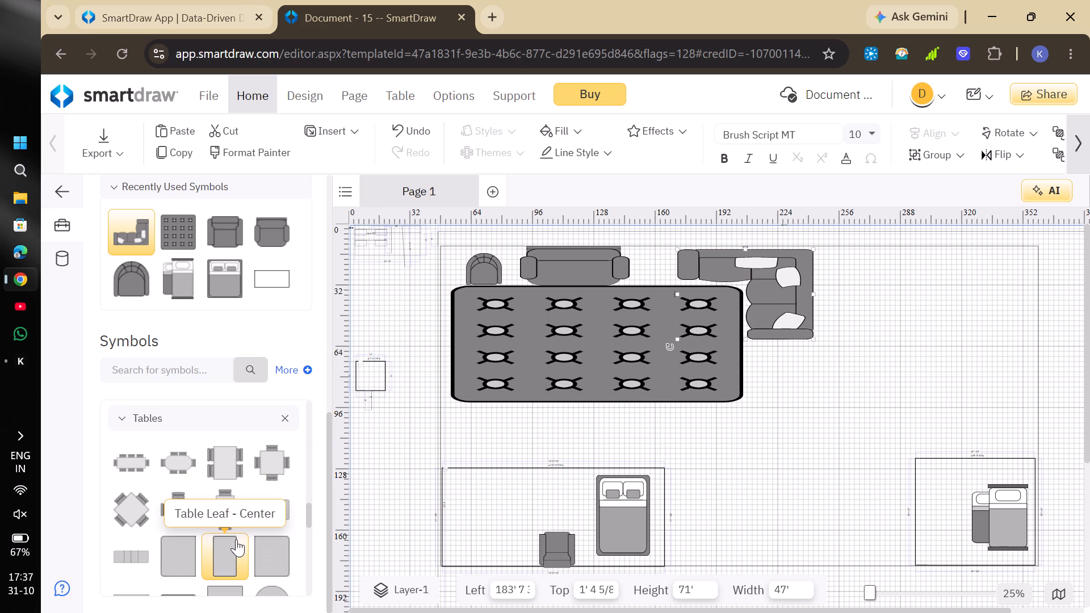
scroll(236, 539, down, 1)
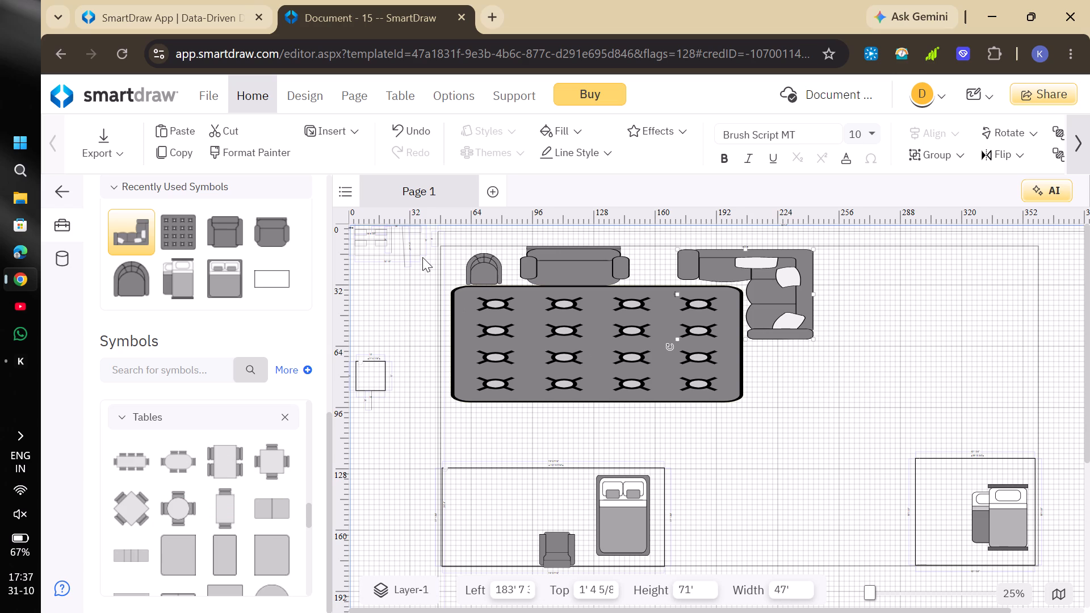
Place a rectangle shape outside the large rectangle's right wall, at about left 381' 4", top 50' 8".
drag(260, 272, 857, 337)
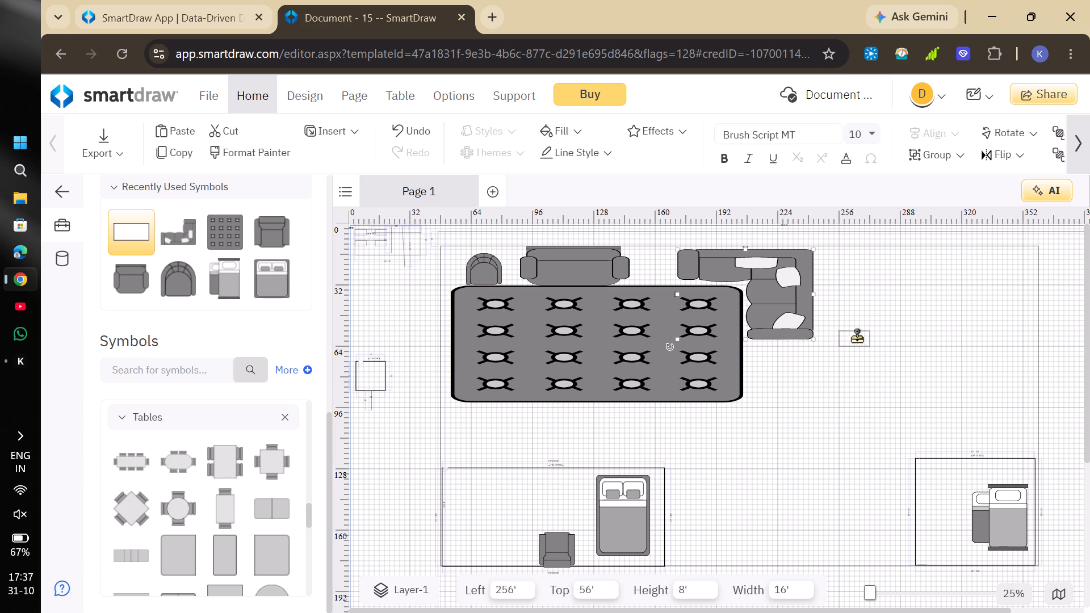
drag(857, 337, 947, 316)
scroll(947, 316, left, 2)
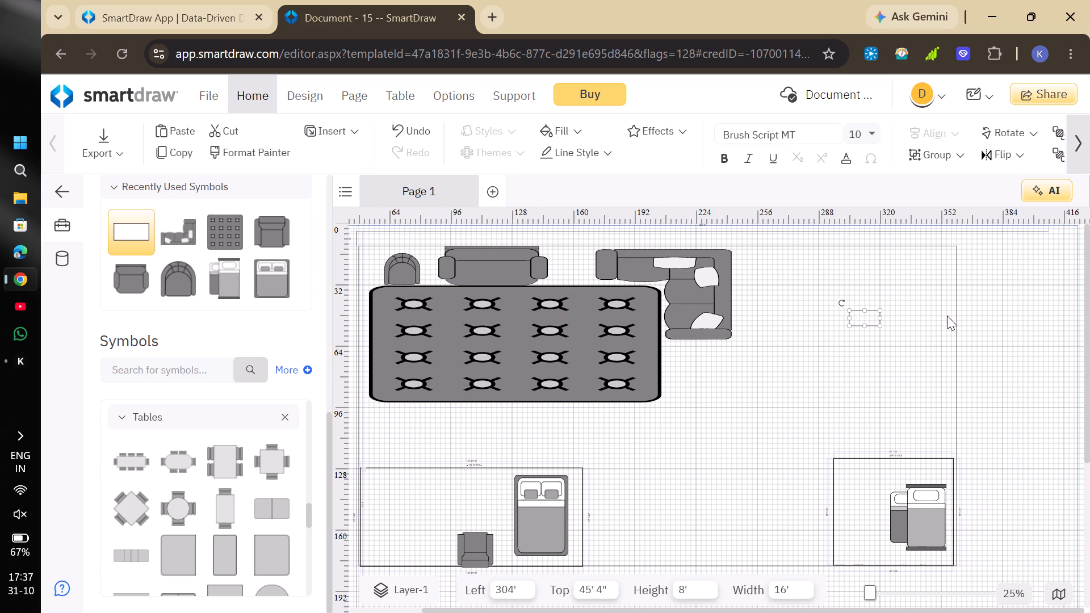
scroll(947, 316, left, 1)
drag(870, 320, 993, 322)
drag(880, 319, 917, 313)
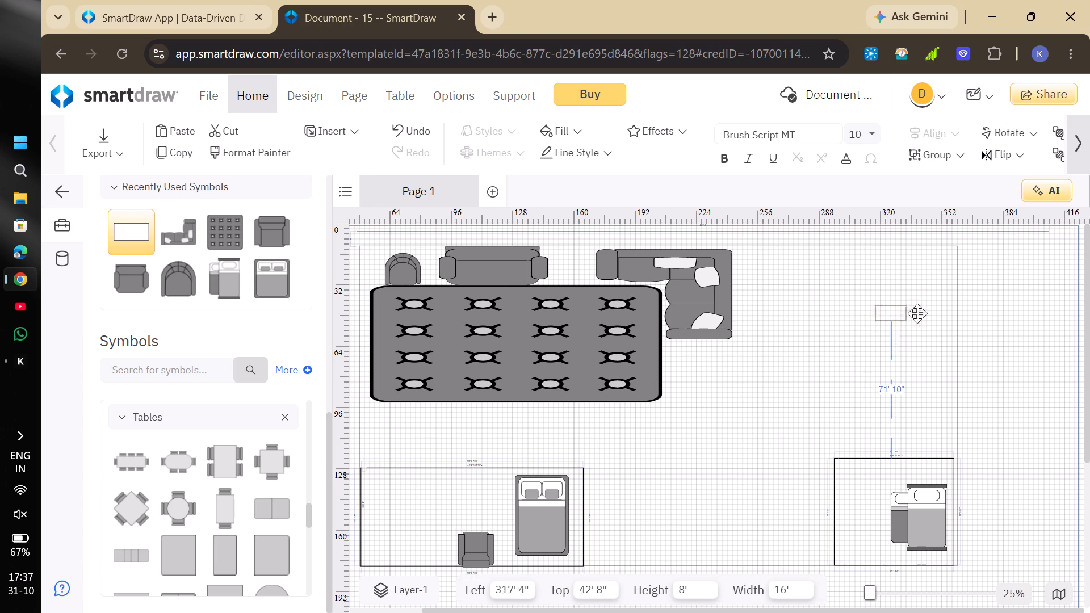
drag(917, 313, 1029, 329)
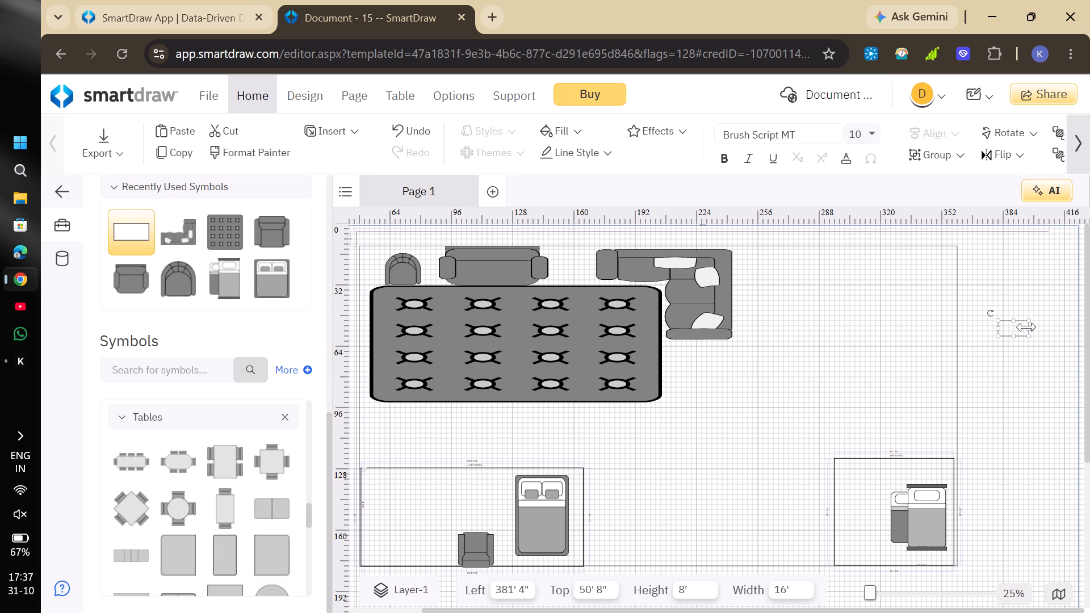
Stretch the new rectangle outside the plan to about 197' 4" wide.
drag(1026, 327, 1089, 325)
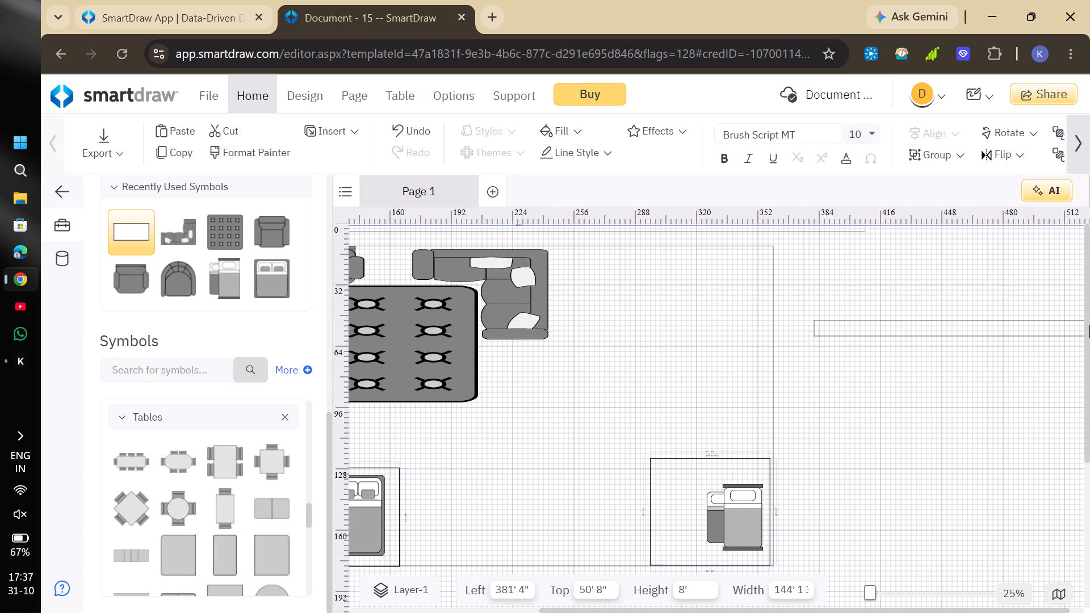
drag(1089, 325, 1070, 329)
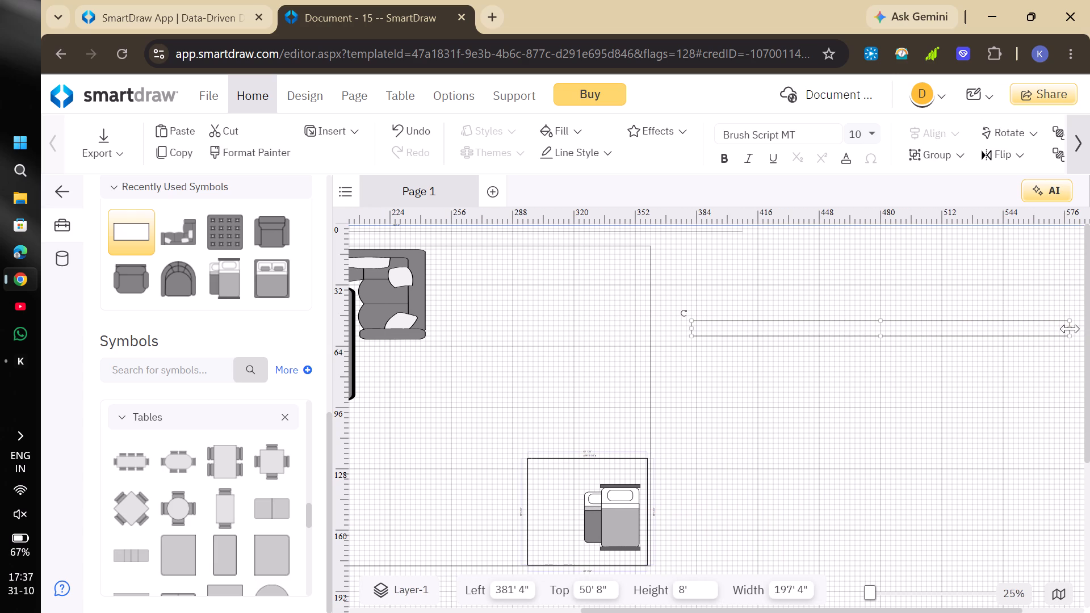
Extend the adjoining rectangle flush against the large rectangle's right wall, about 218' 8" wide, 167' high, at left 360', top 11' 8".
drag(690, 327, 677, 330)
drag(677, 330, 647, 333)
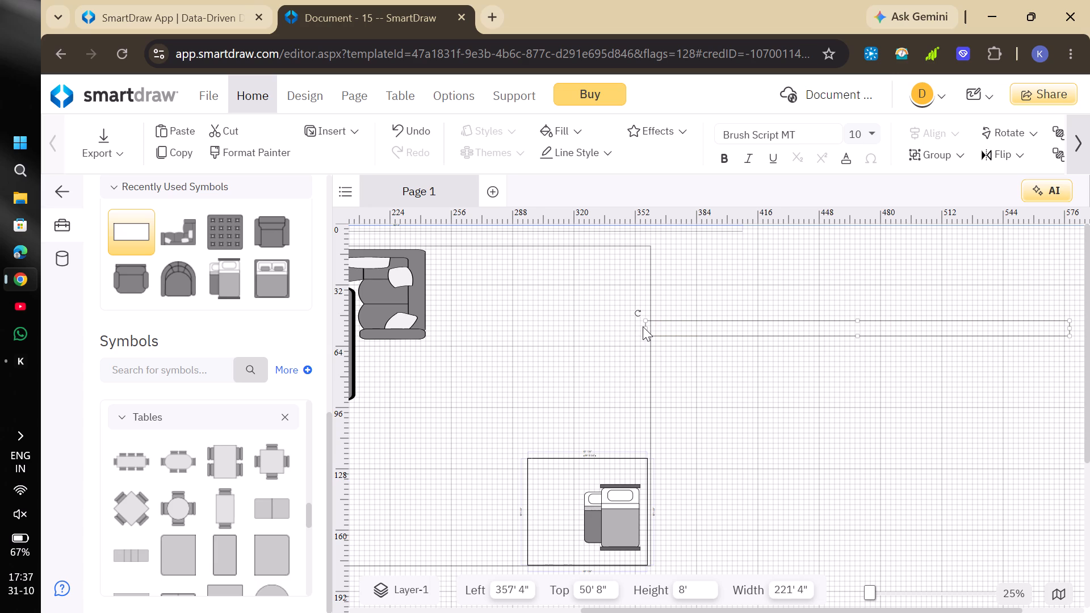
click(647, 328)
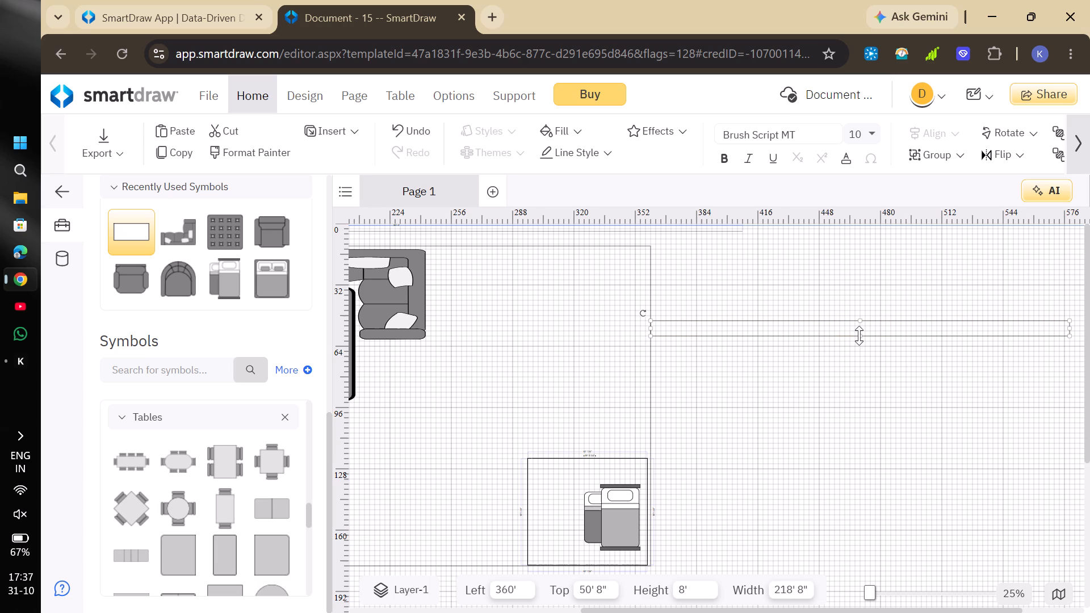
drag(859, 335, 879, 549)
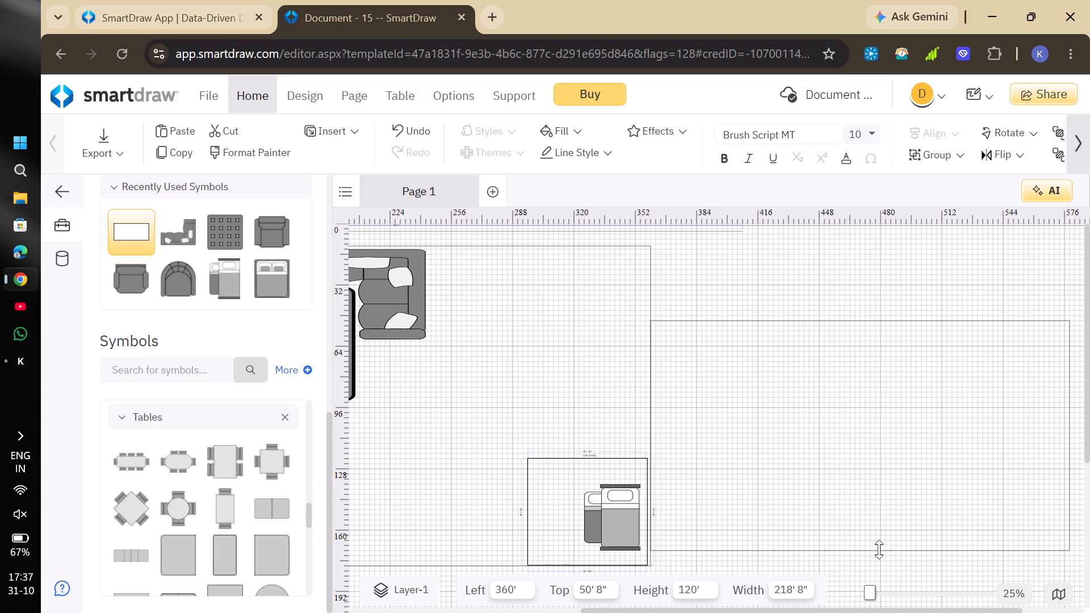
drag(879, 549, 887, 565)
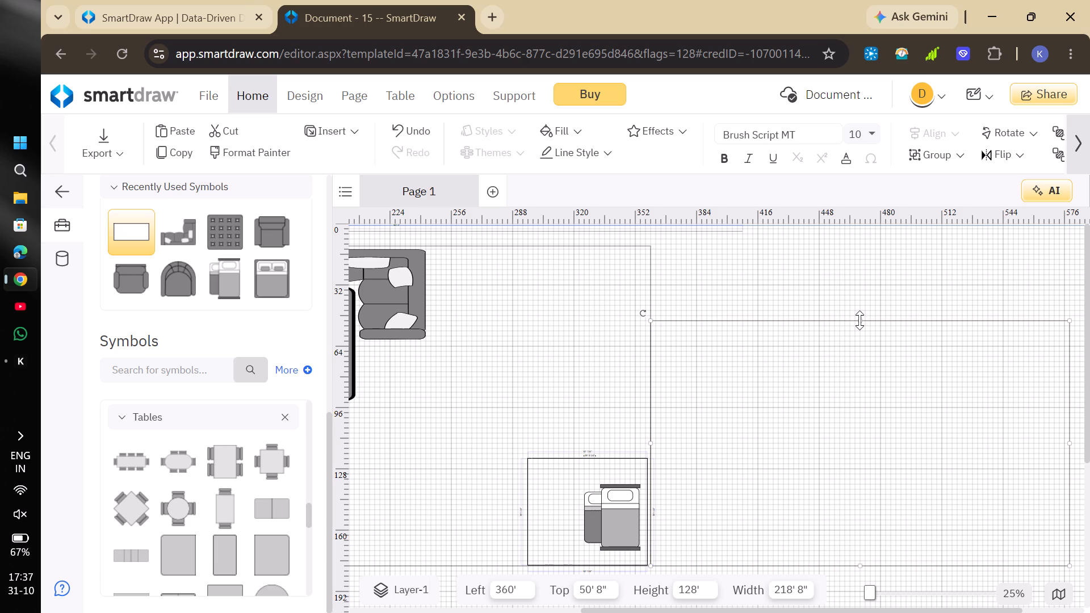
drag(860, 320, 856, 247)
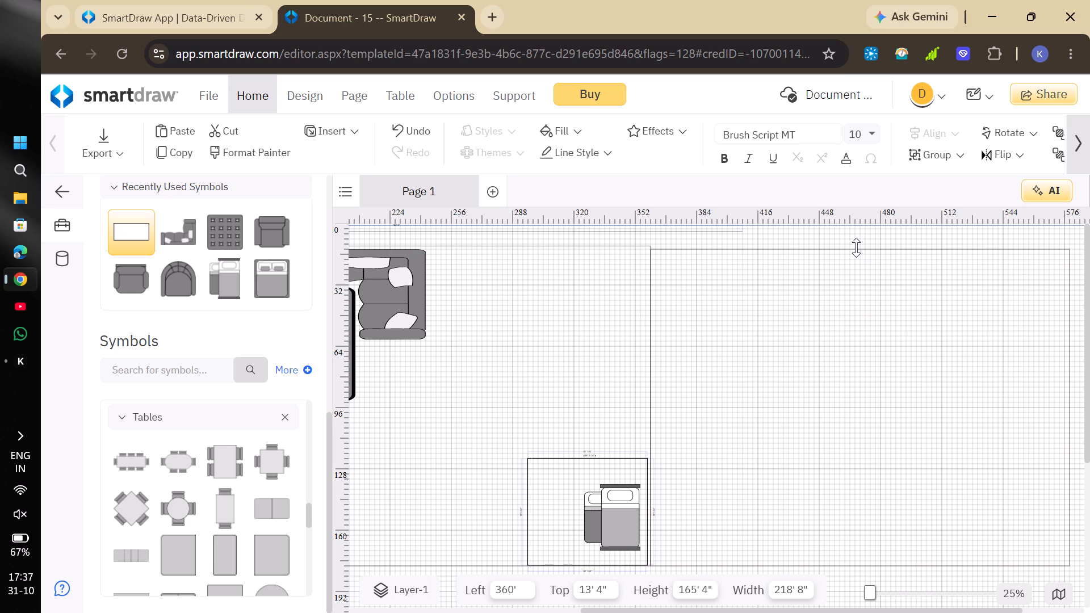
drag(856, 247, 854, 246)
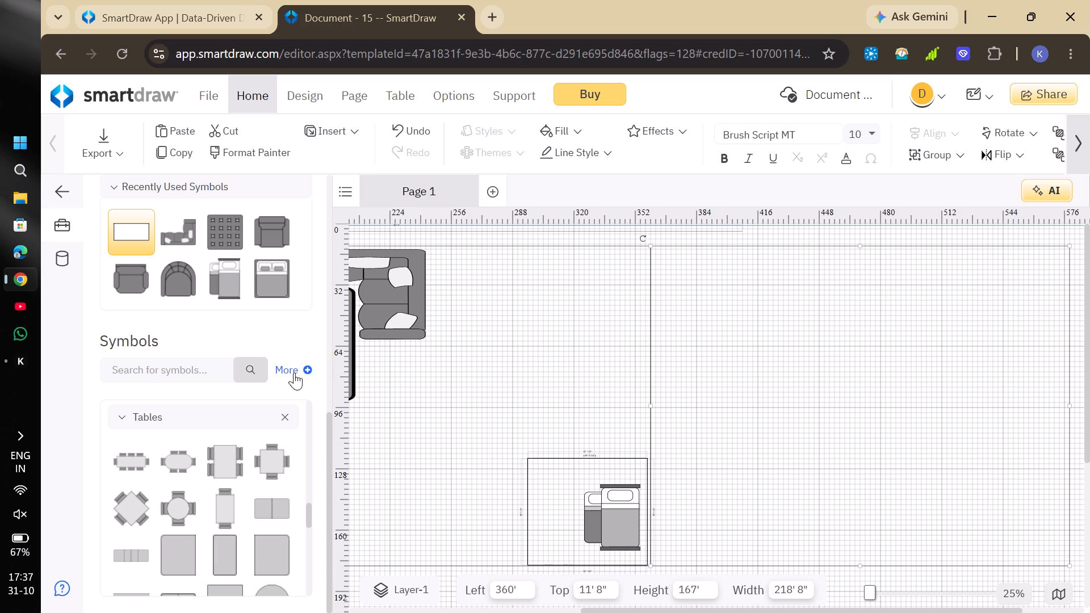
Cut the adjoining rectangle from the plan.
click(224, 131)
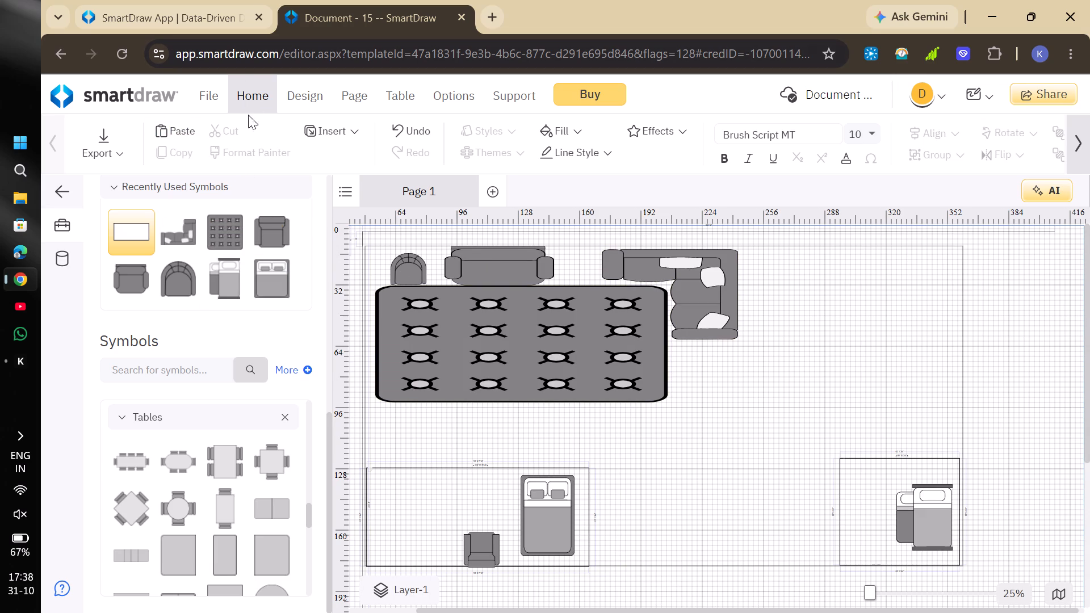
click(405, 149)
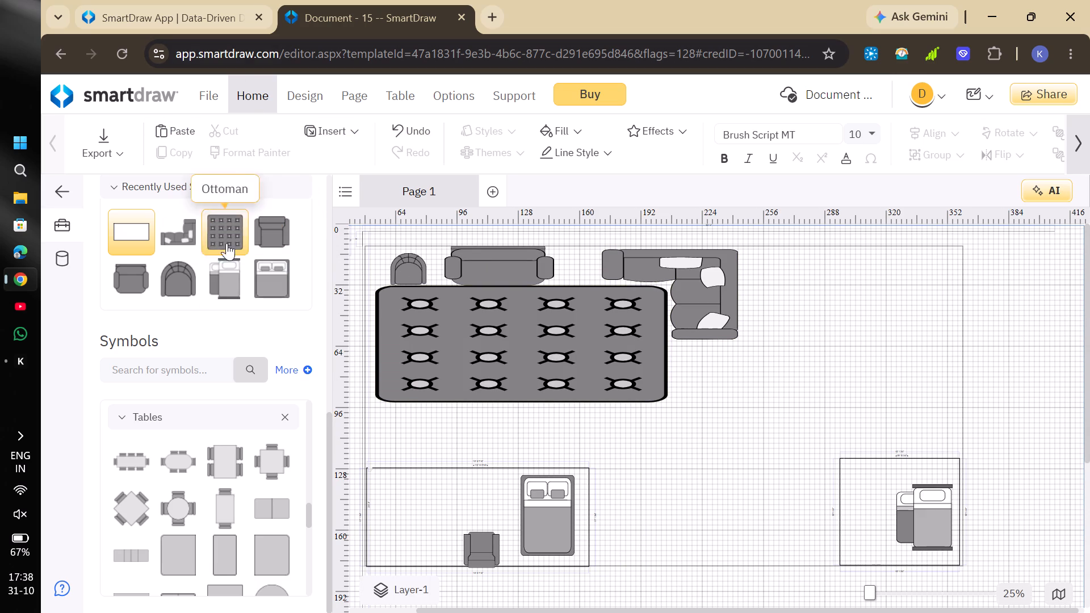
Place a new rectangle outside the large rectangle's right wall and stretch it from the wall to about 240' wide, at left 360'.
drag(119, 221, 922, 295)
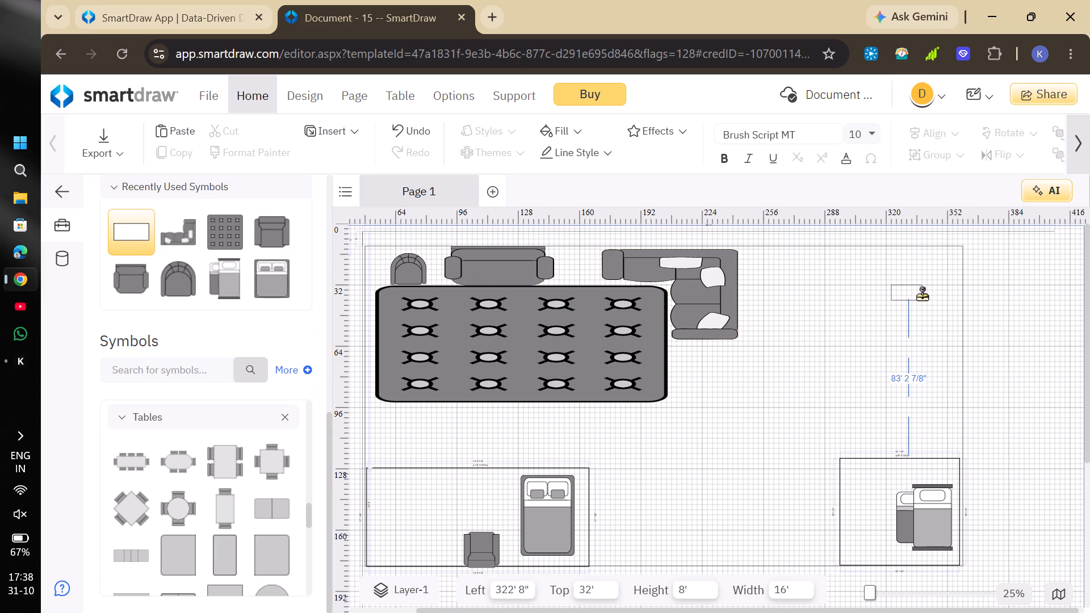
drag(922, 295, 1028, 321)
scroll(1028, 321, left, 4)
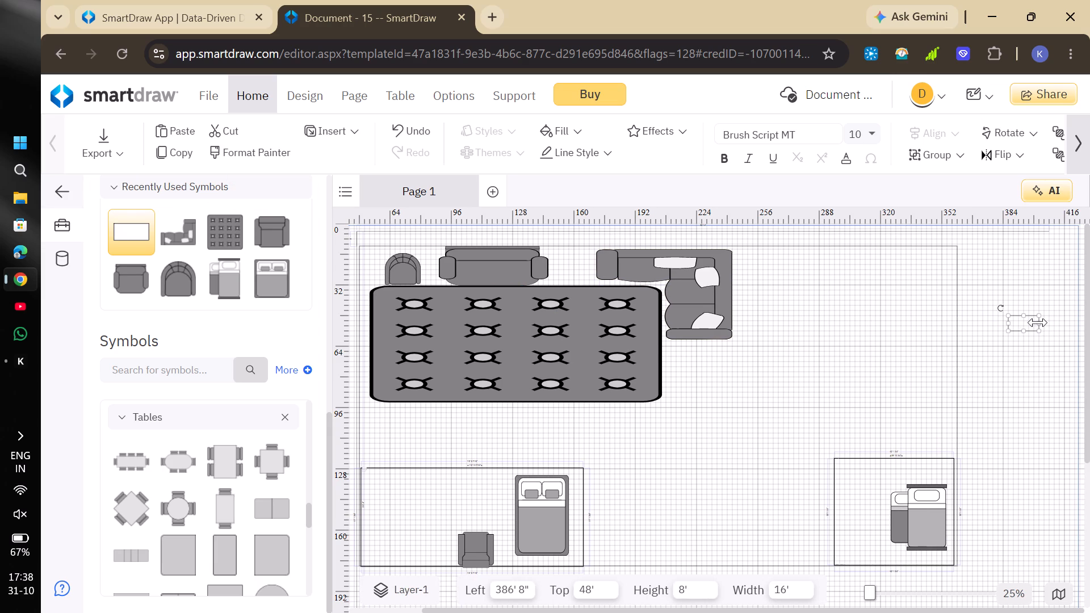
drag(1038, 322, 1089, 316)
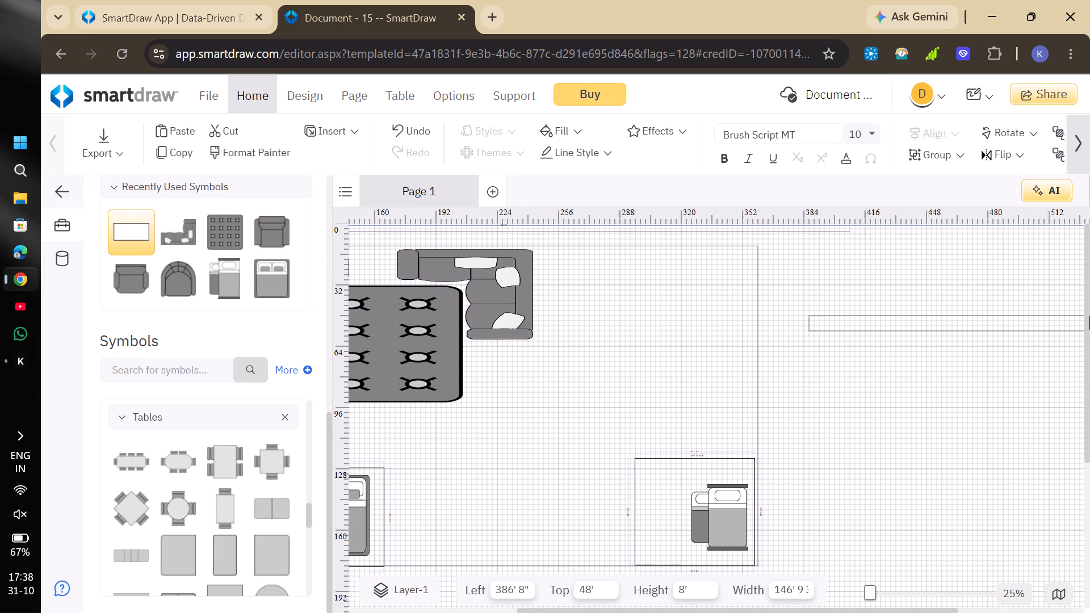
drag(1089, 316, 1050, 328)
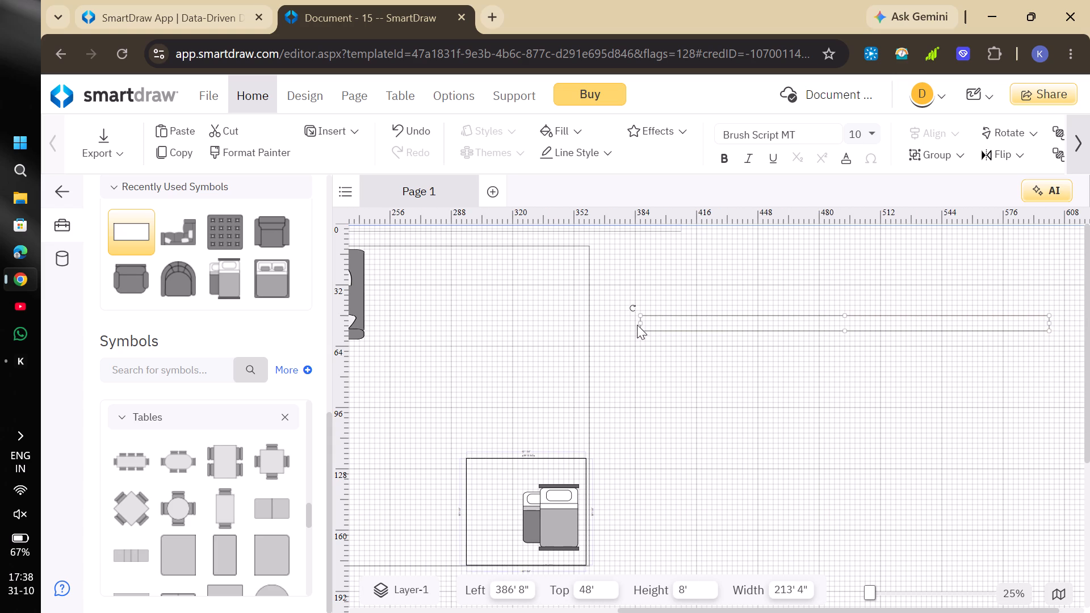
drag(639, 323, 593, 324)
drag(593, 324, 588, 324)
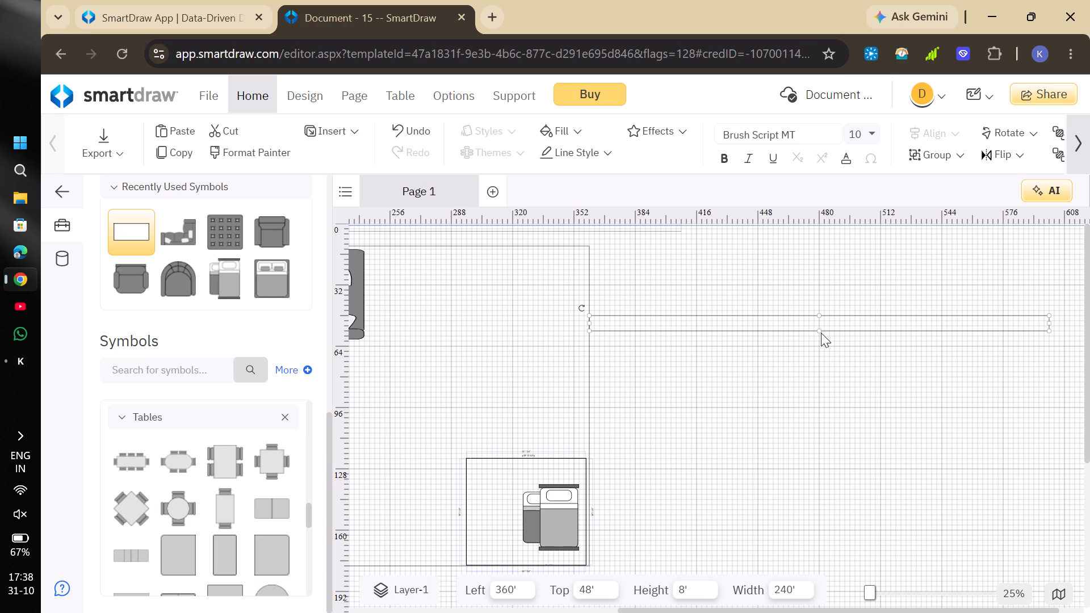
Stretch the new adjoining rectangle to about 167' high, aligning it with the large rectangle's top and bottom walls, at top 11' 8".
click(819, 334)
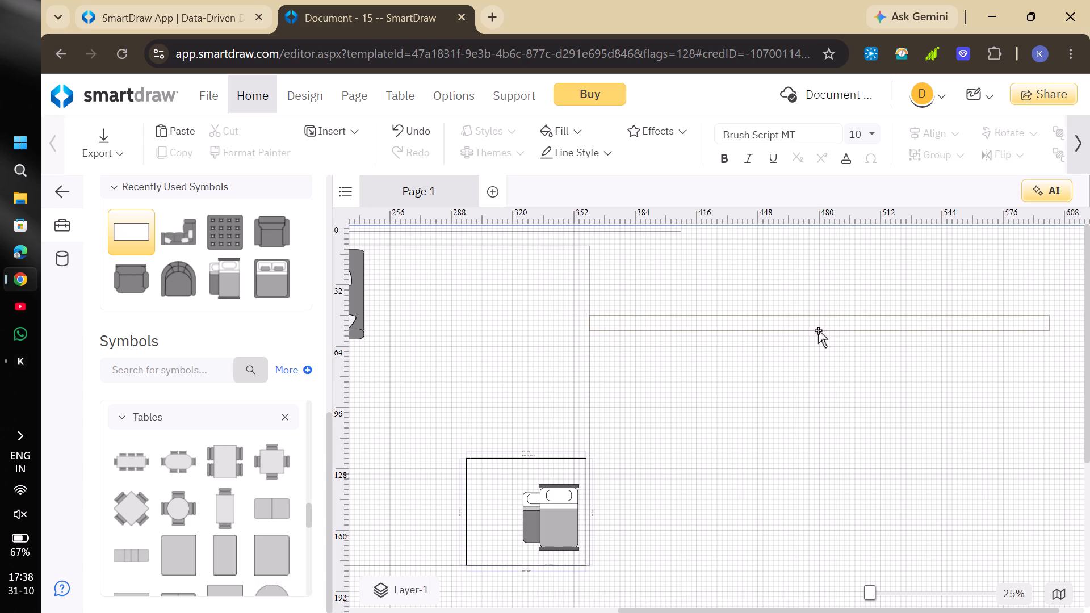
click(818, 330)
drag(818, 330, 818, 557)
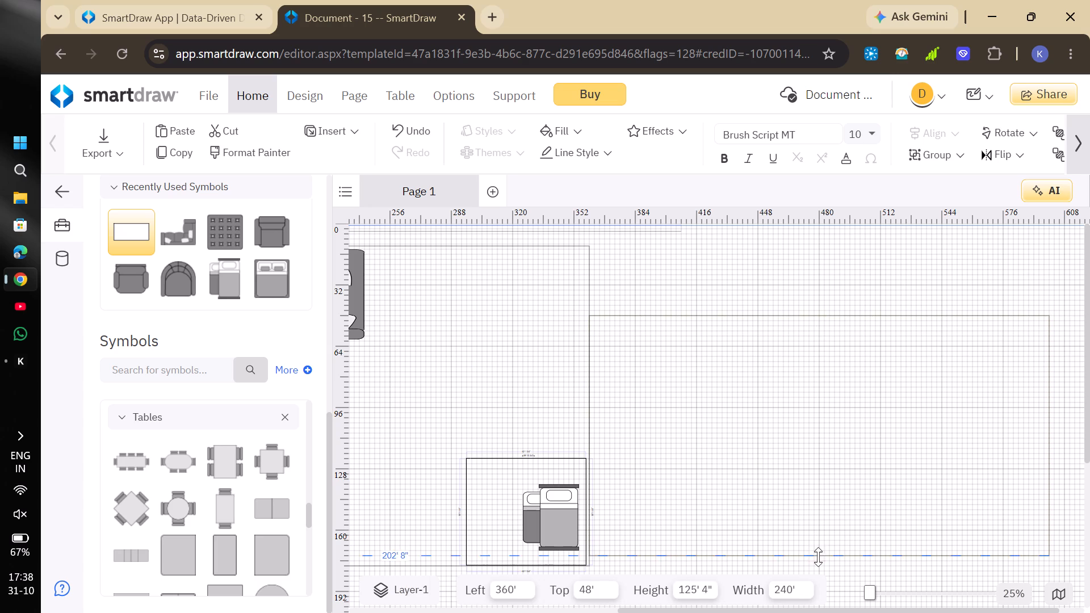
drag(818, 557, 824, 565)
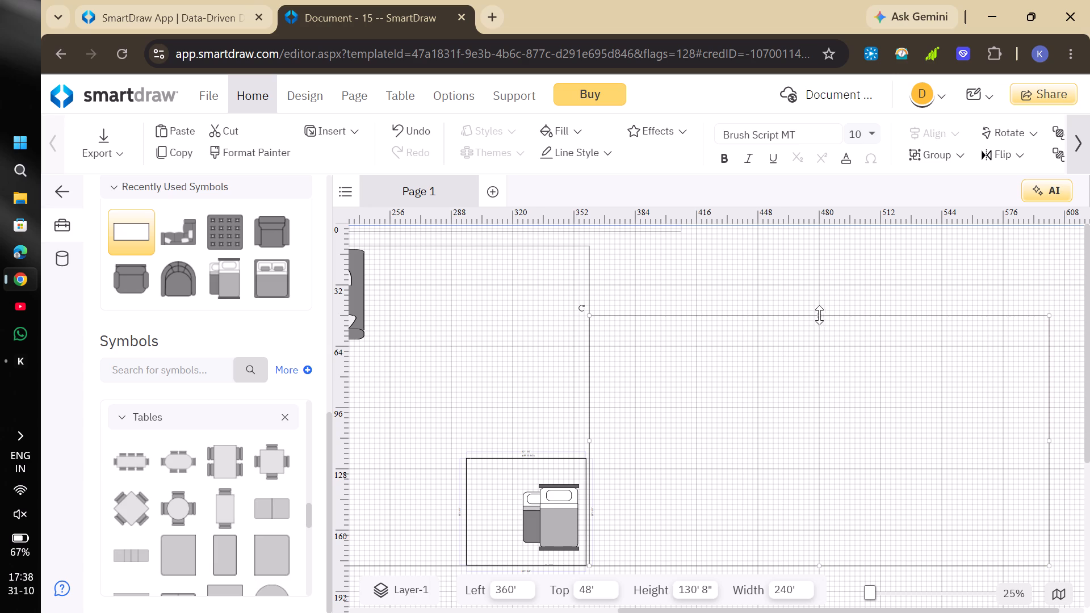
drag(820, 316, 815, 249)
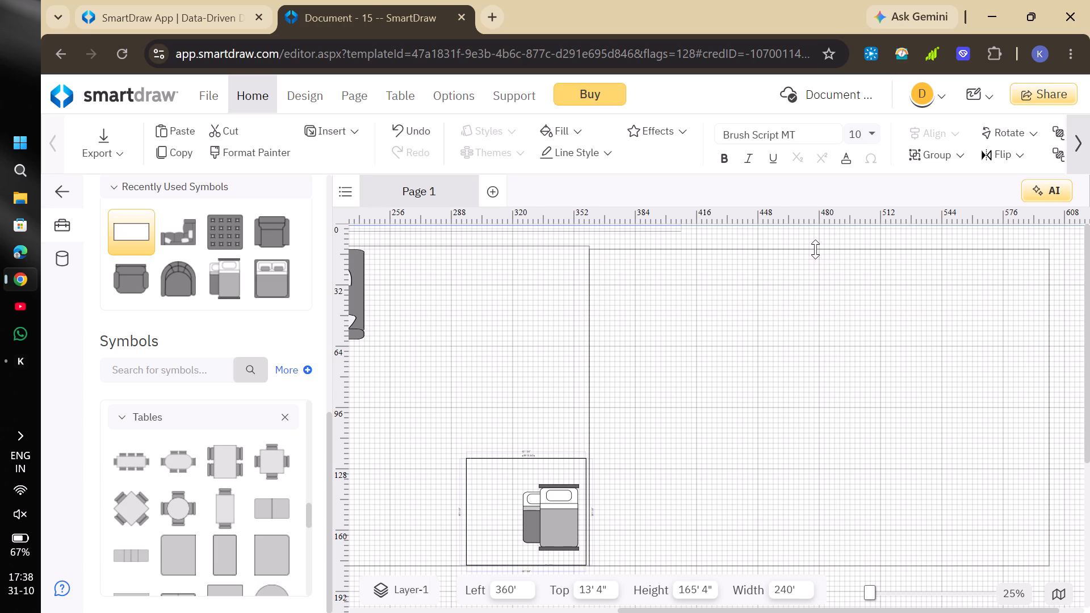
drag(815, 249, 814, 245)
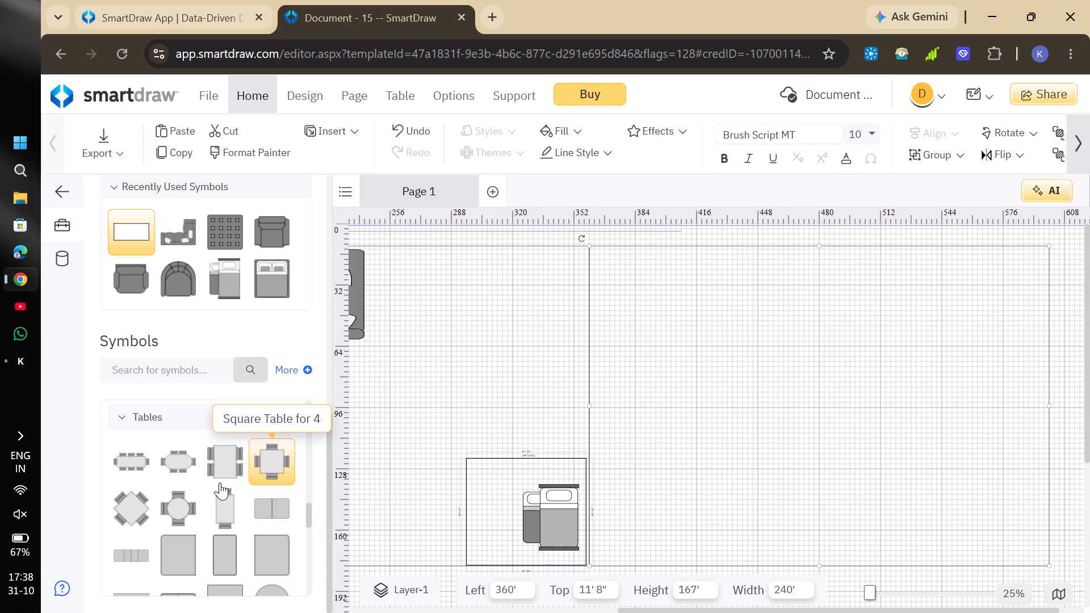
Place a rectangular table with four side chairs in the adjoining rectangle, about 32' wide and 30' high, at about left 480', top 32' 4".
drag(236, 453, 679, 316)
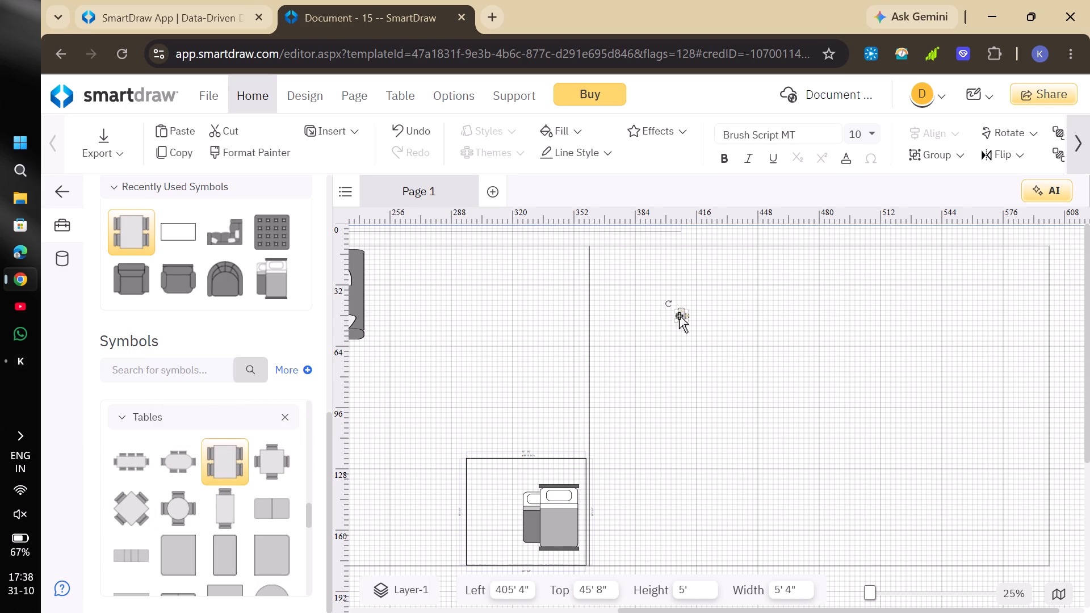
drag(680, 319, 684, 352)
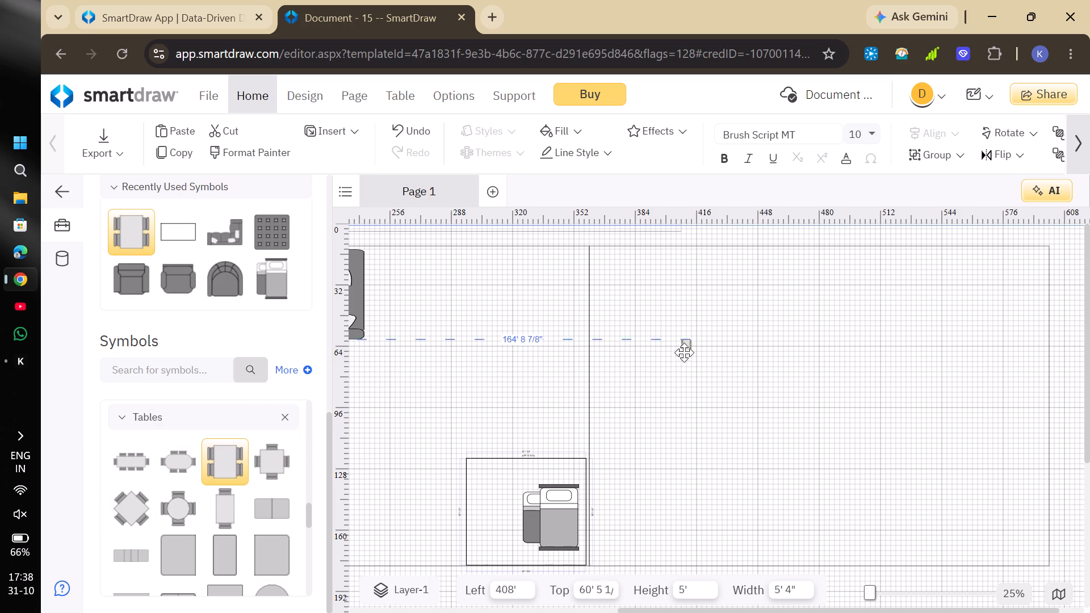
drag(684, 352, 667, 308)
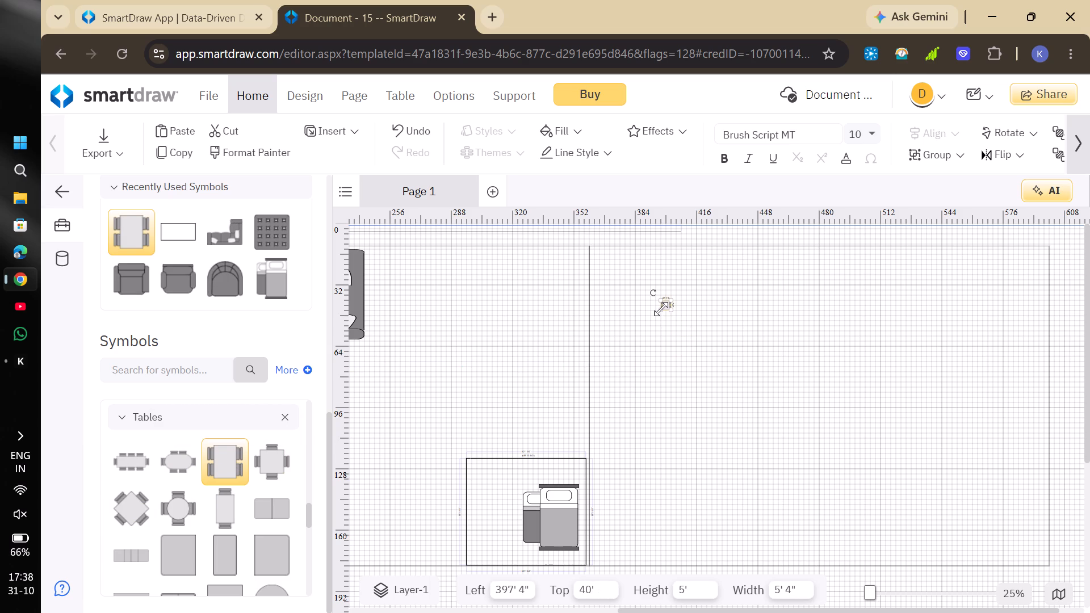
drag(661, 309, 596, 446)
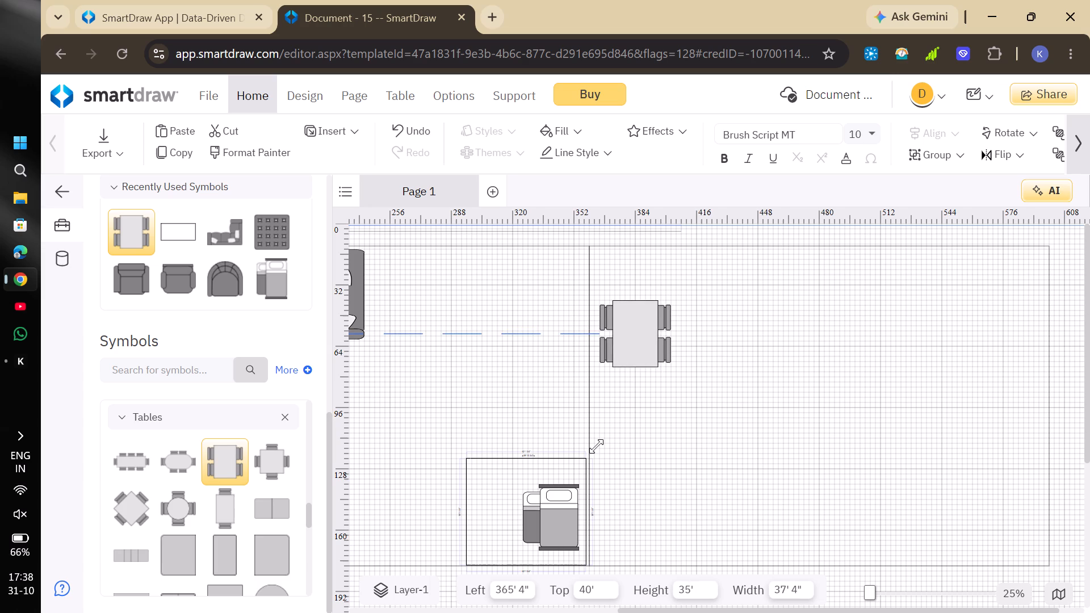
drag(596, 446, 607, 434)
drag(646, 320, 855, 305)
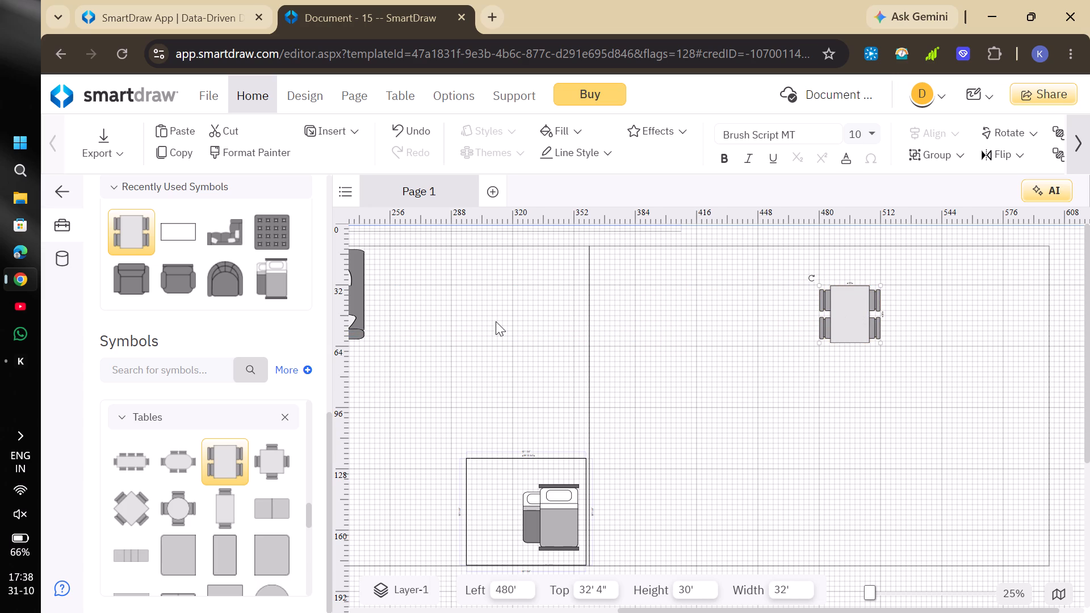
Choose Interior Wall 4" as the wall type for adding walls.
scroll(219, 285, up, 4)
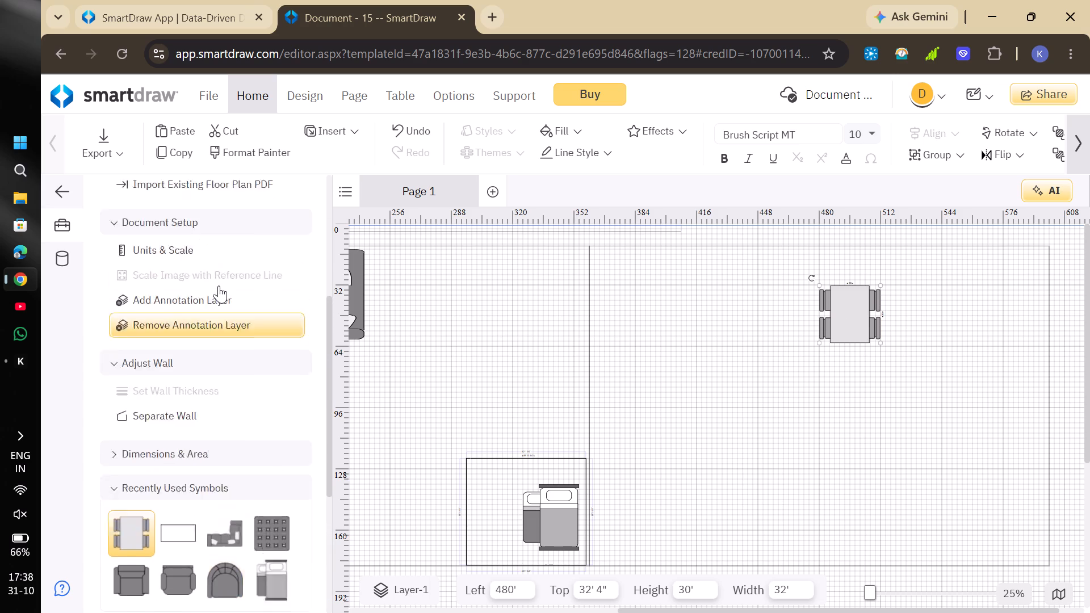
scroll(219, 285, up, 1)
click(203, 288)
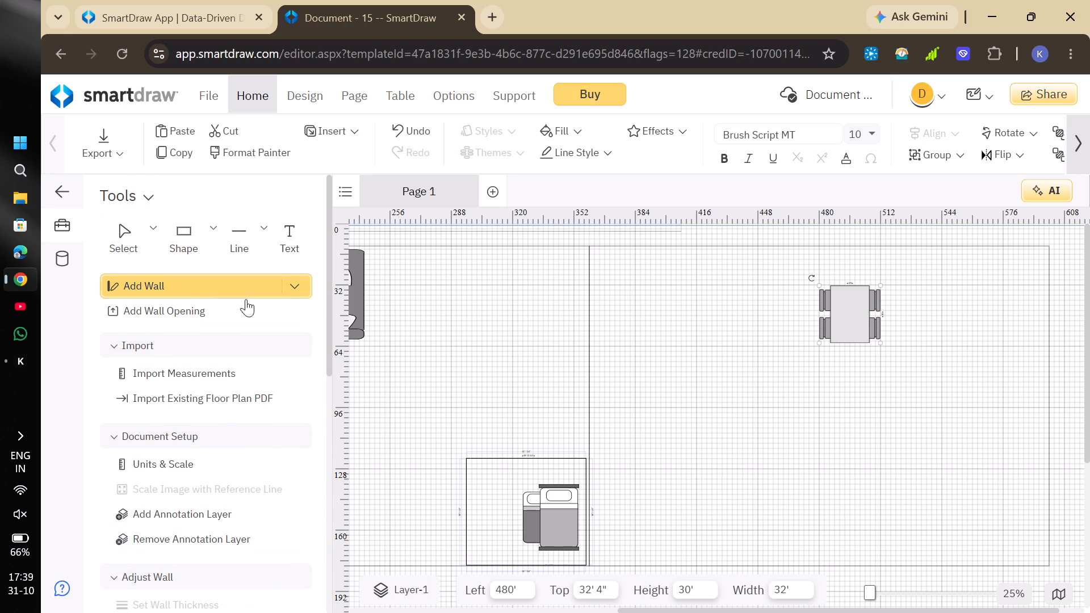
click(292, 290)
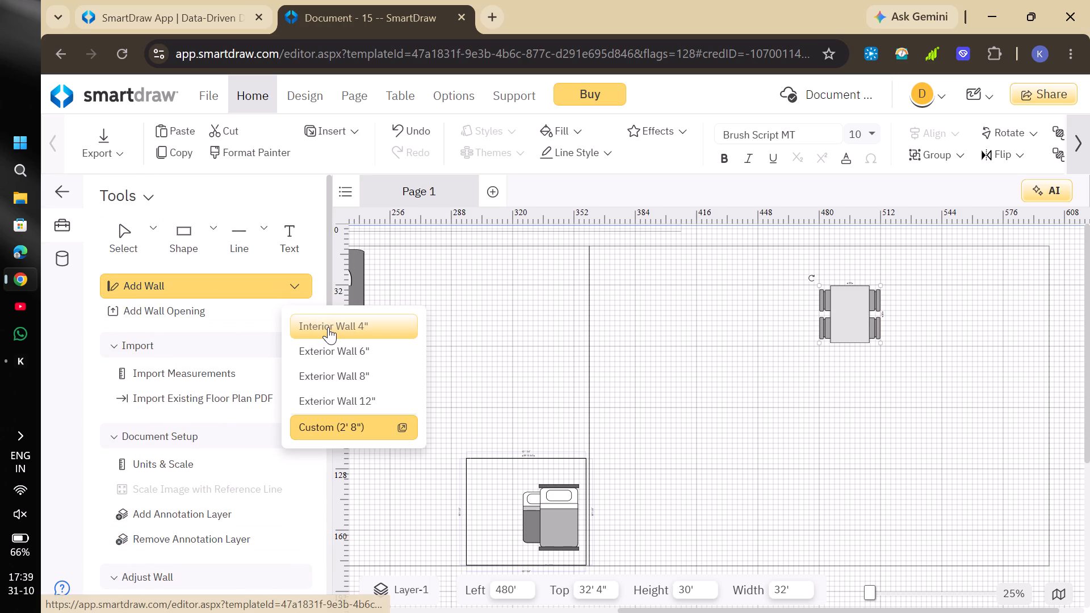
click(328, 327)
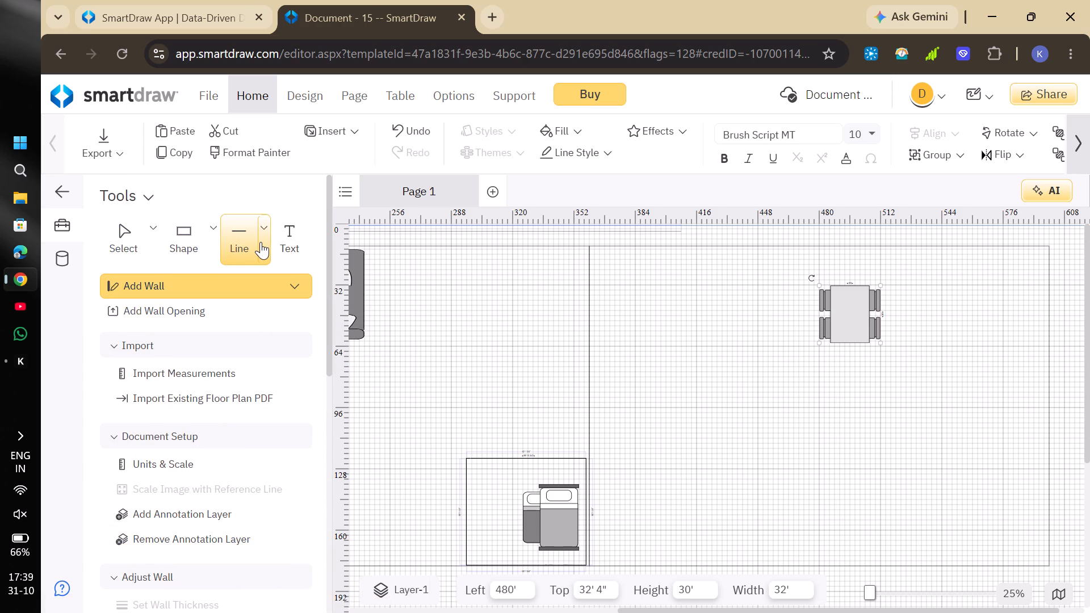
Draw a straight vertical line about 119' long down from the adjoining rectangle's top wall, at left 540'.
click(261, 242)
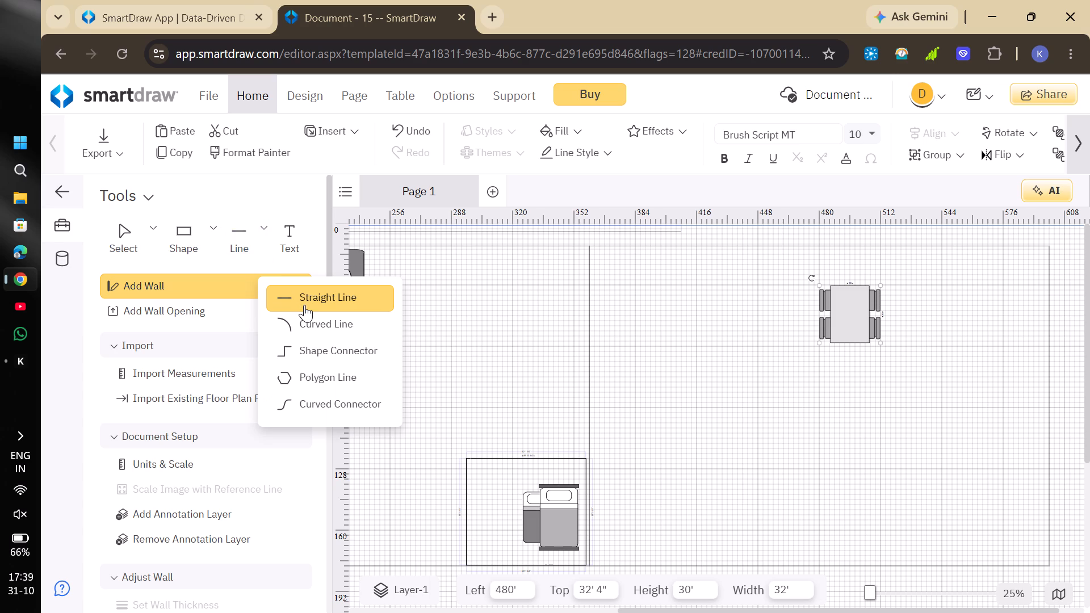
click(304, 305)
click(154, 255)
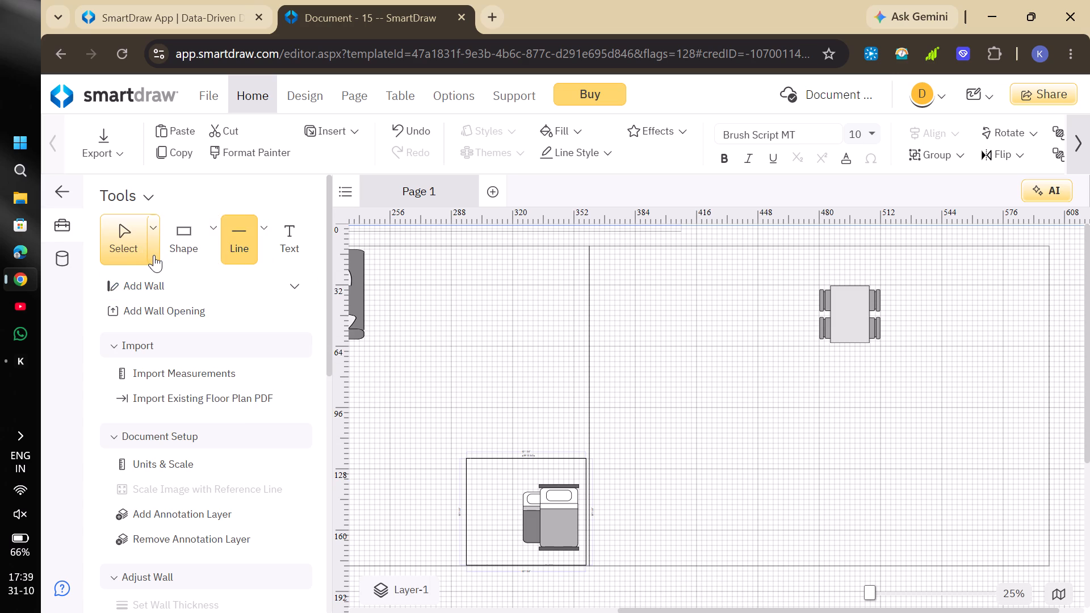
click(228, 200)
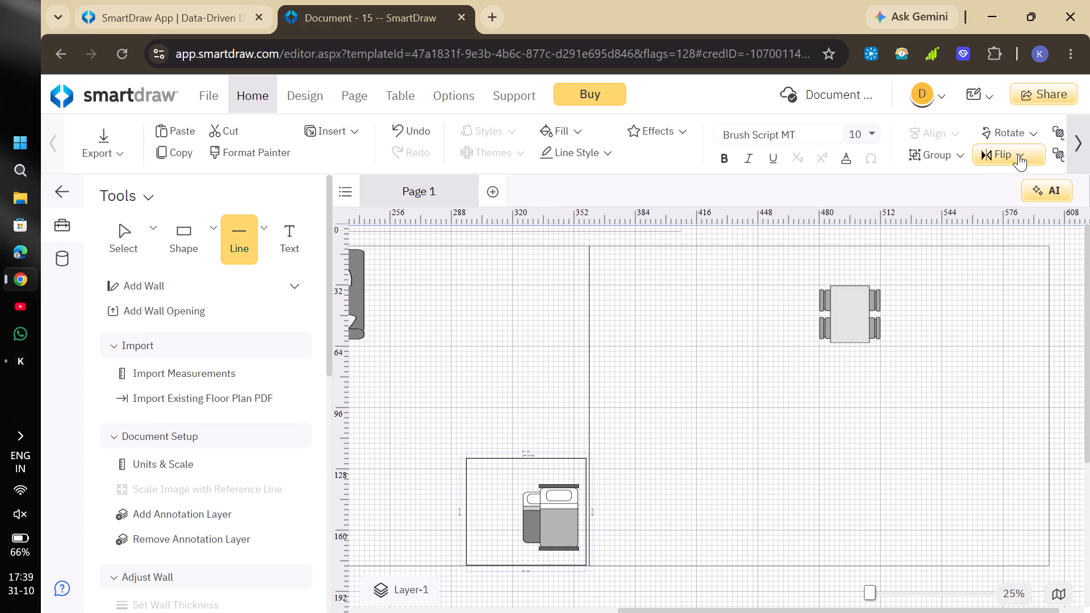
click(572, 146)
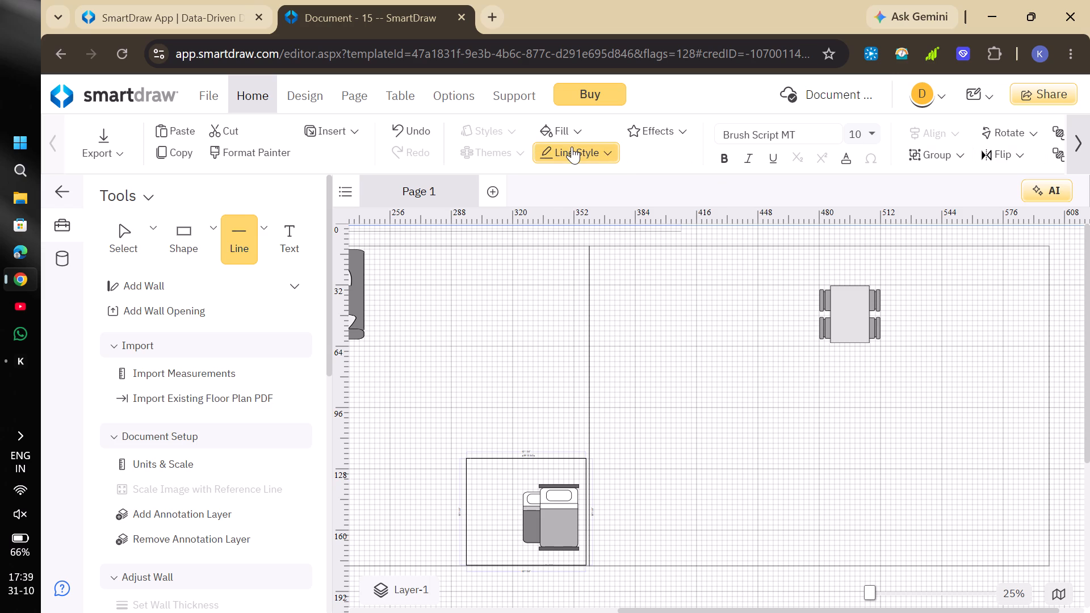
click(657, 226)
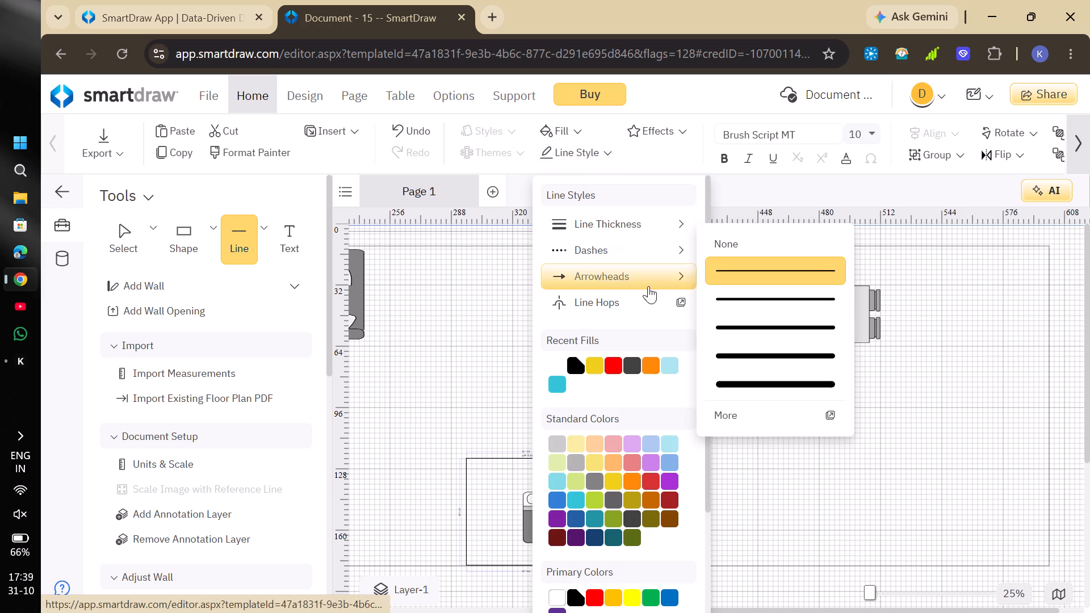
click(740, 367)
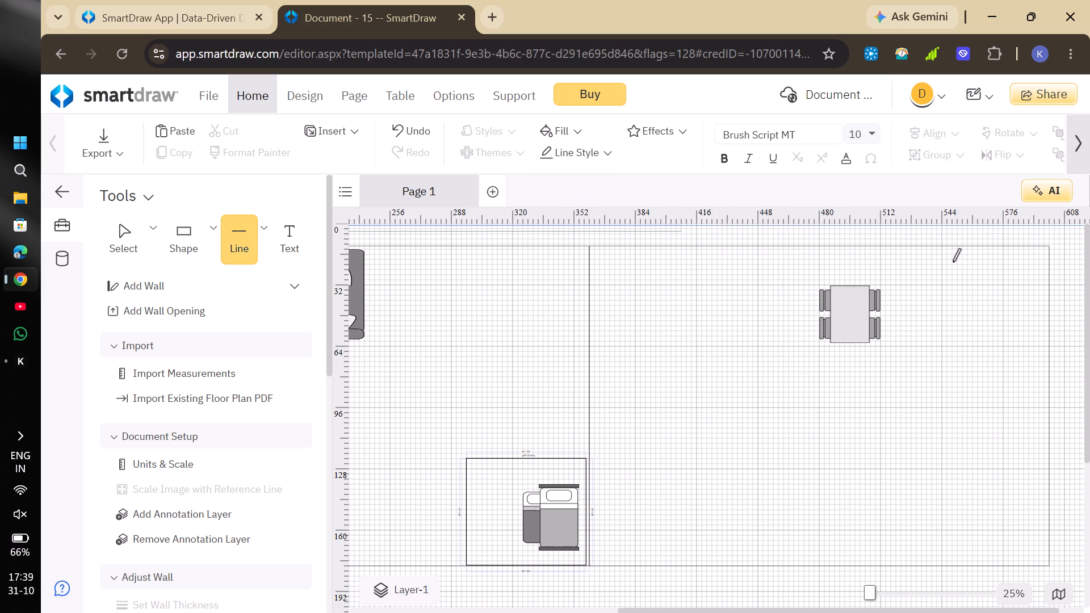
click(941, 247)
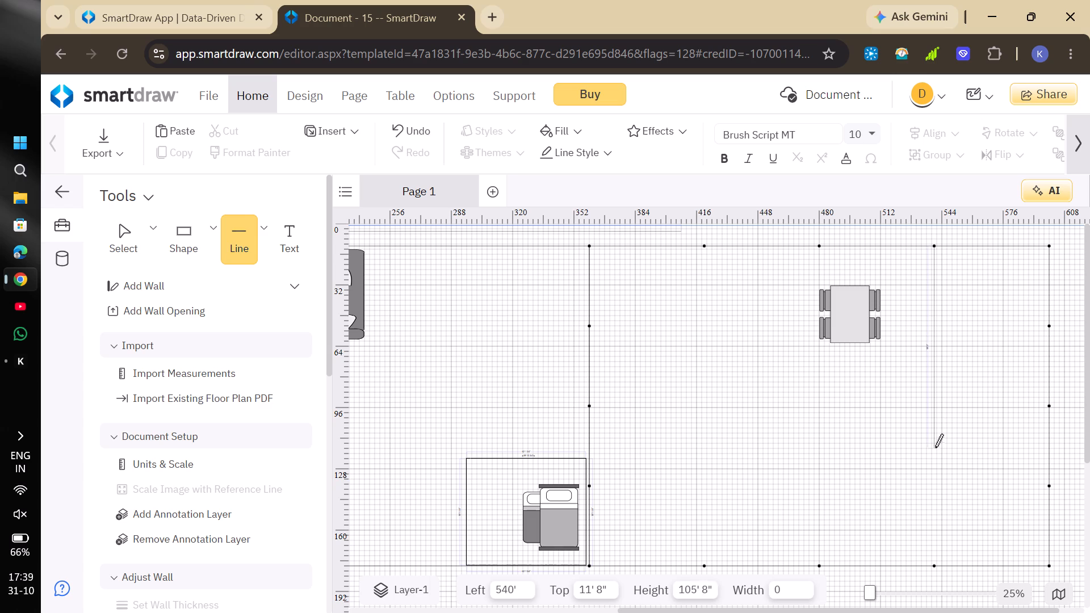
click(935, 475)
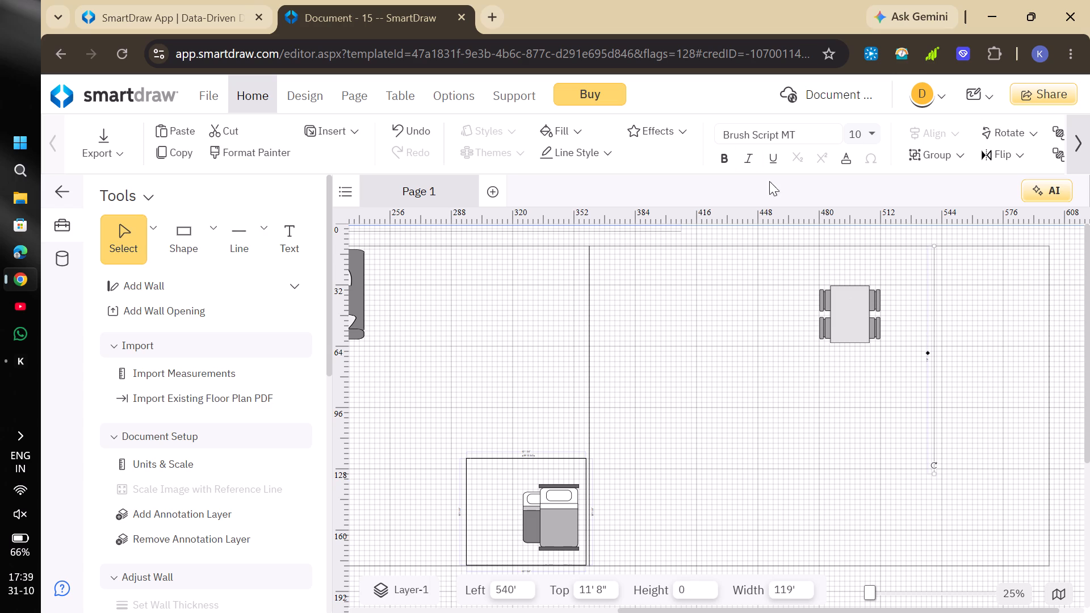
Set the new vertical line's fill to black and apply the thickest preset line thickness.
click(575, 129)
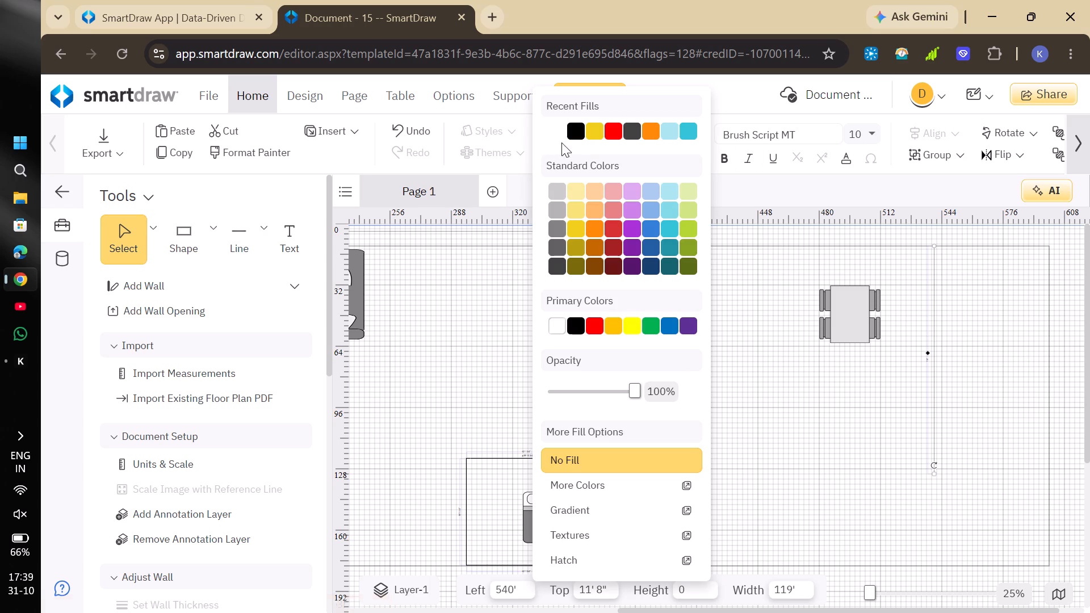
click(573, 136)
click(573, 154)
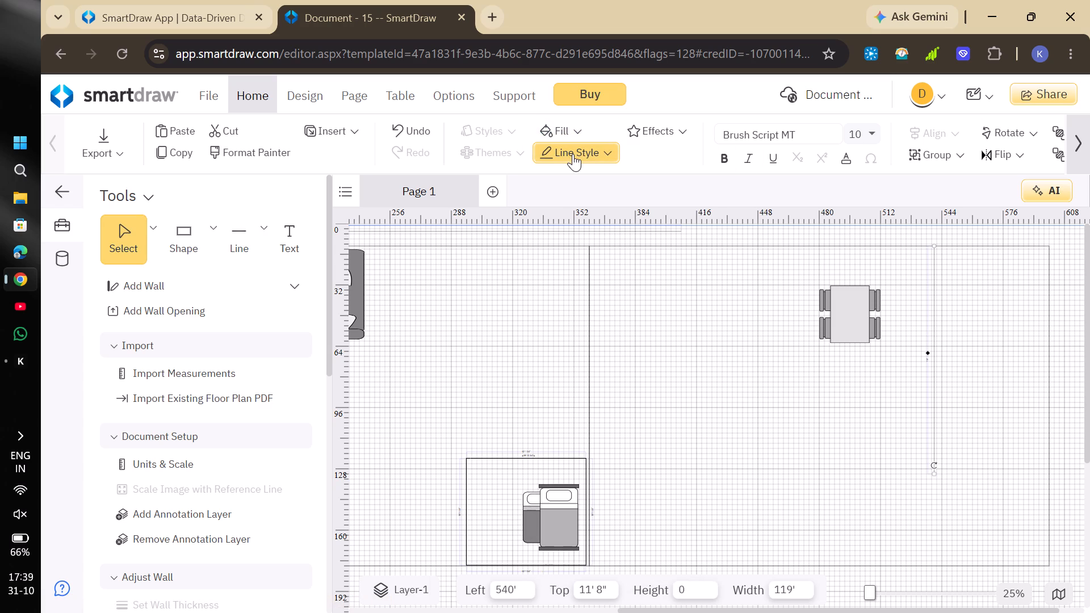
click(589, 226)
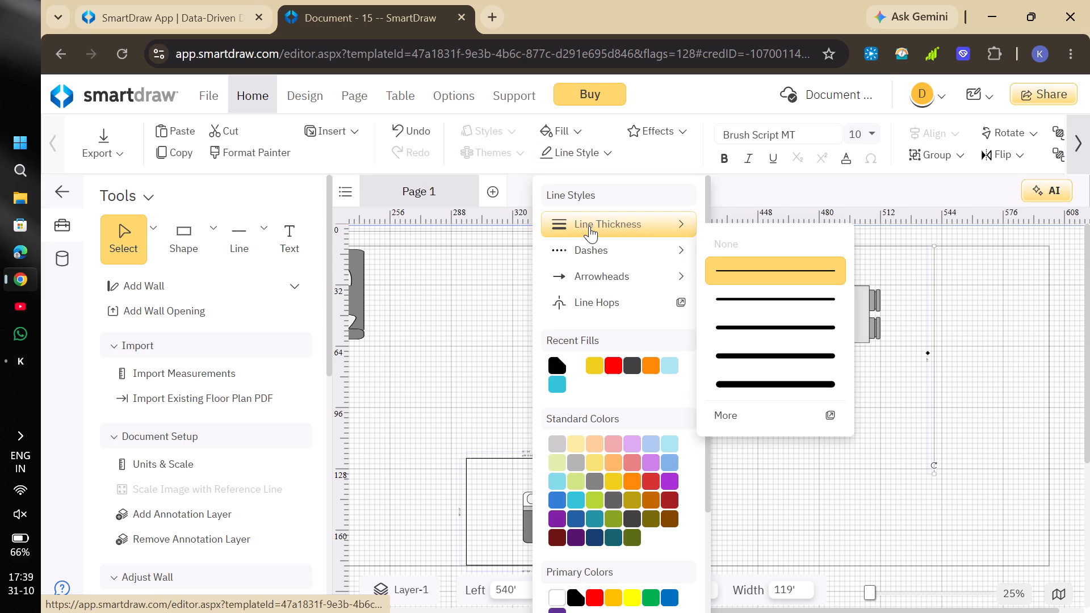
click(739, 376)
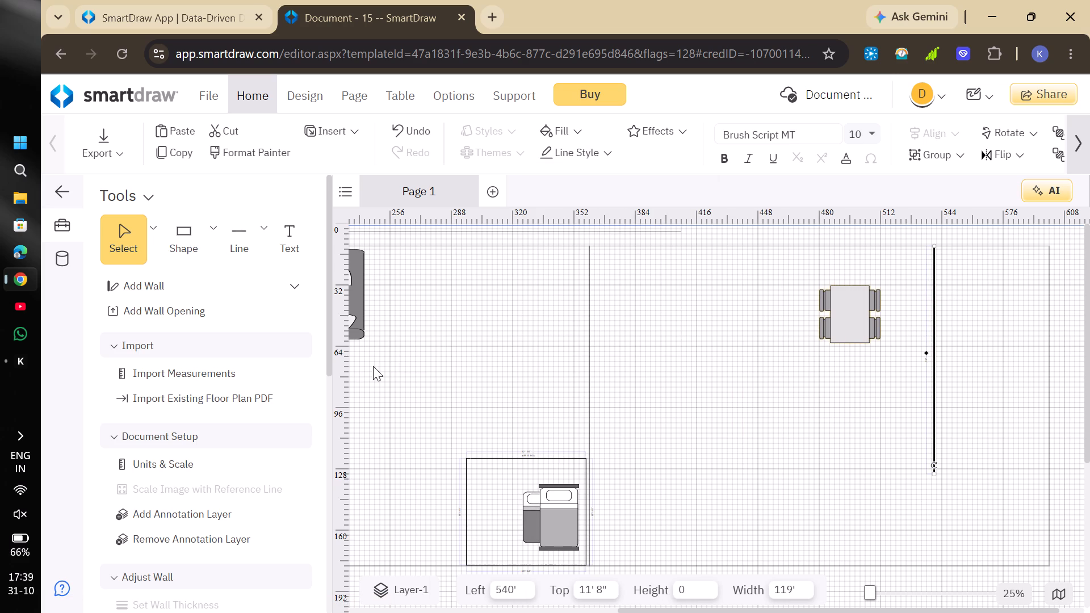
Place a Glass Oval Coffee Table beside the dining table, about 33' wide and 26' 8" high, at left 425' 8", top 34' 8".
scroll(158, 395, down, 5)
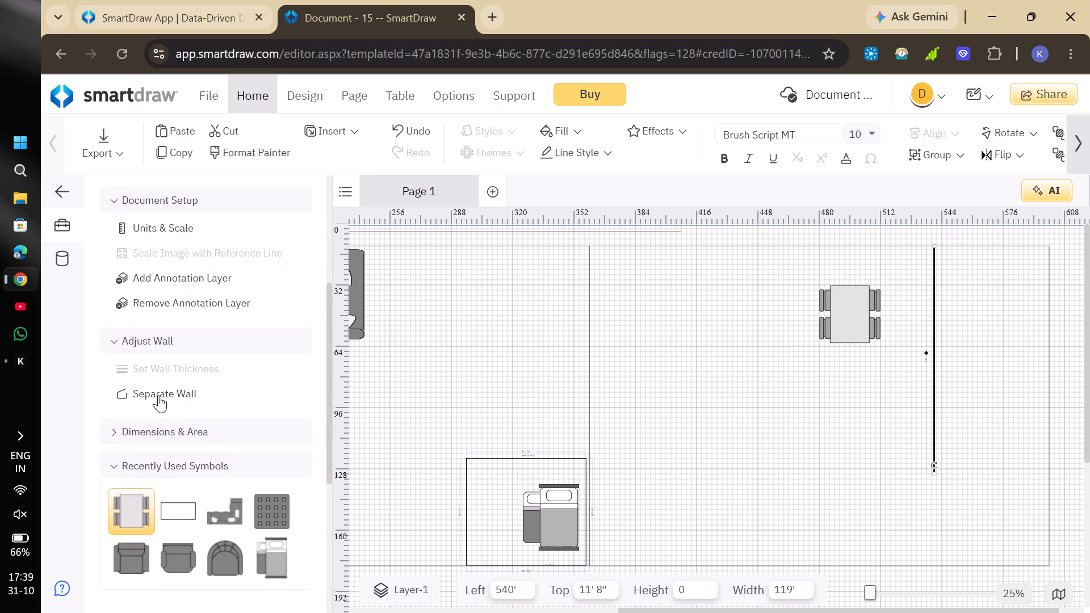
scroll(158, 395, down, 2)
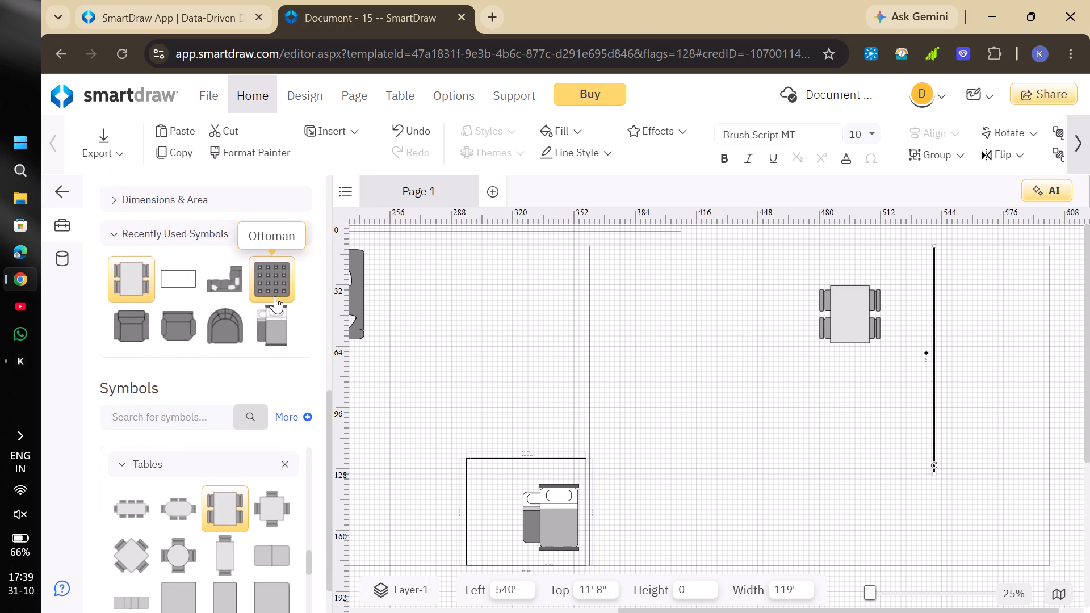
scroll(230, 485, up, 1)
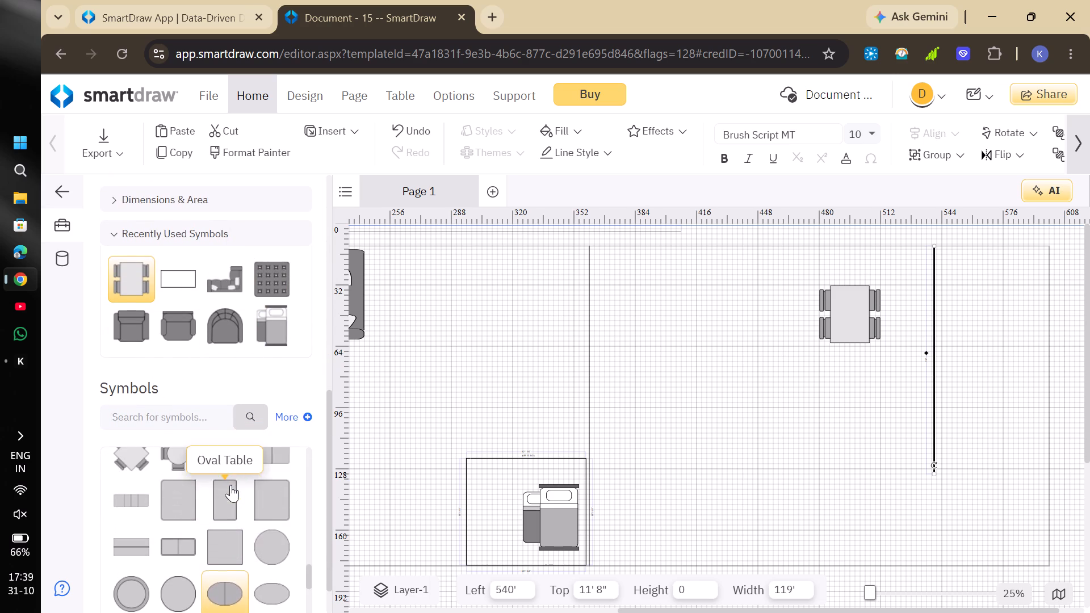
scroll(230, 485, up, 1)
scroll(230, 485, down, 6)
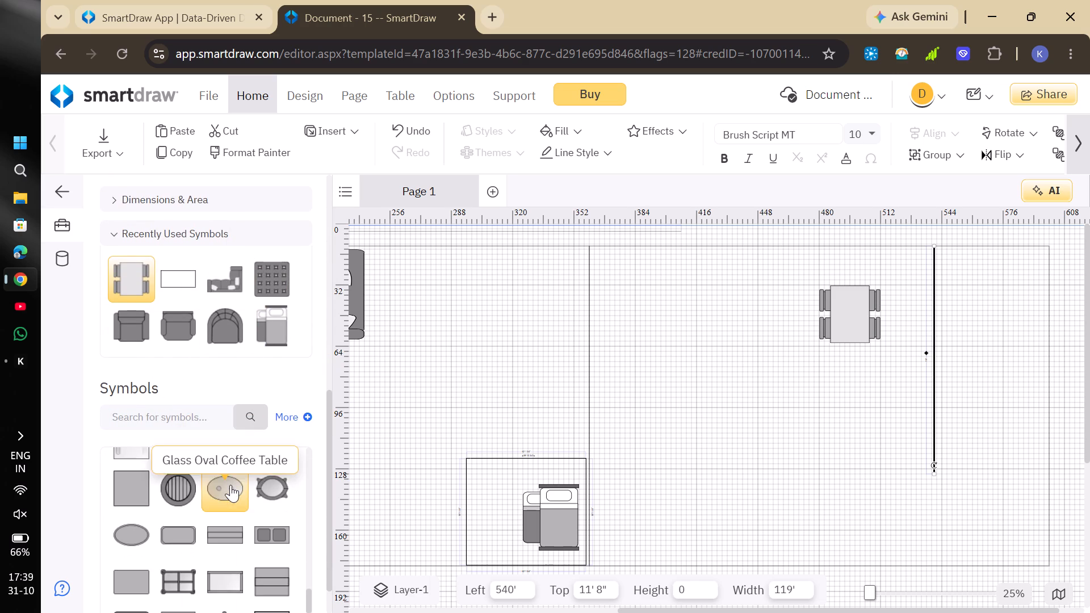
scroll(230, 485, down, 2)
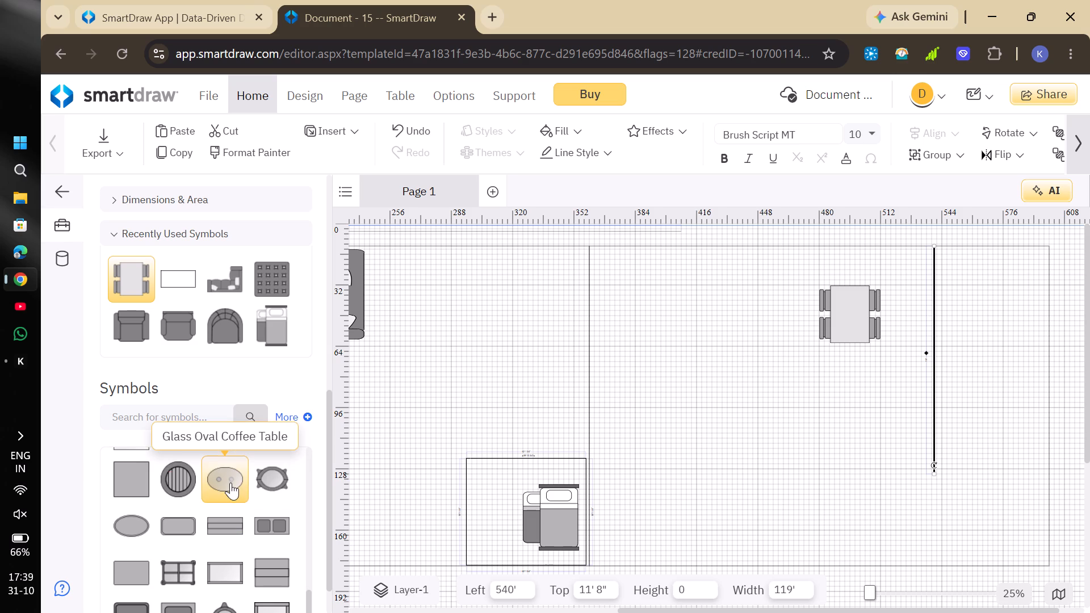
drag(230, 484, 573, 440)
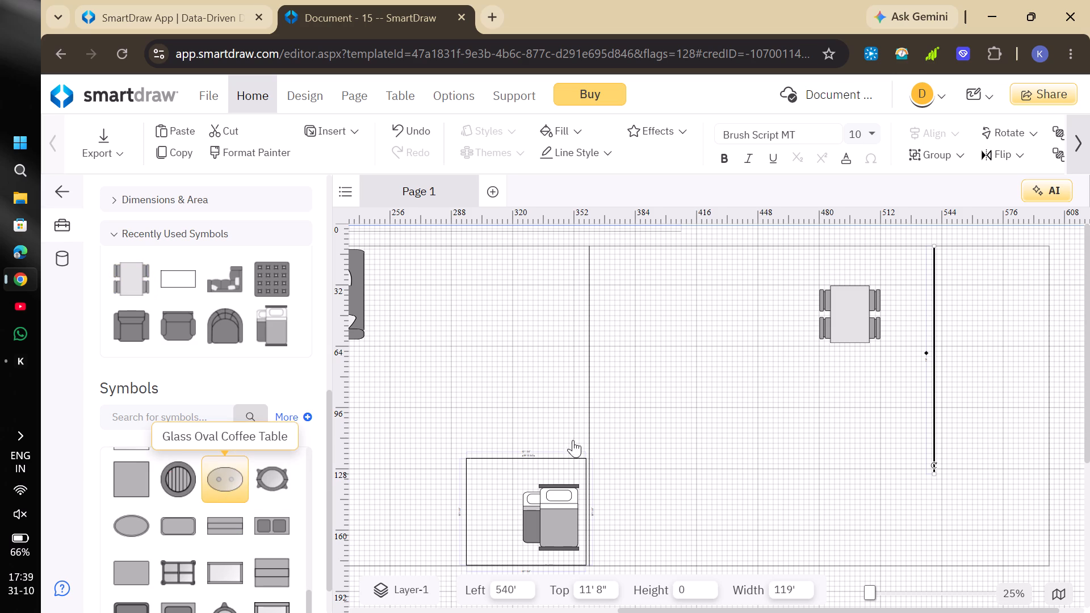
drag(573, 440, 733, 311)
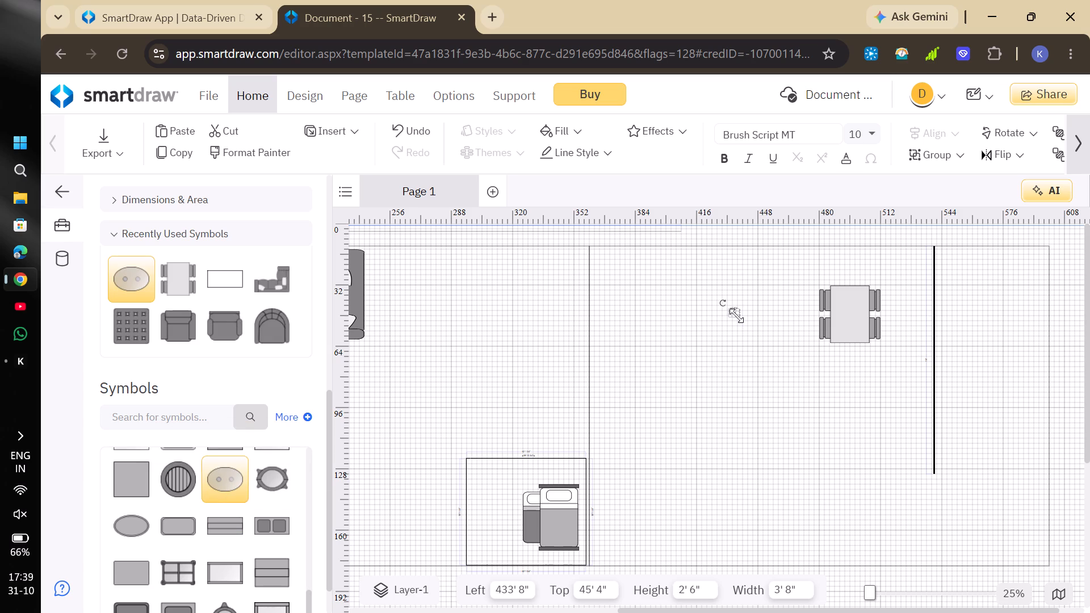
drag(736, 316, 798, 372)
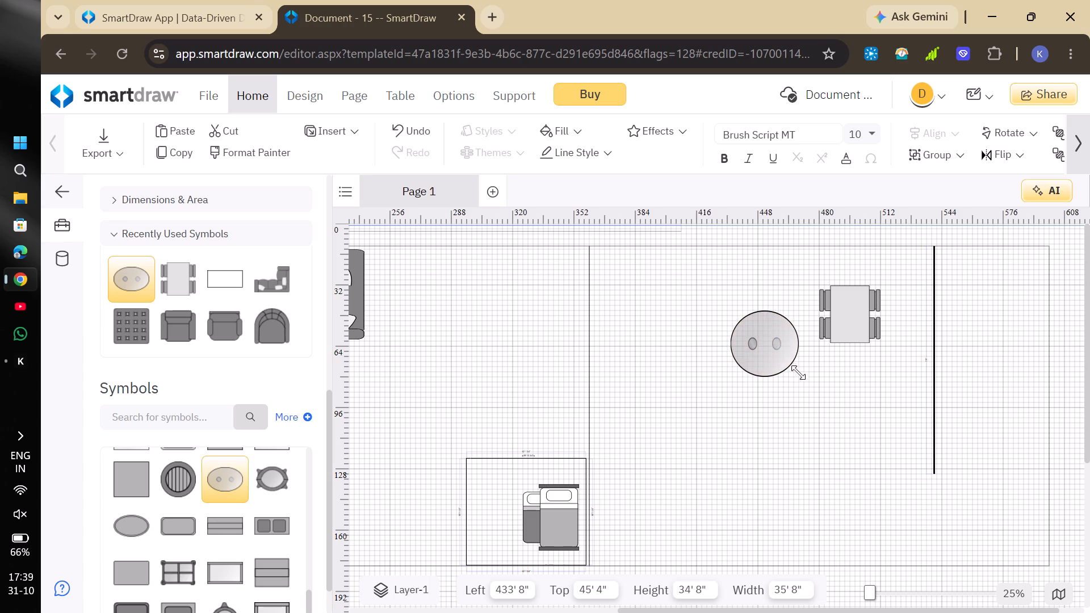
drag(798, 372, 791, 362)
drag(768, 338, 752, 316)
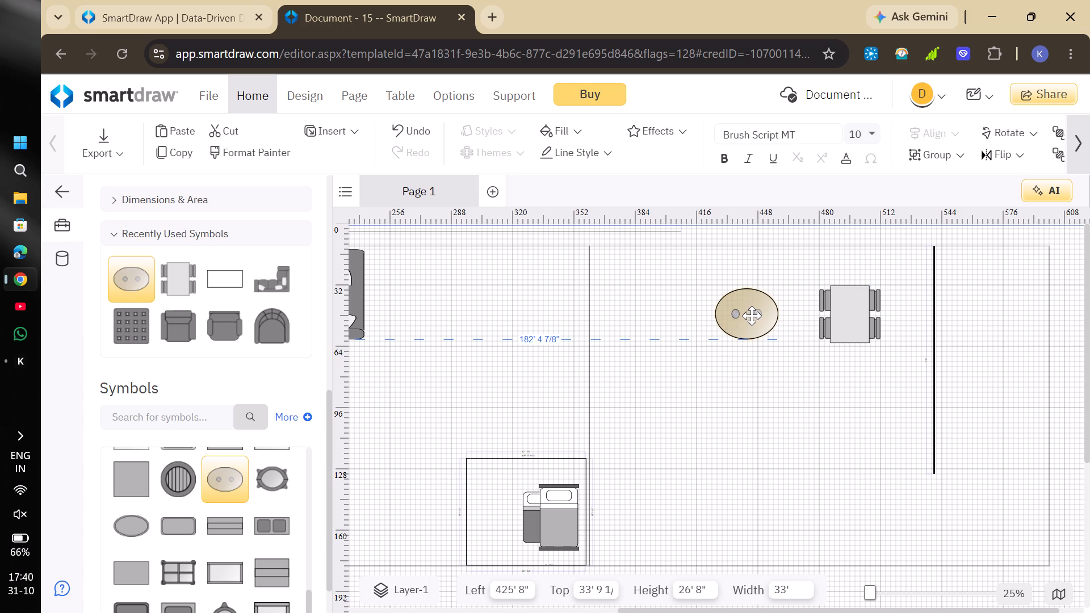
drag(752, 316, 752, 317)
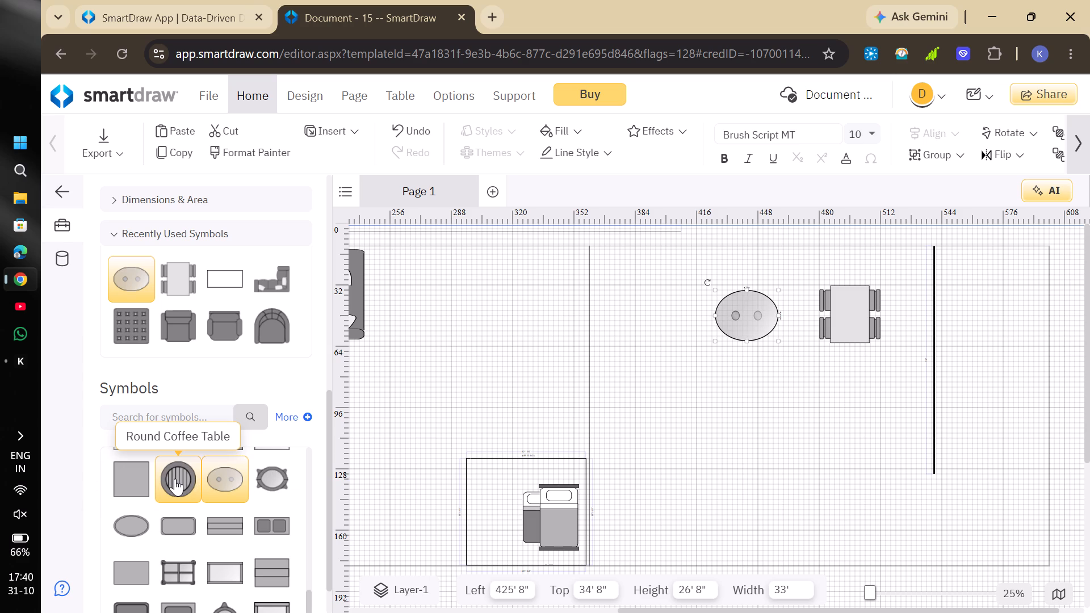
Place a Glass Coffee Table over the oval table, about 38' 8" wide and 34' 10" high, at left 422' 8", top 31' 10".
scroll(175, 478, down, 4)
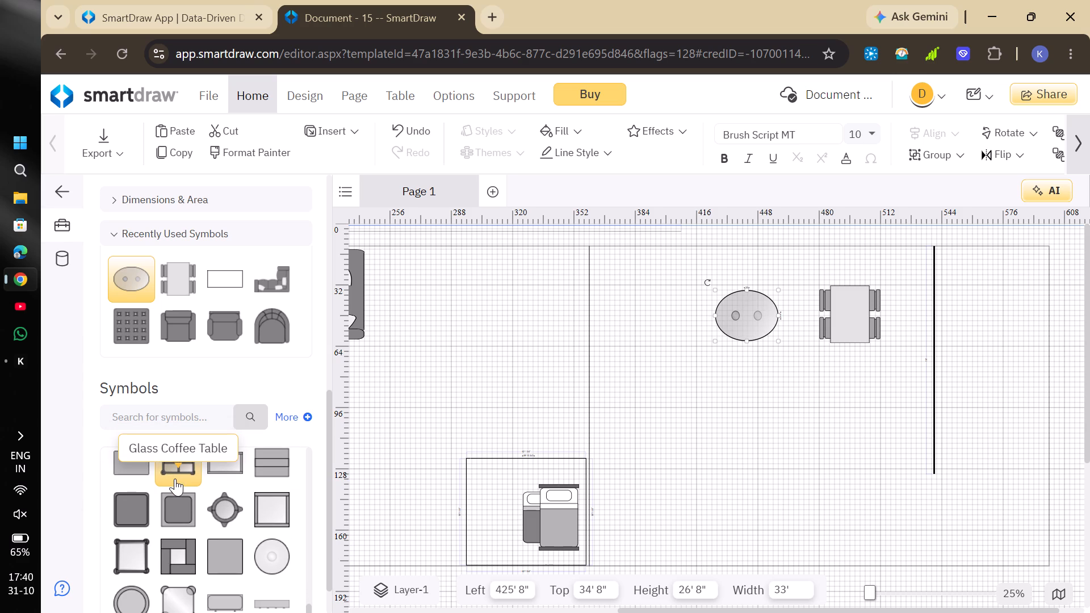
scroll(175, 478, down, 2)
drag(175, 478, 623, 408)
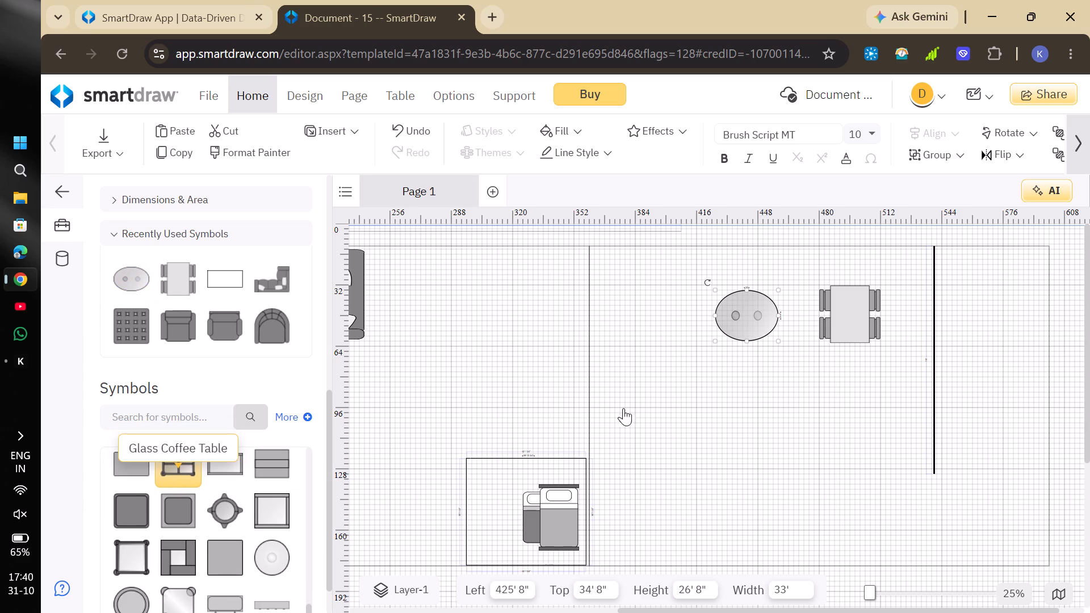
drag(623, 408, 692, 373)
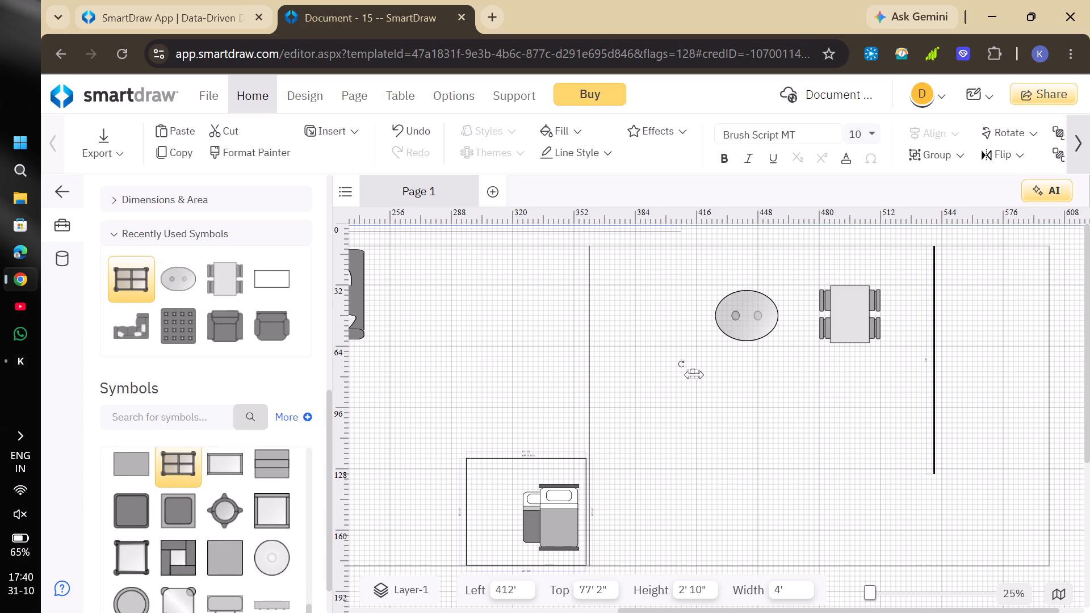
click(699, 378)
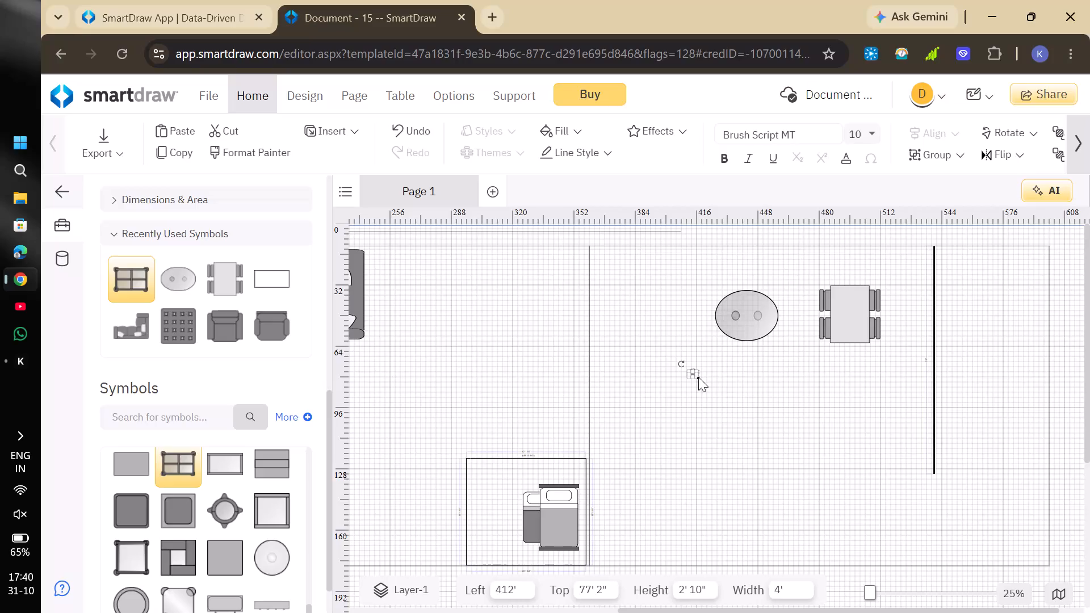
click(697, 377)
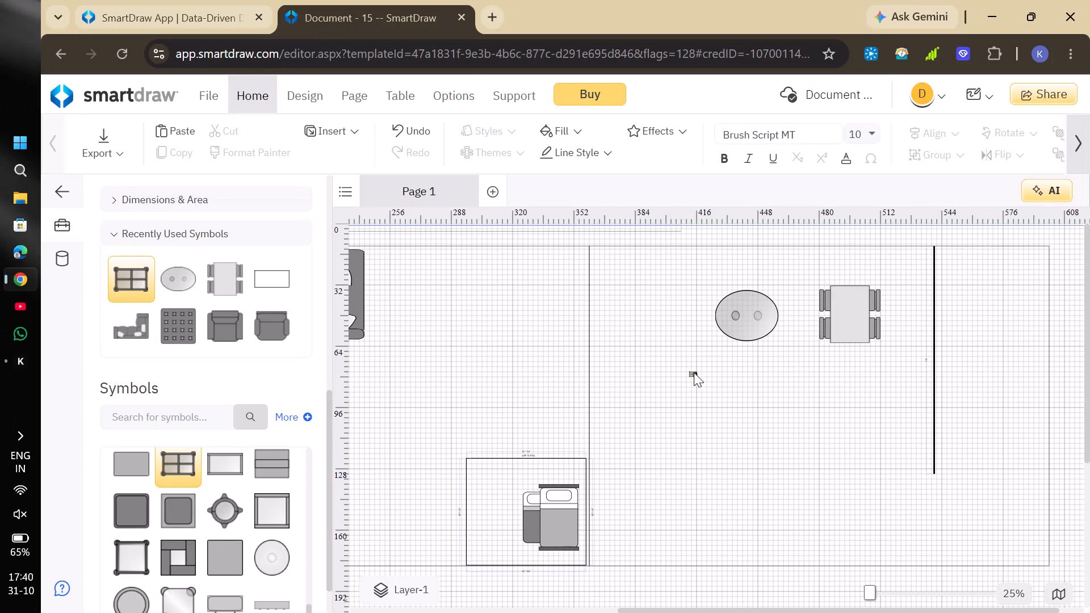
click(694, 372)
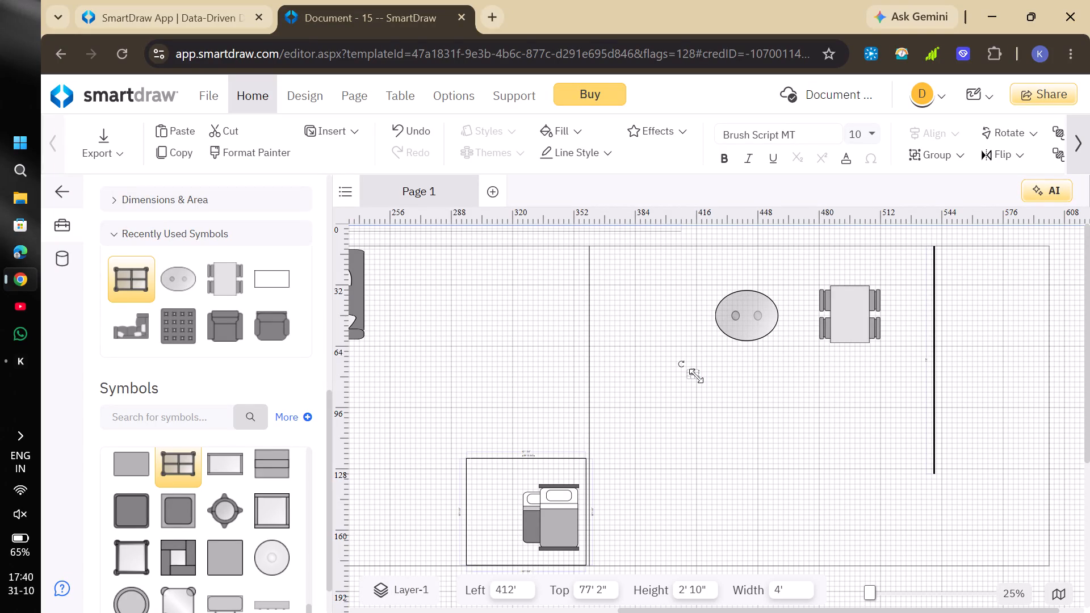
drag(696, 376, 761, 438)
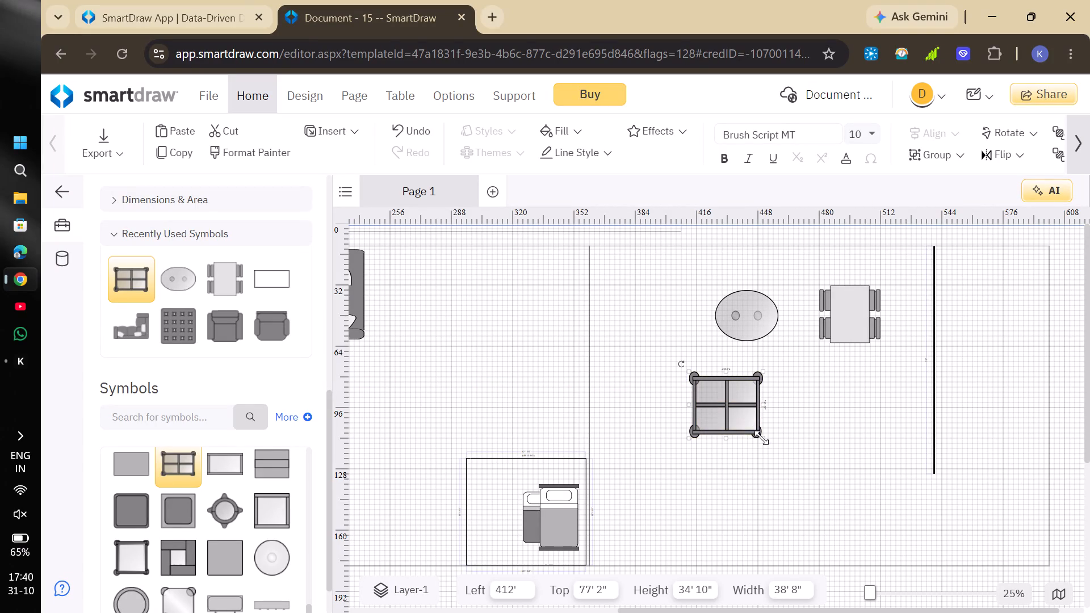
drag(726, 398, 748, 317)
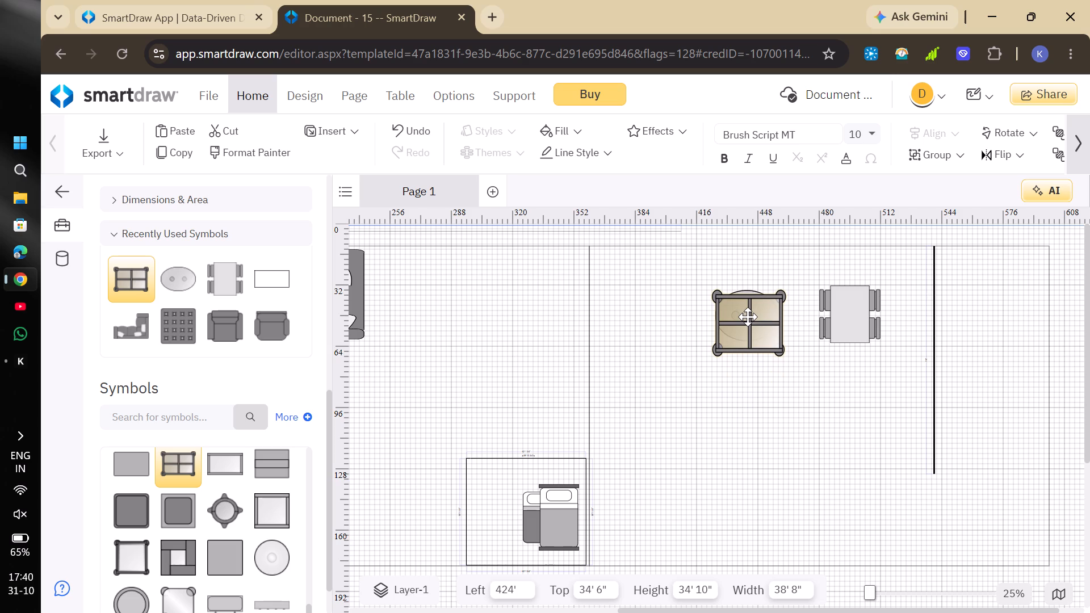
drag(748, 317, 747, 308)
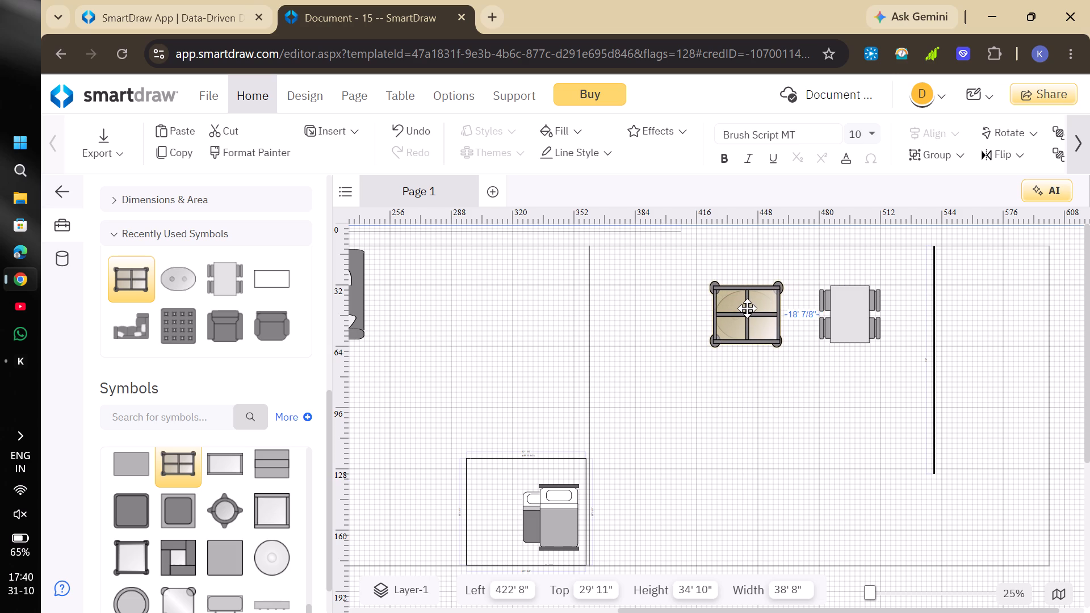
drag(747, 308, 747, 309)
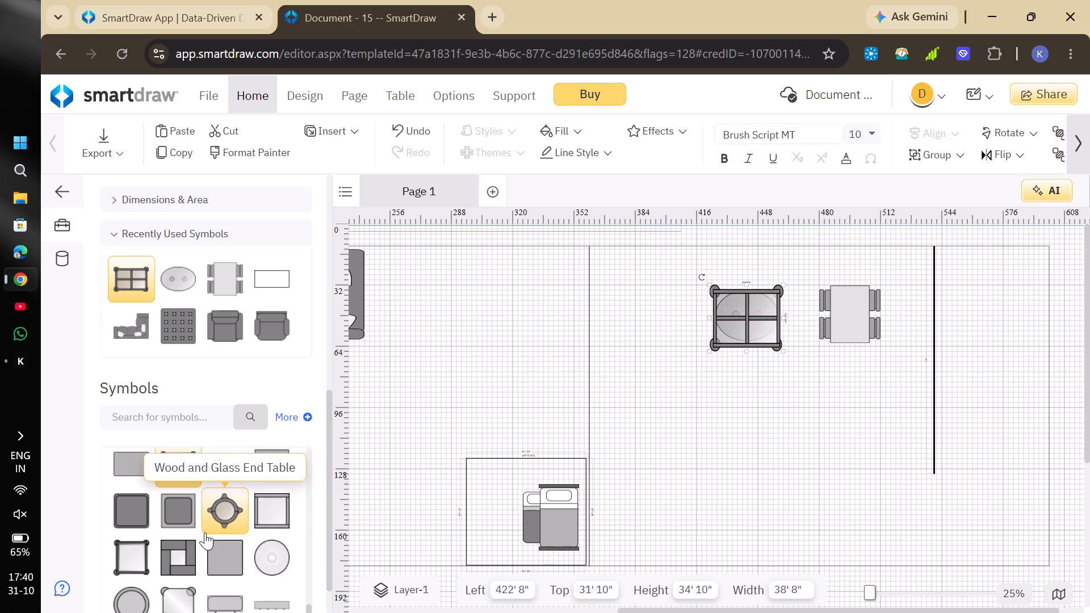
Expand the Bathtubs & Showers symbol category.
scroll(205, 532, down, 4)
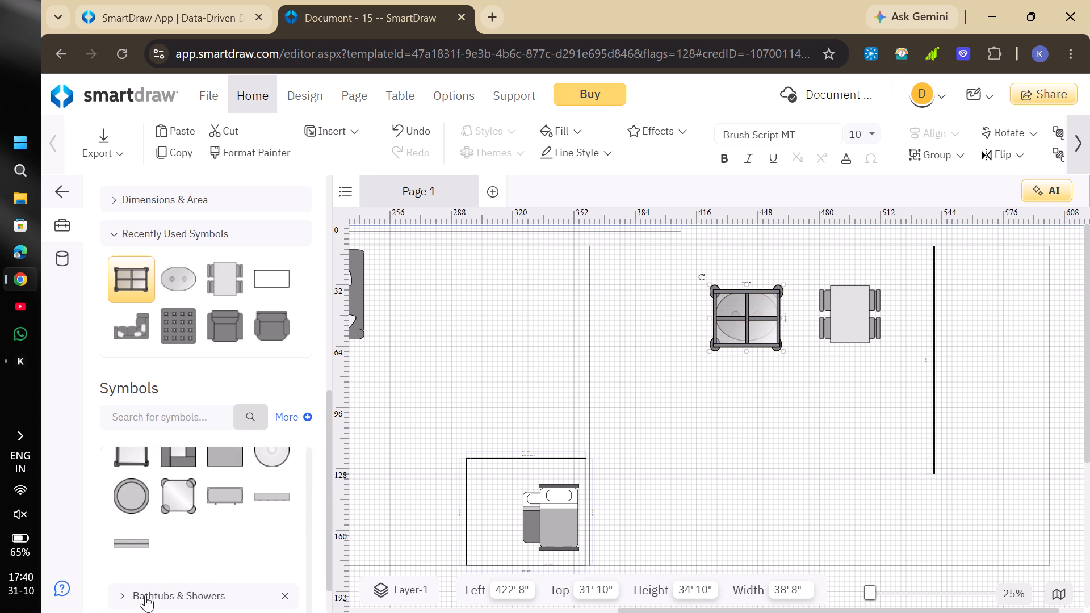
click(133, 601)
scroll(133, 601, down, 1)
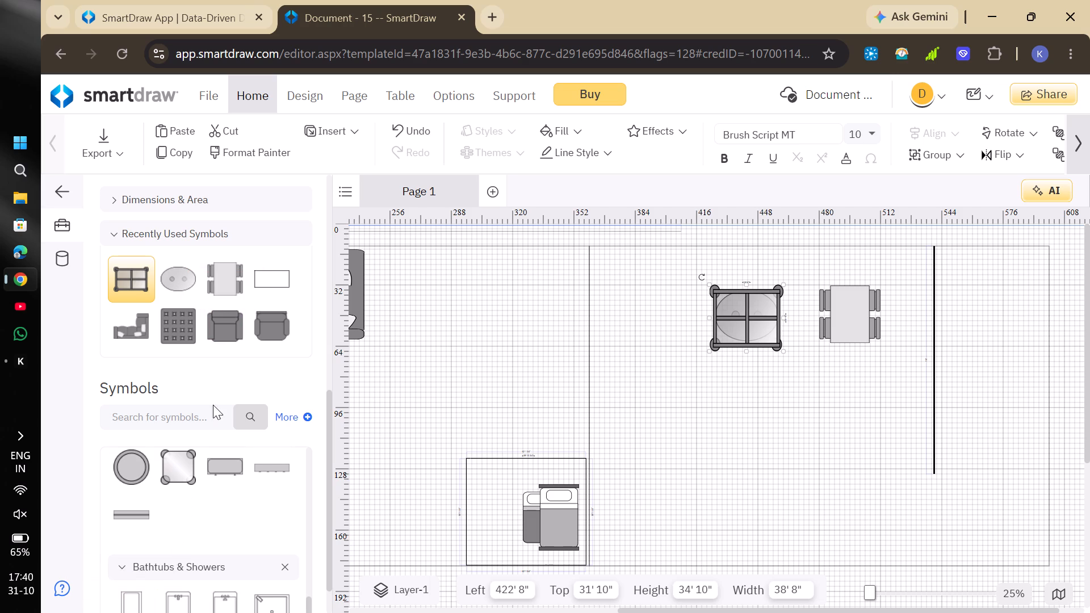
Place a plain rectangle in the large adjoining area, below the tables, at left 389' 4", top 146' 8", and fill it white.
drag(267, 283, 490, 345)
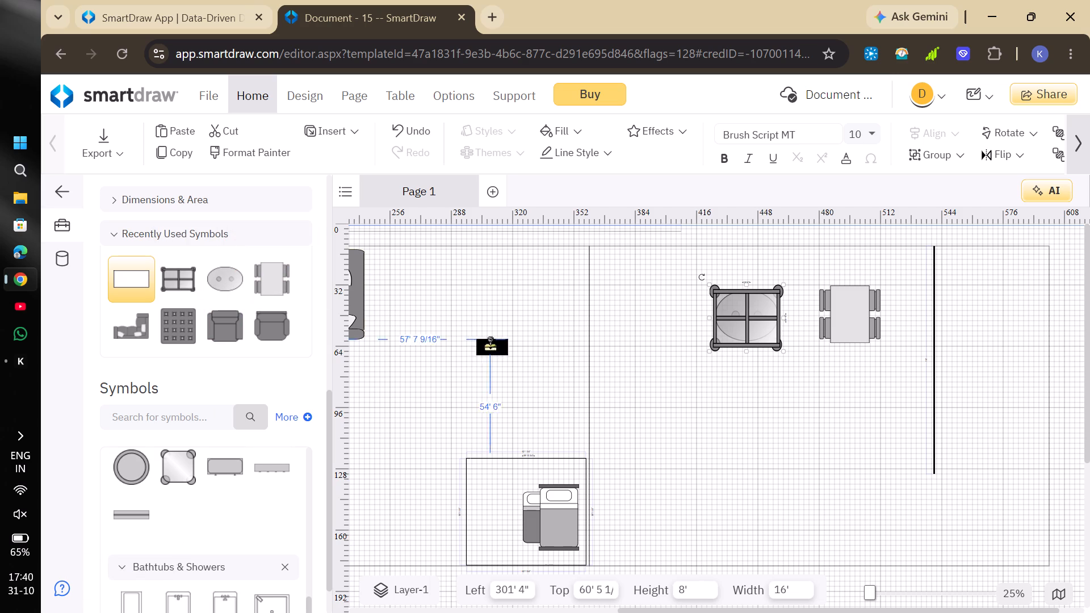
drag(490, 345, 577, 423)
scroll(451, 428, right, 1)
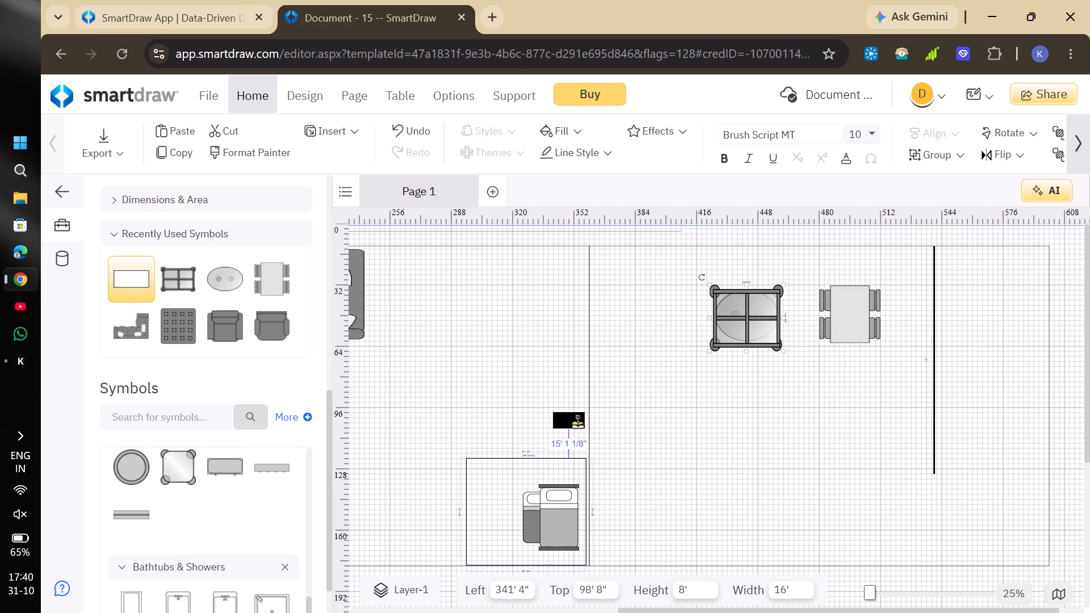
scroll(577, 423, right, 1)
drag(577, 423, 660, 514)
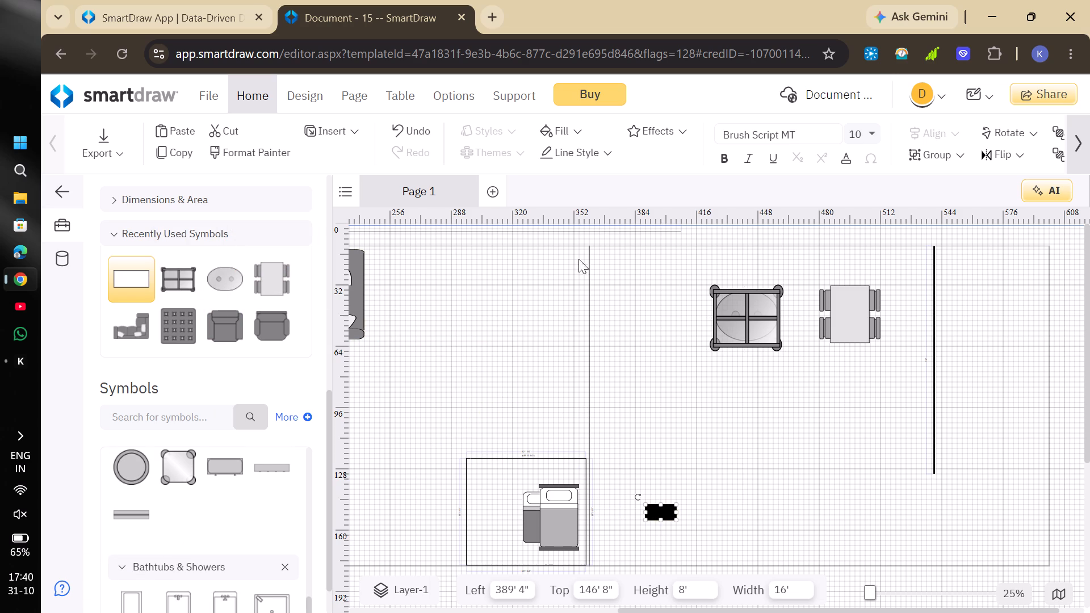
click(567, 136)
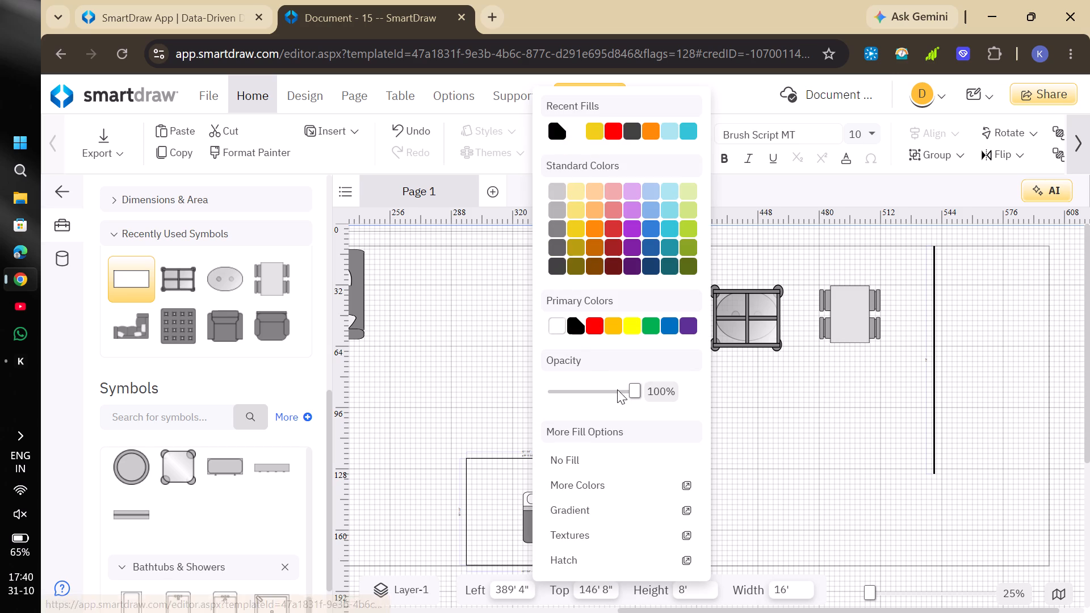
click(557, 327)
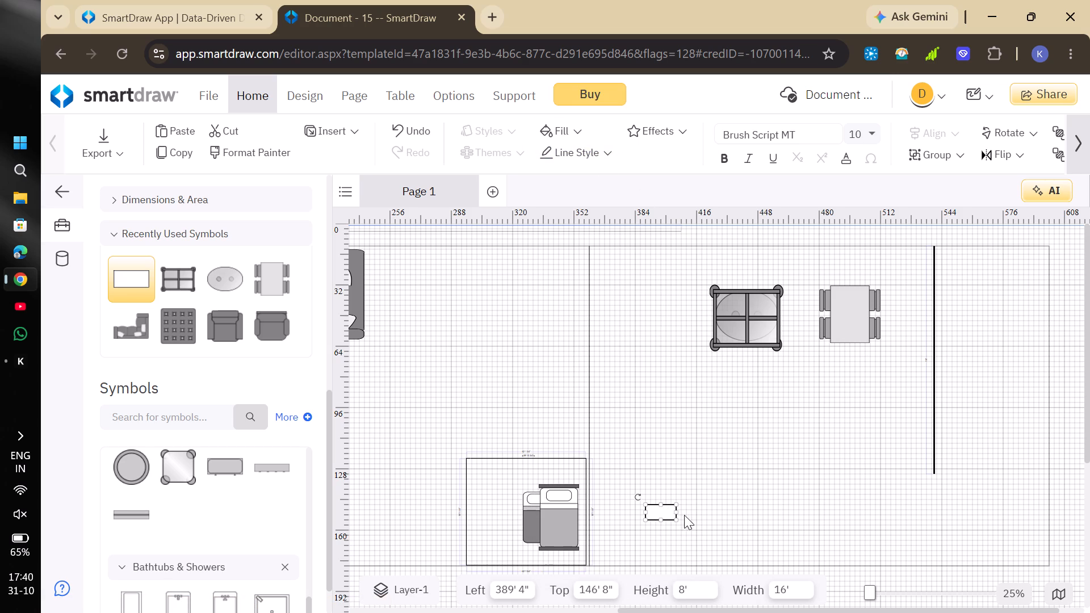
Enlarge the white rectangle to 128' wide and 82' 8" high.
drag(675, 512, 889, 506)
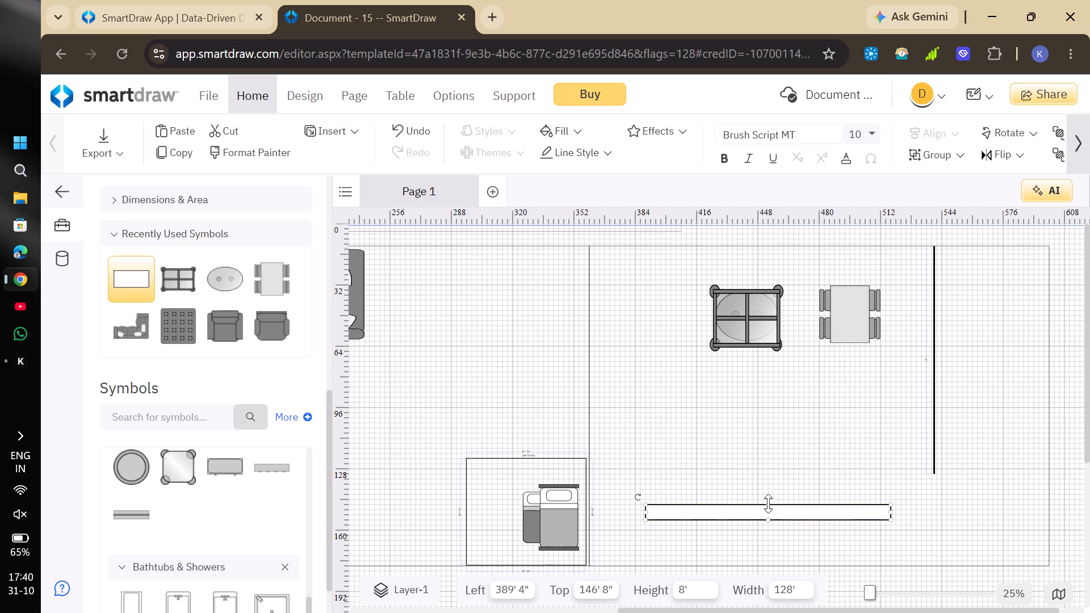
drag(768, 503, 756, 384)
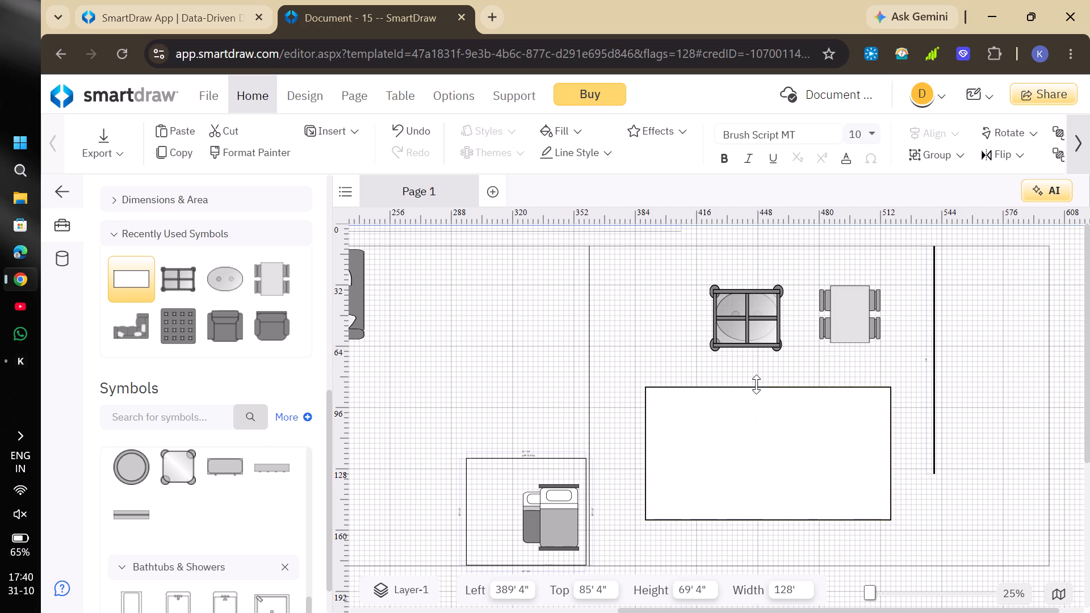
drag(756, 384, 757, 363)
Move the white rectangle below the main plan at top 178' 8", and widen it to 130' 8" to span between the two furnished corner rooms.
drag(772, 461, 363, 602)
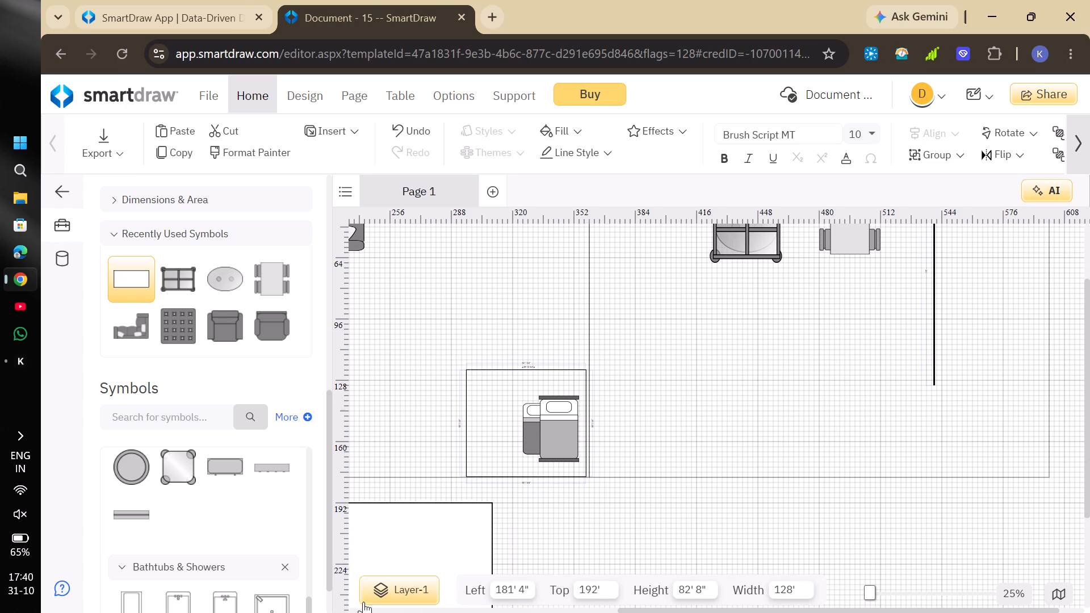
drag(363, 602, 423, 561)
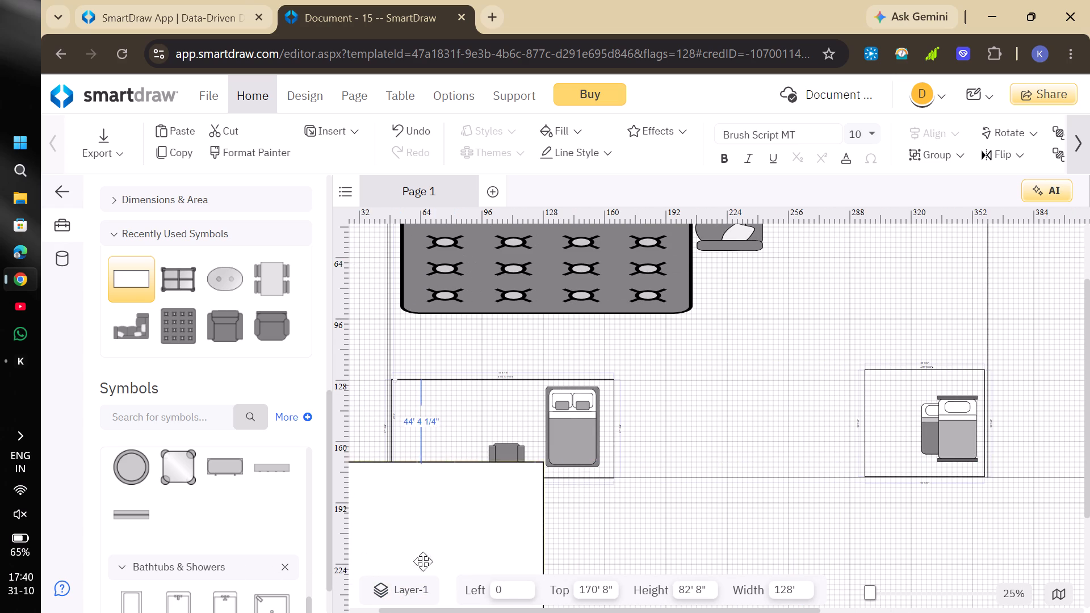
drag(423, 561, 603, 573)
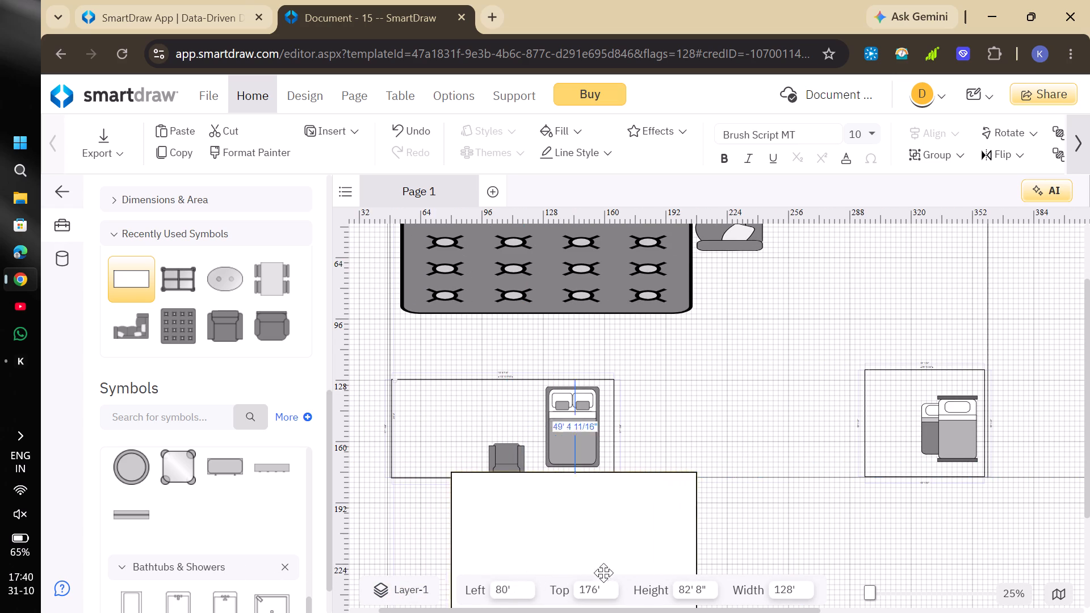
drag(603, 573, 737, 577)
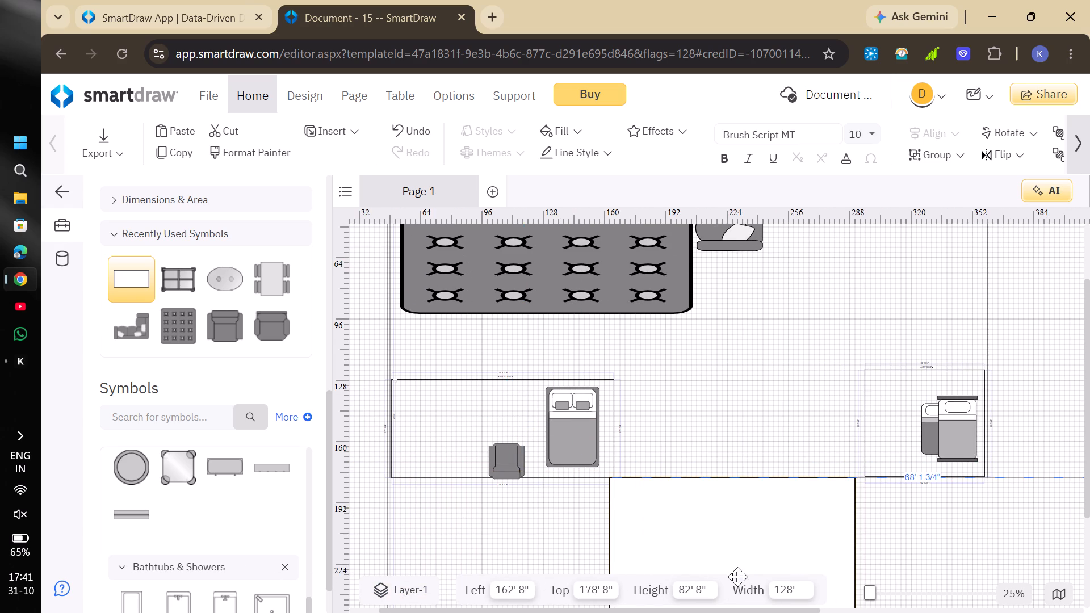
drag(737, 577, 744, 576)
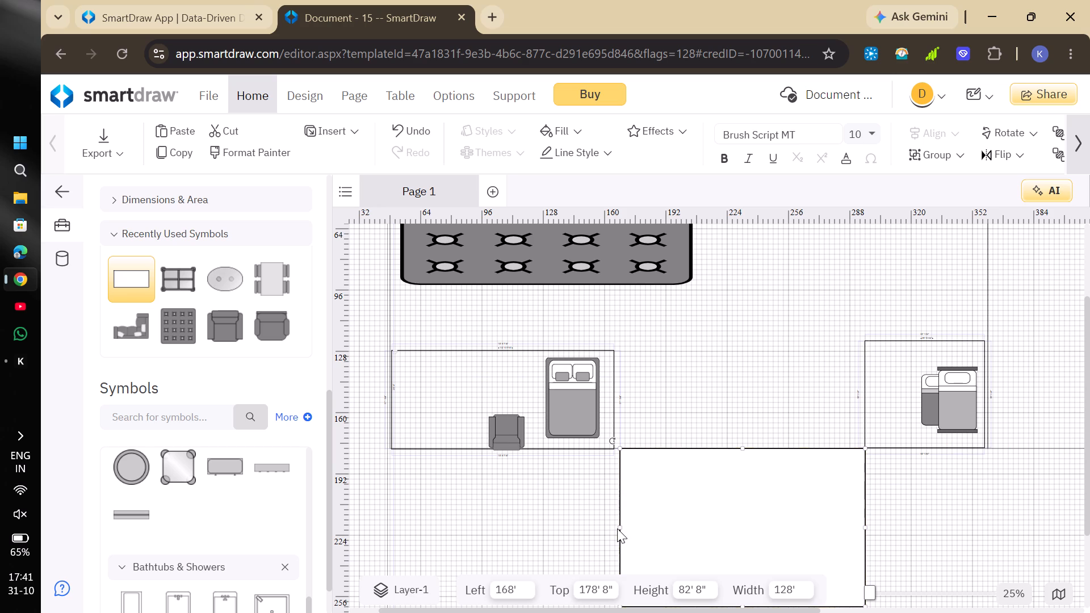
drag(621, 527, 615, 527)
Place a Combination Bath/Shower symbol inside the new white room at left 256', top 232'.
scroll(722, 489, down, 1)
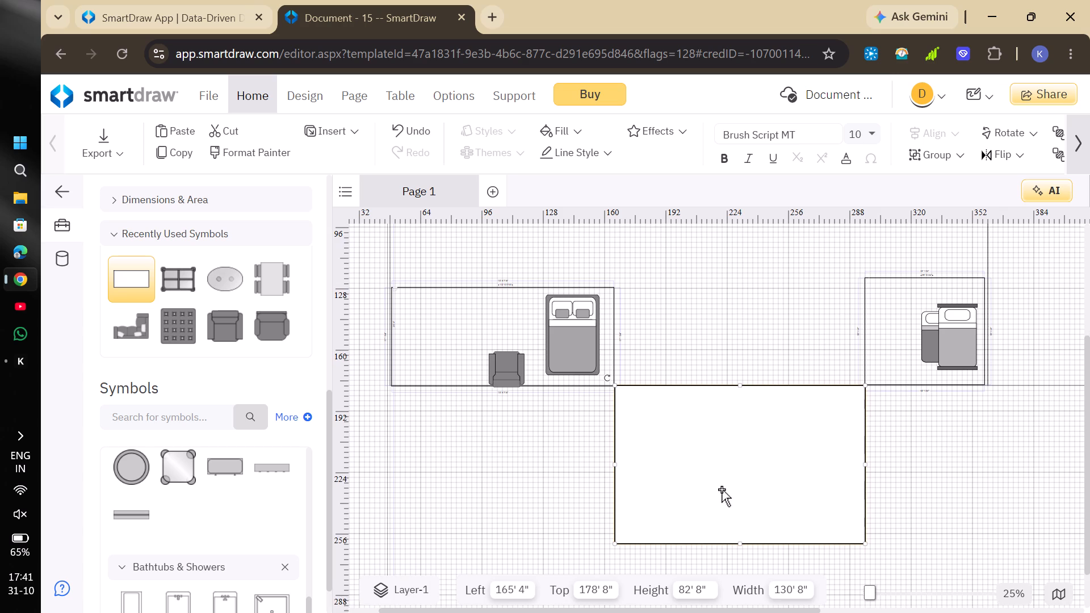
scroll(722, 489, down, 1)
scroll(242, 496, down, 1)
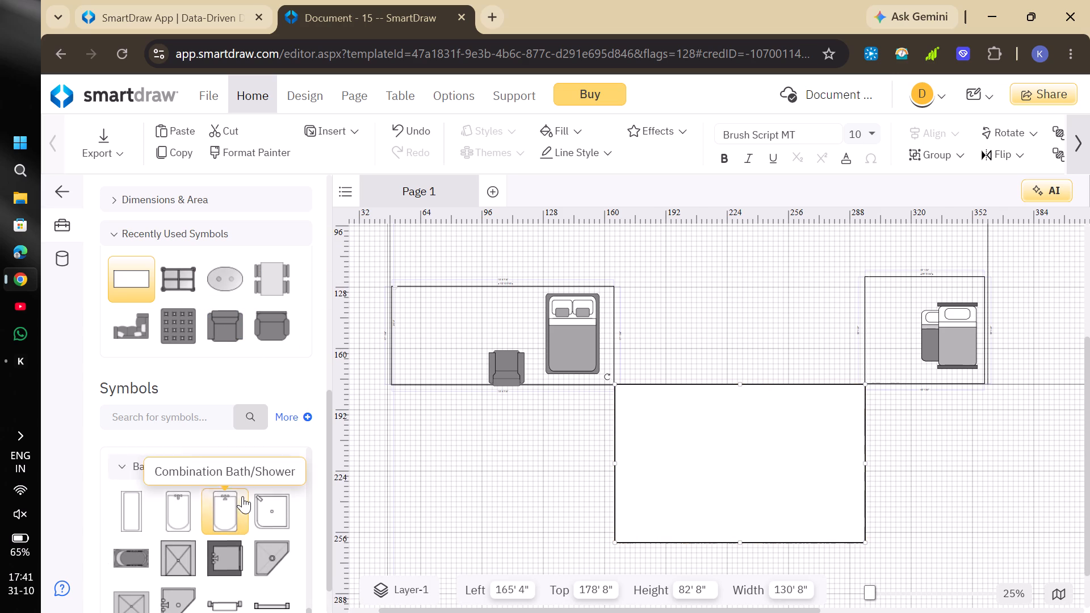
scroll(242, 496, down, 1)
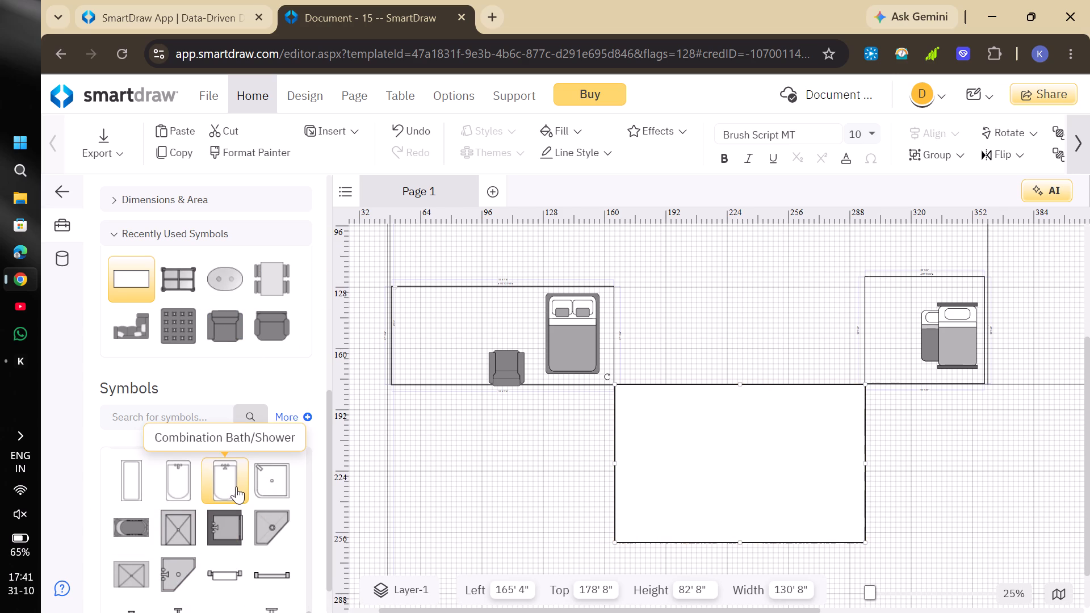
drag(236, 486, 730, 504)
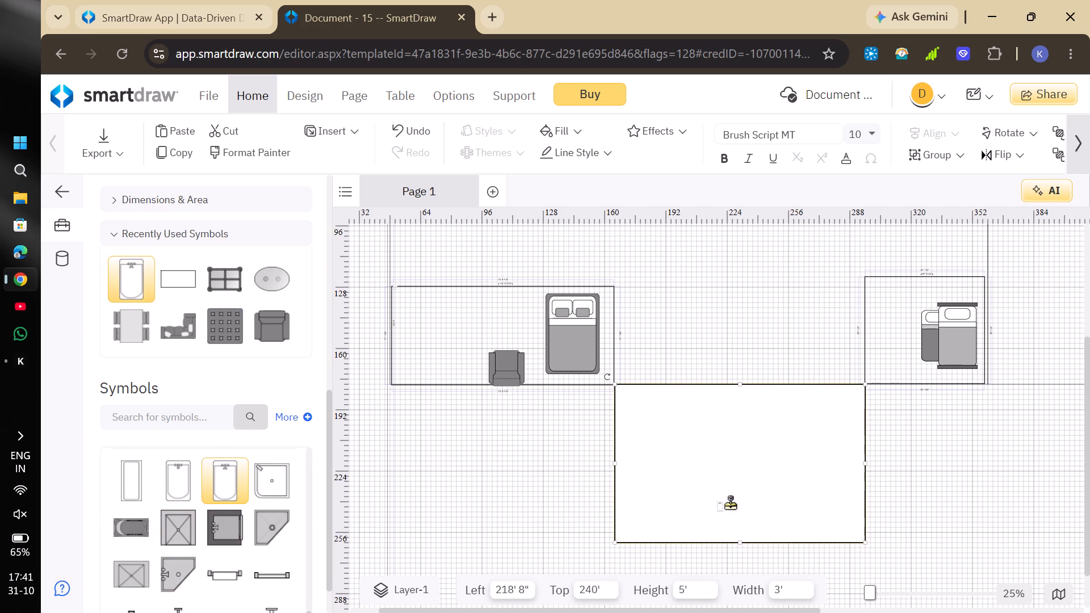
drag(730, 504, 791, 489)
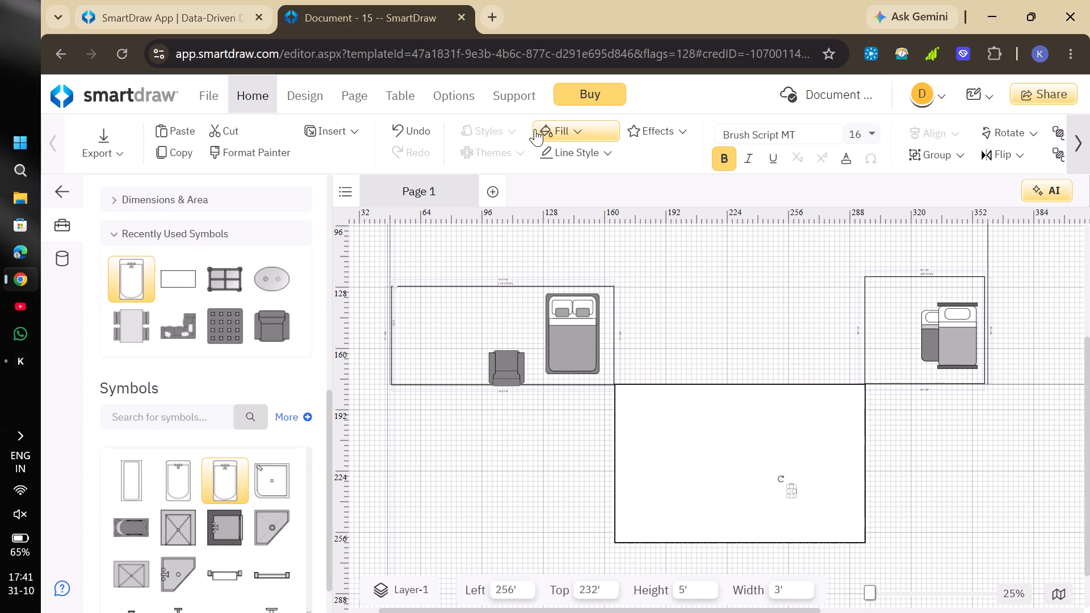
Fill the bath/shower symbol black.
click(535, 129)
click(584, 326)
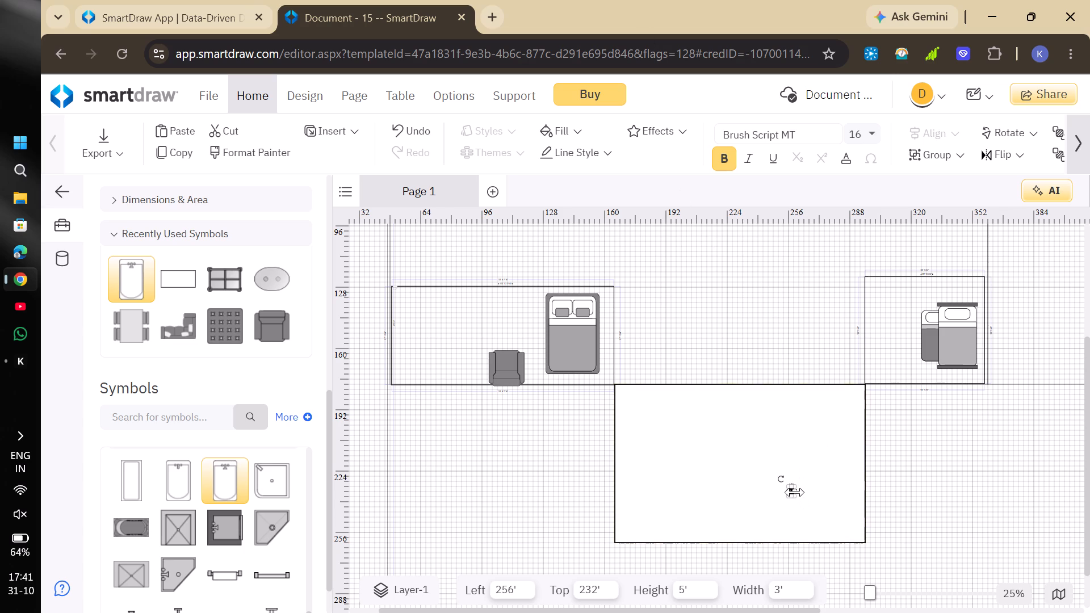
Enlarge the bath/shower symbol to 29' 4" wide and 37' high.
drag(795, 492, 846, 498)
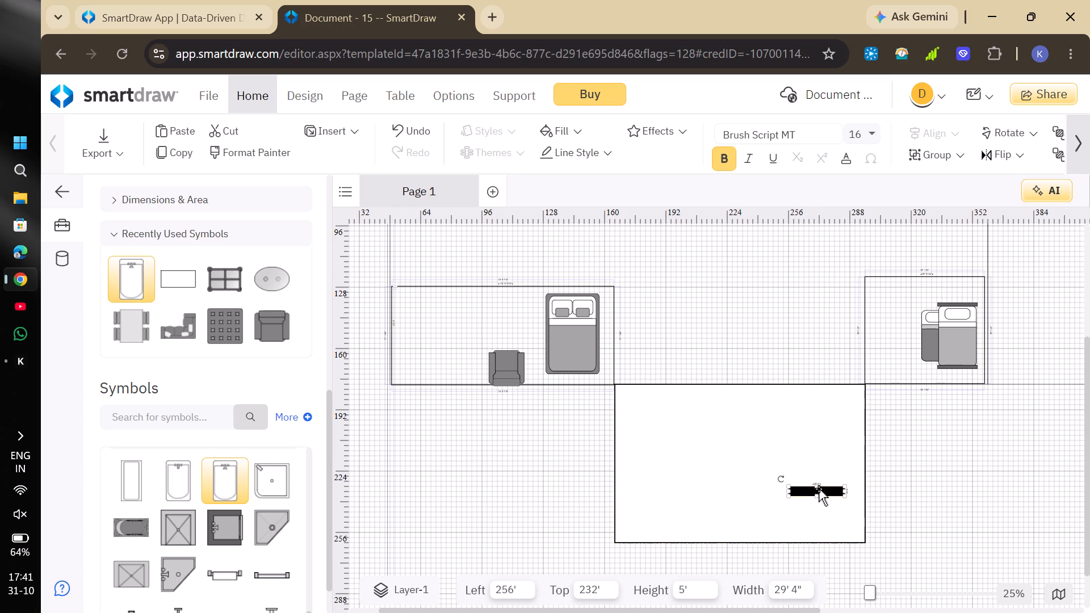
click(815, 484)
drag(816, 487, 819, 425)
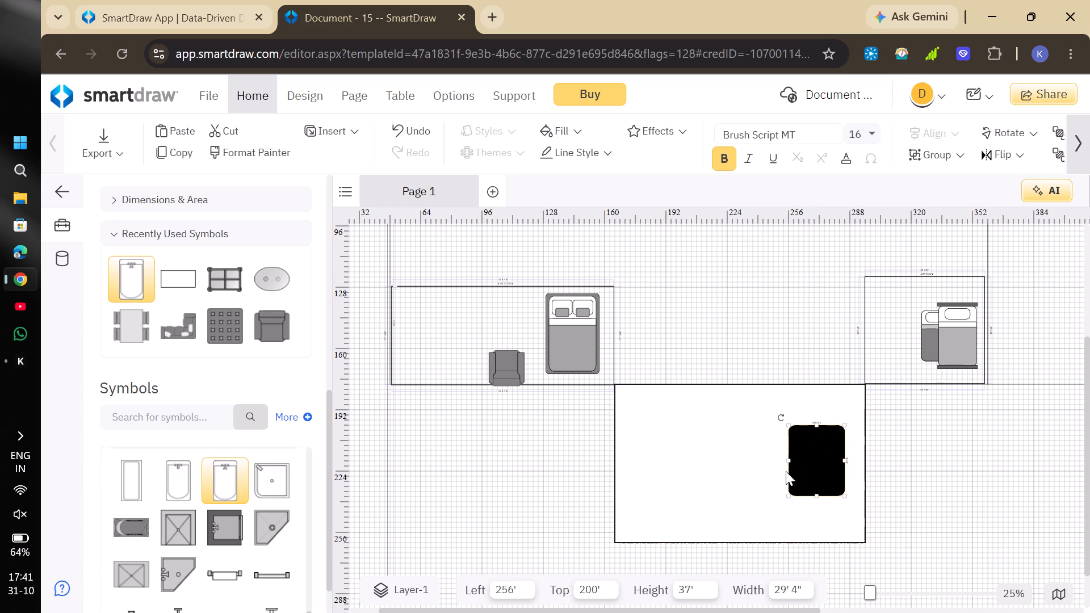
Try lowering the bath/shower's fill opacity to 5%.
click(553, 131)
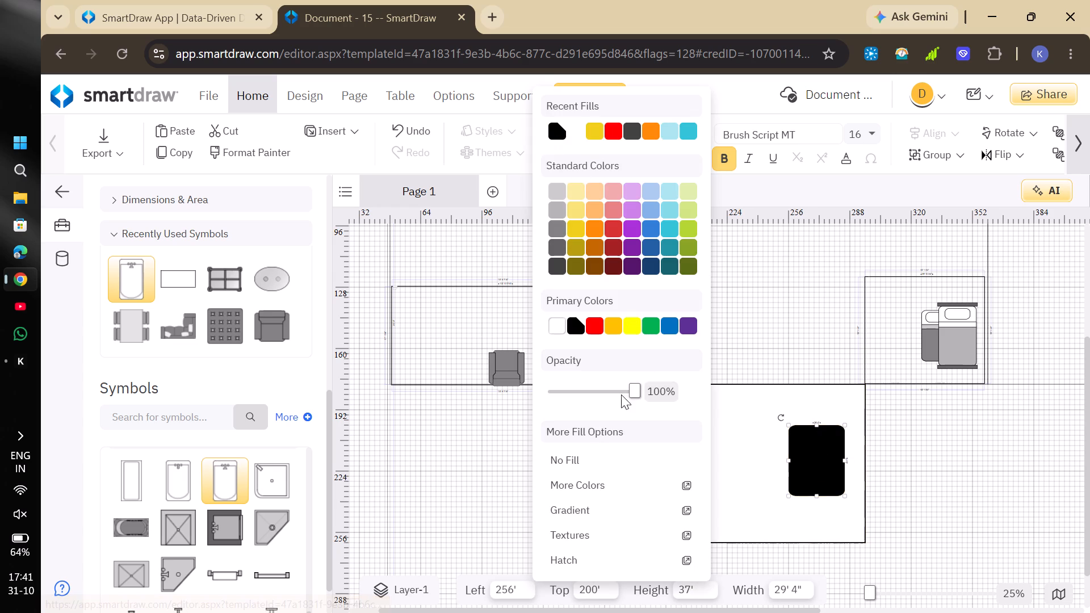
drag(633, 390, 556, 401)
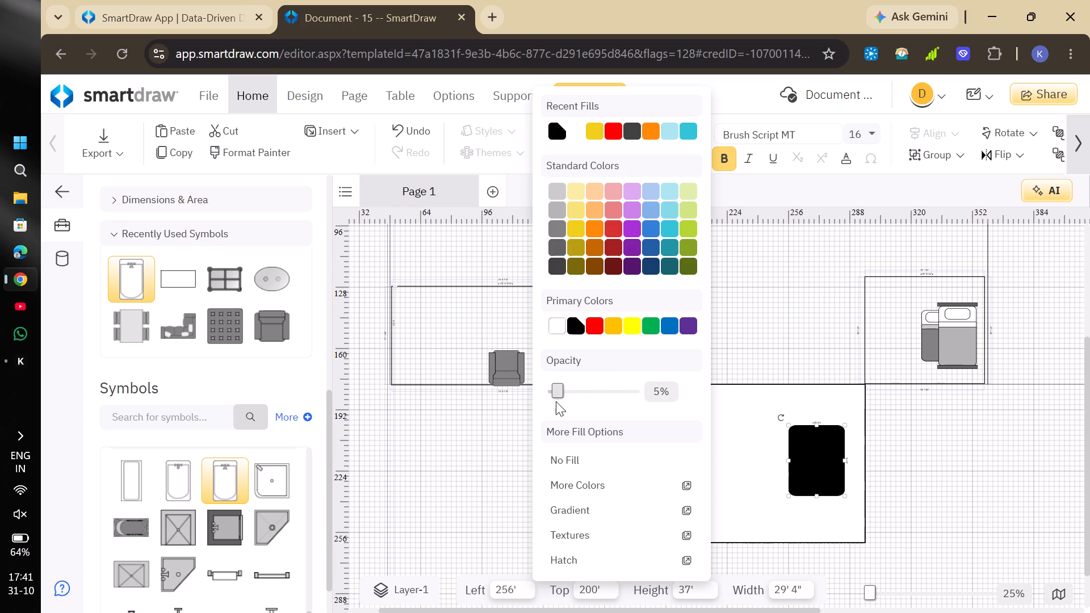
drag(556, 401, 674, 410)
Fill the bath/shower symbol white.
click(573, 127)
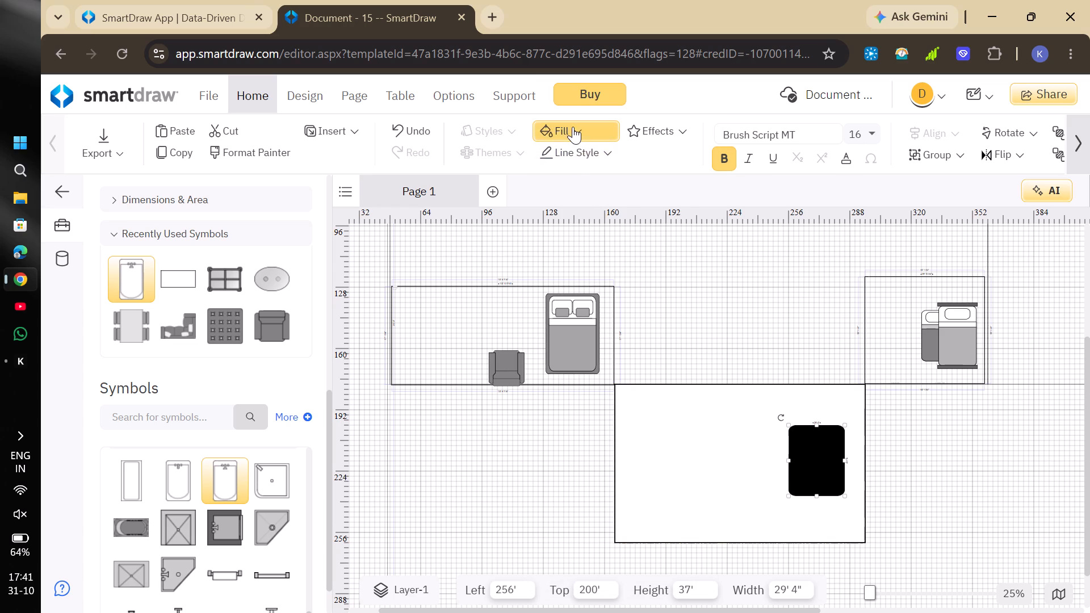
click(551, 323)
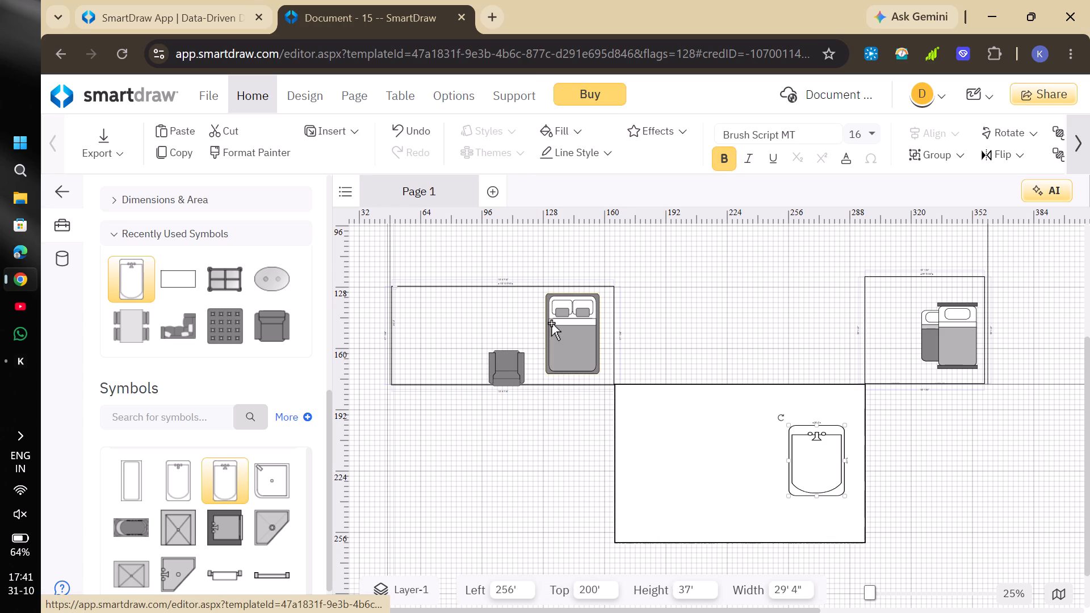
Rotate the bath/shower 180° and fit it into the white room's lower-right corner, about left 266' 7", top 224' 5".
drag(823, 456, 832, 489)
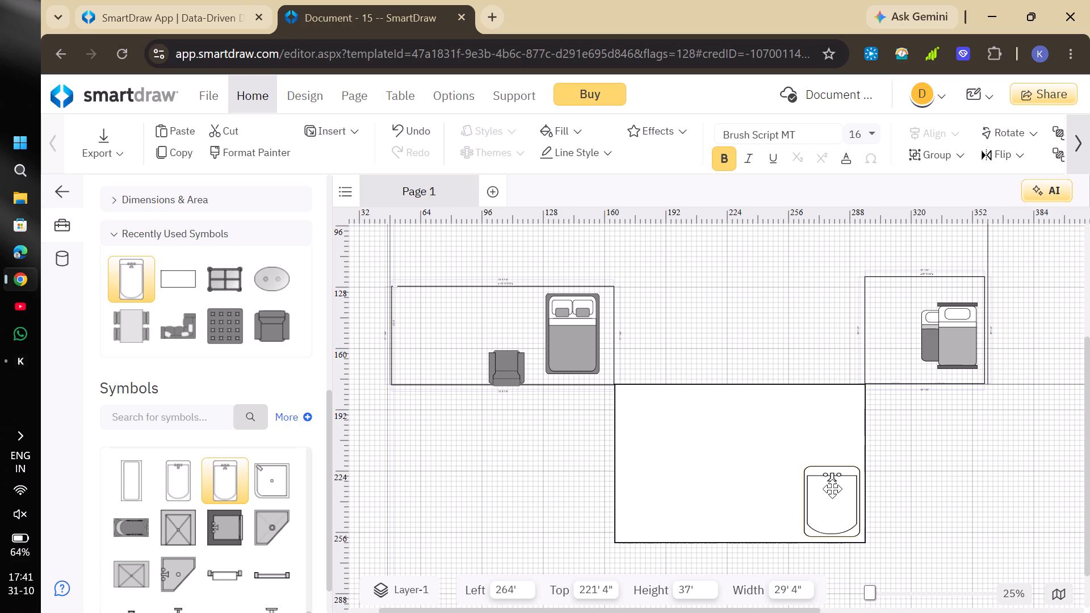
drag(832, 489, 821, 476)
drag(779, 438, 836, 437)
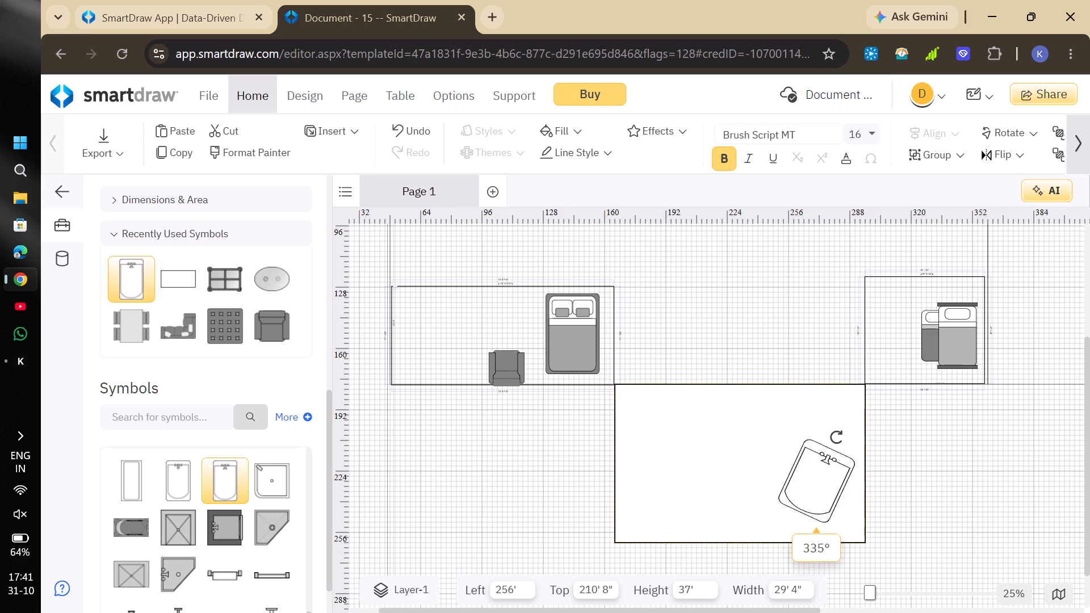
drag(836, 437, 866, 539)
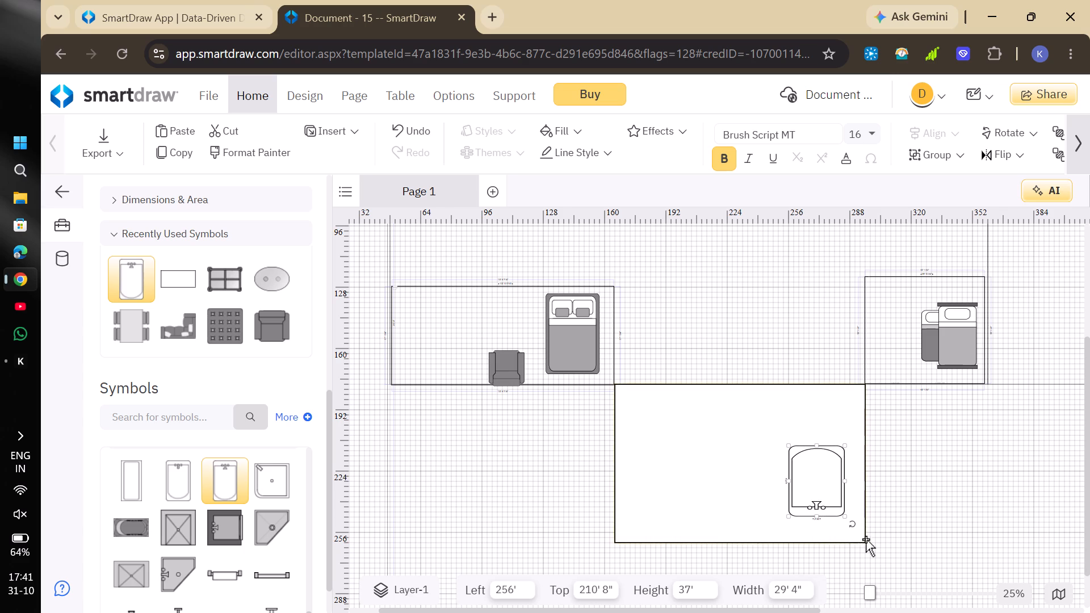
drag(825, 486, 844, 511)
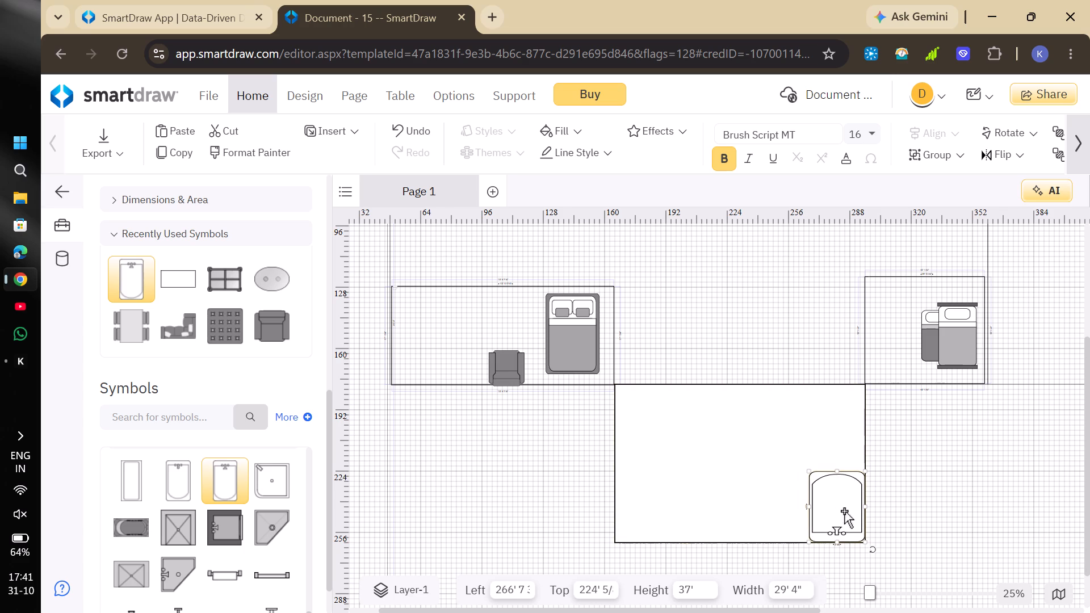
Place a corner shower in the bathroom, rotate it, and stretch it to about 44' 4" wide and 21' 4" high.
drag(259, 521, 755, 438)
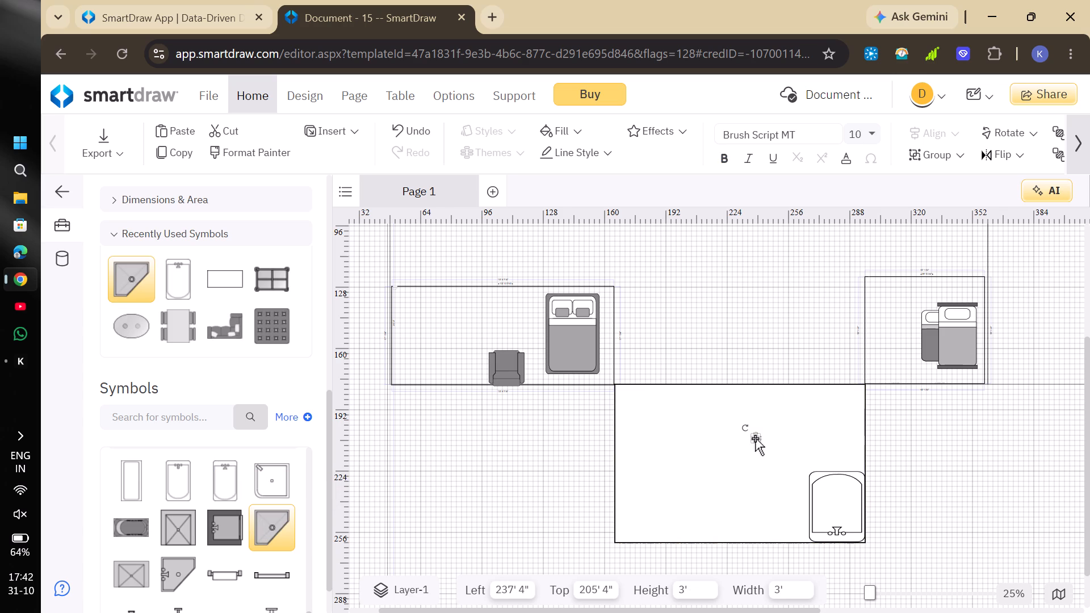
drag(745, 430, 786, 427)
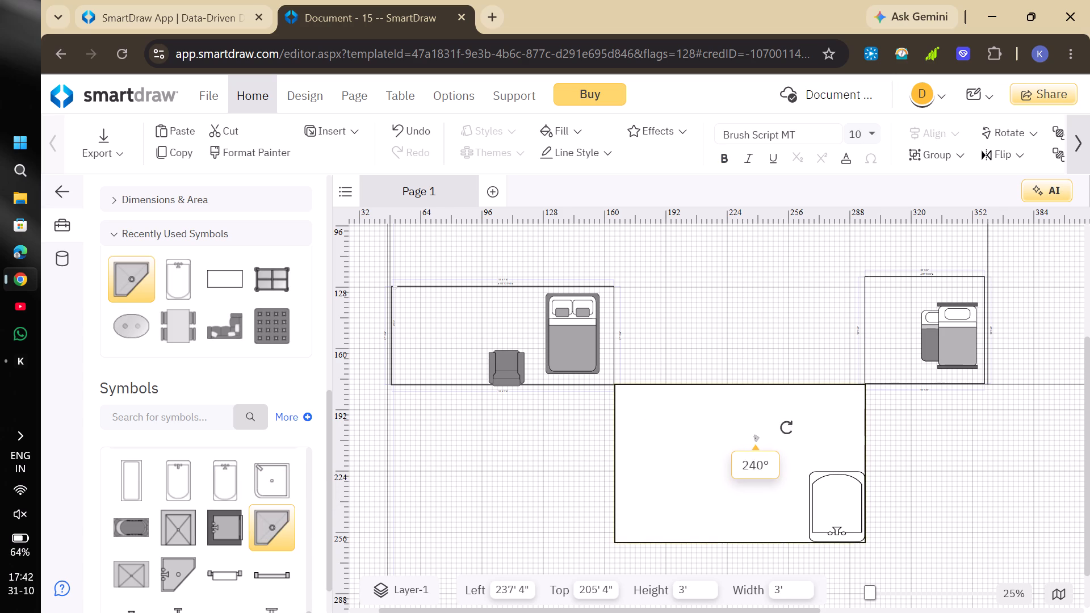
drag(786, 427, 840, 494)
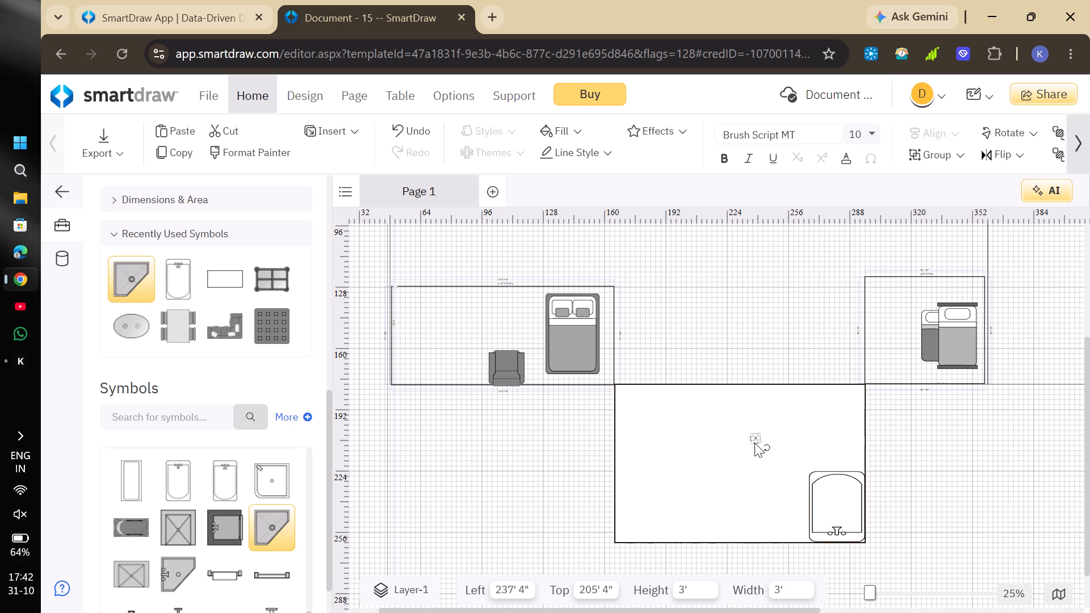
drag(752, 439, 733, 442)
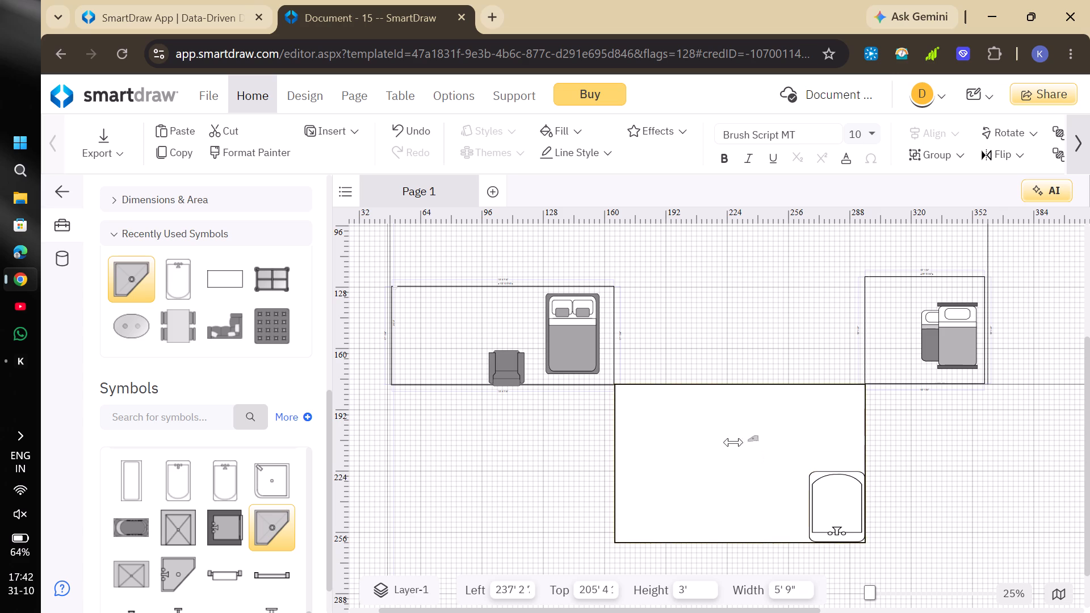
drag(733, 442, 677, 469)
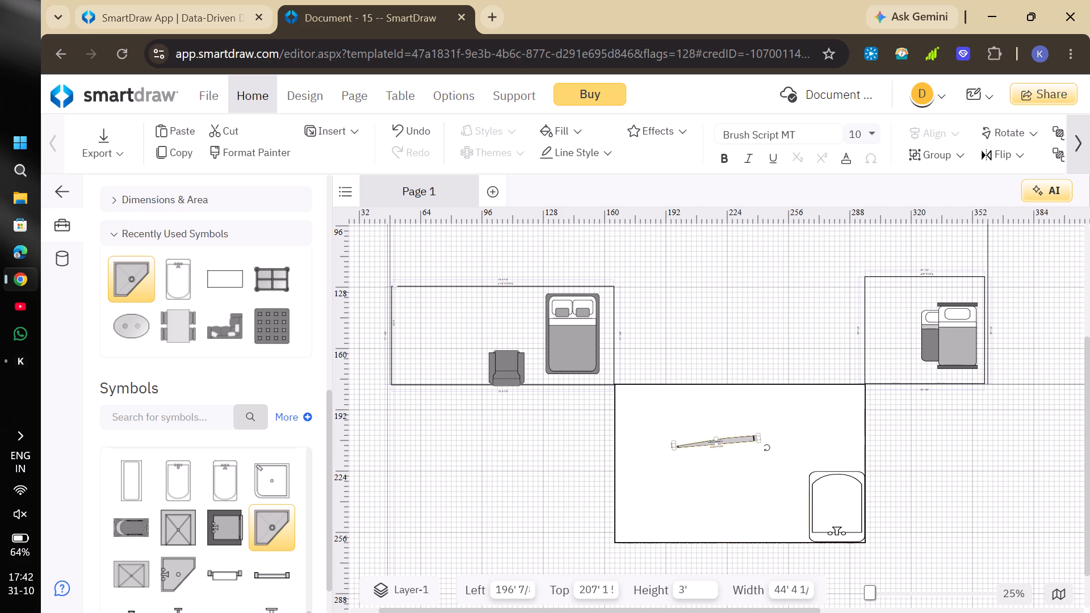
click(716, 447)
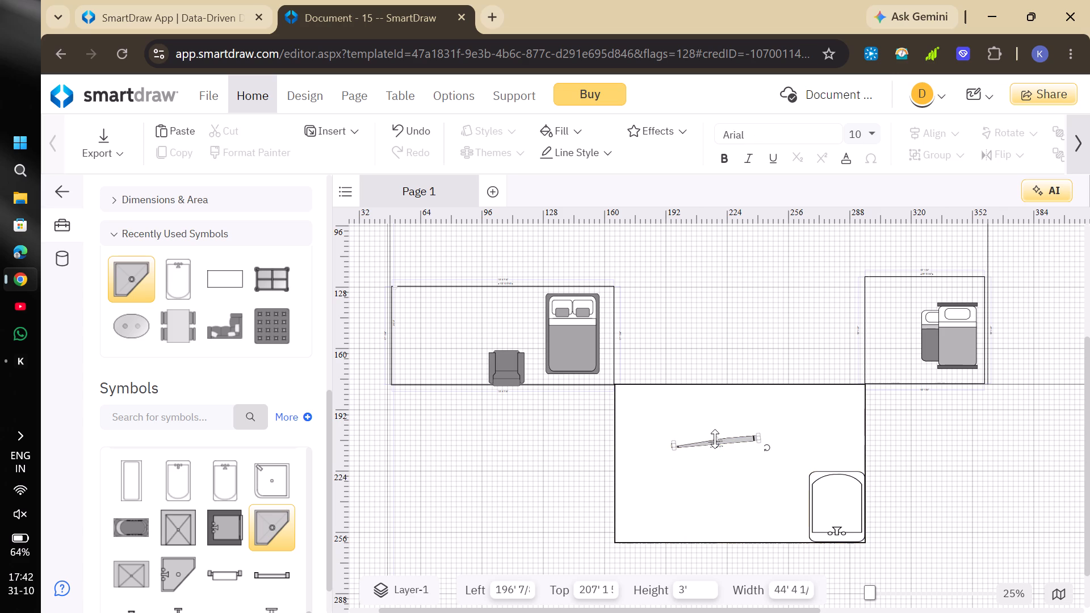
click(715, 439)
drag(714, 437, 702, 402)
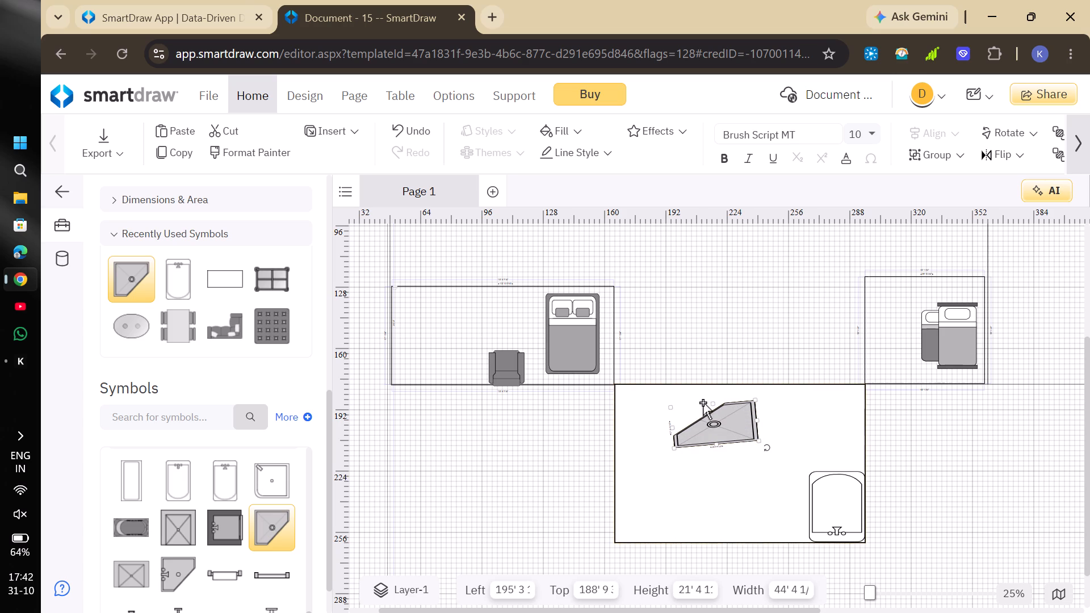
Turn the corner shower nearly upright and shrink it to about 26' 9" wide and 18' 2" high.
drag(765, 444, 773, 362)
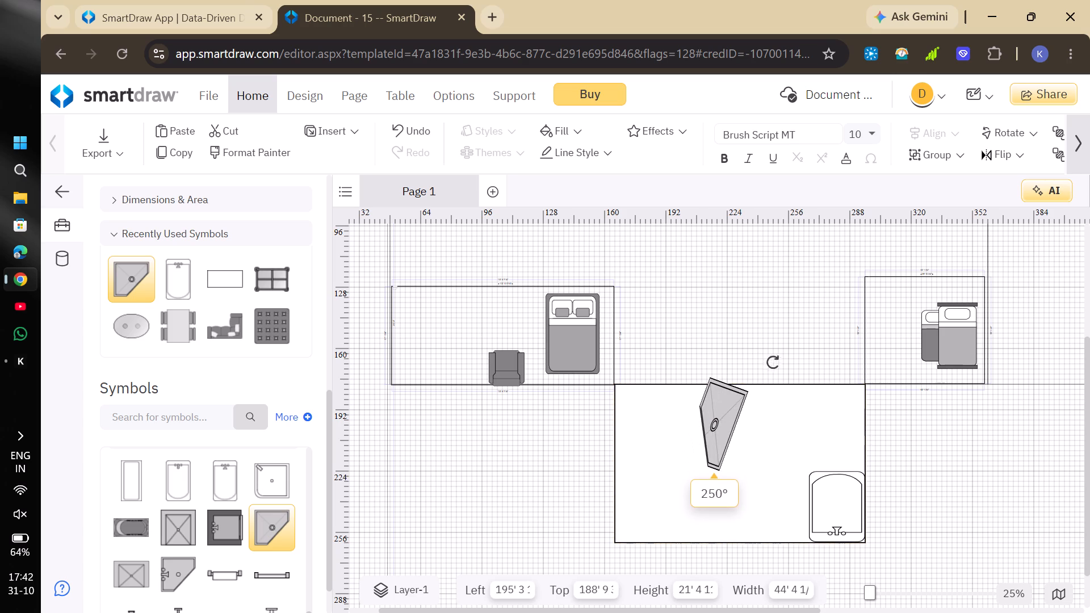
drag(773, 362, 768, 350)
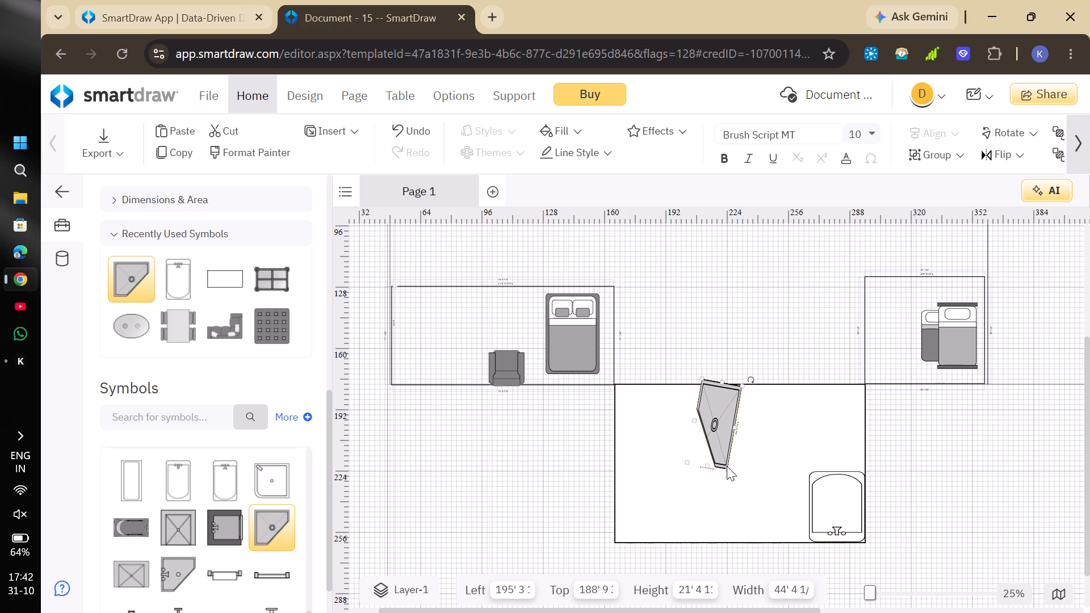
drag(727, 469, 727, 459)
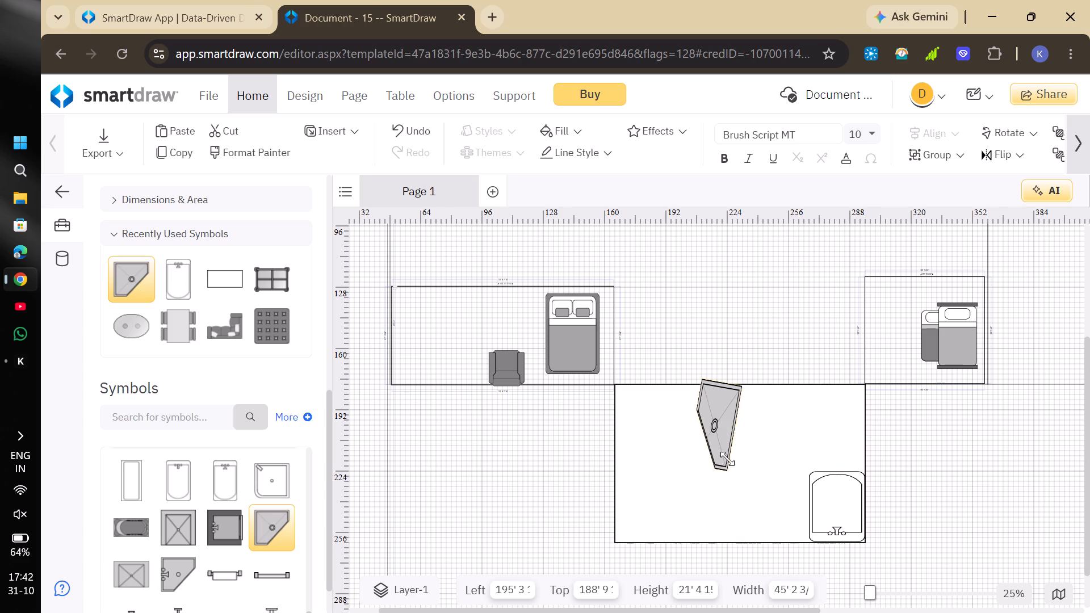
drag(727, 459, 726, 436)
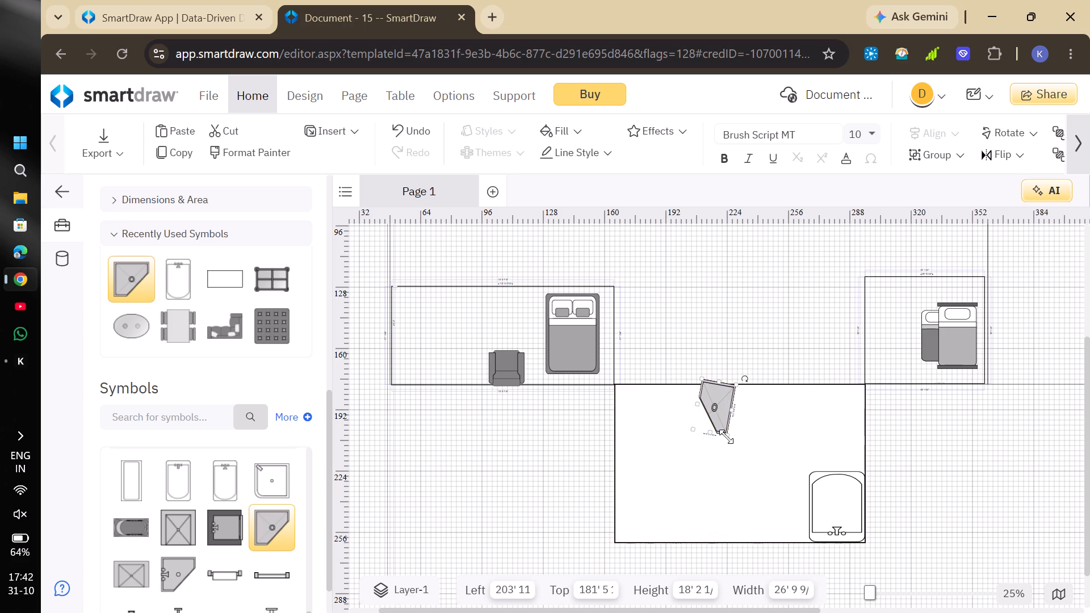
Straighten the corner shower and fit it into the bathroom's upper-right corner, about left 273' 5", top 183'.
drag(715, 404, 826, 427)
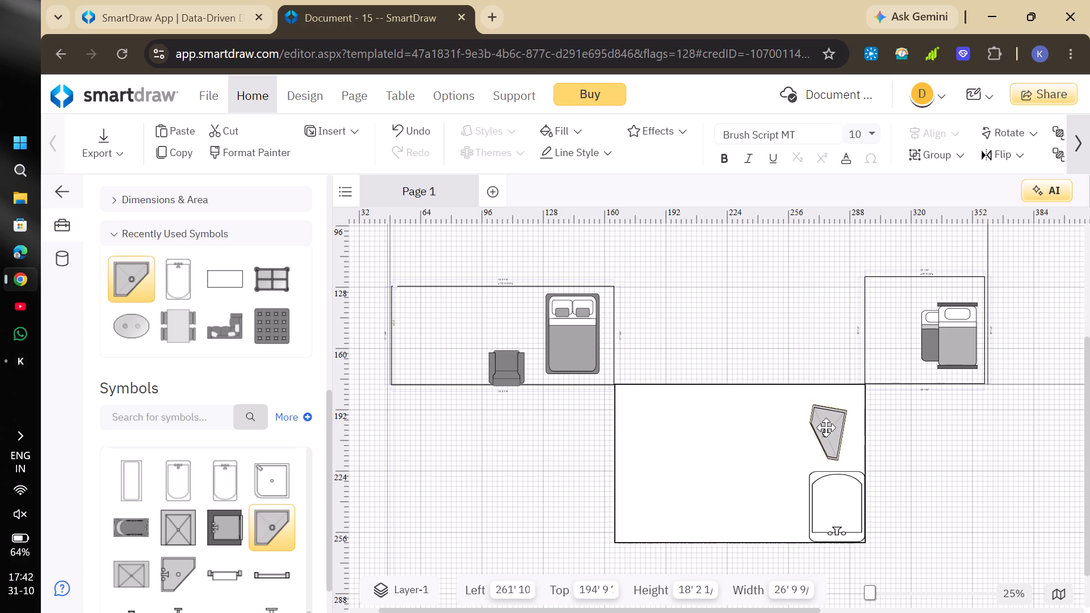
drag(826, 427, 835, 417)
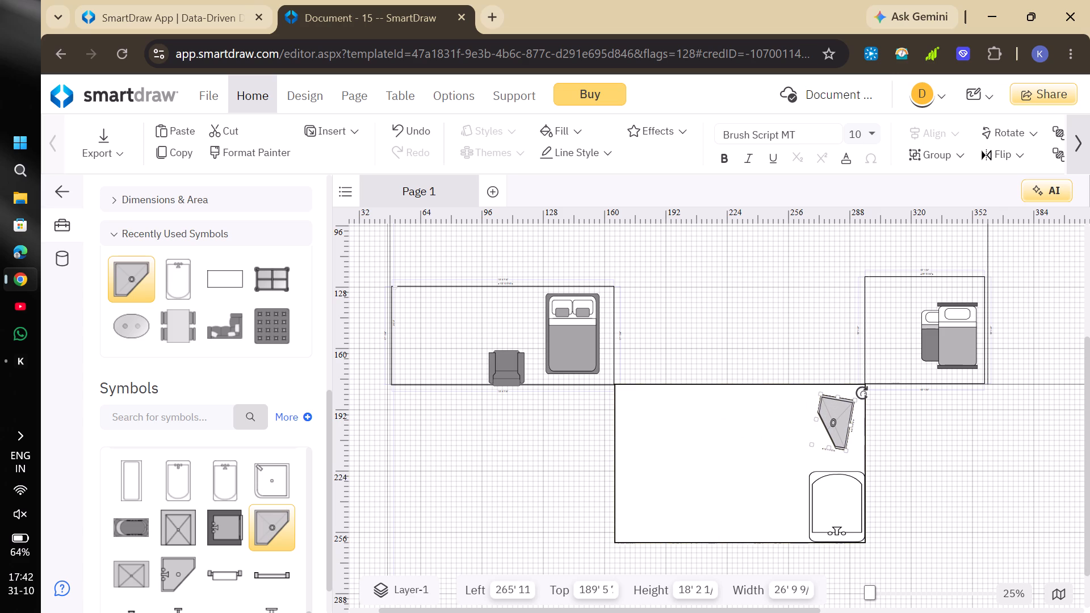
drag(862, 393, 853, 393)
drag(836, 419, 850, 407)
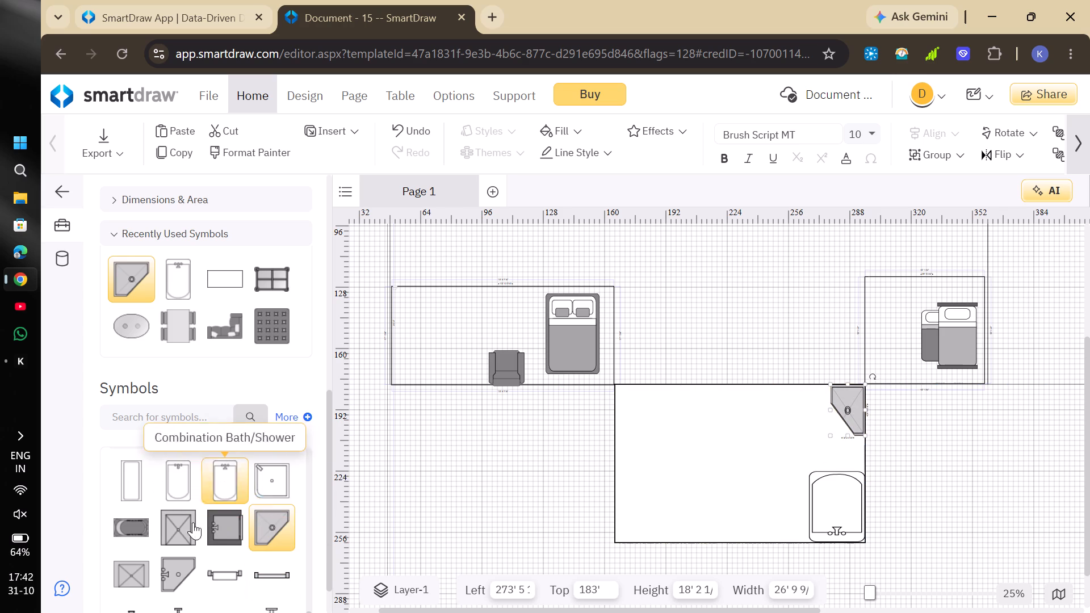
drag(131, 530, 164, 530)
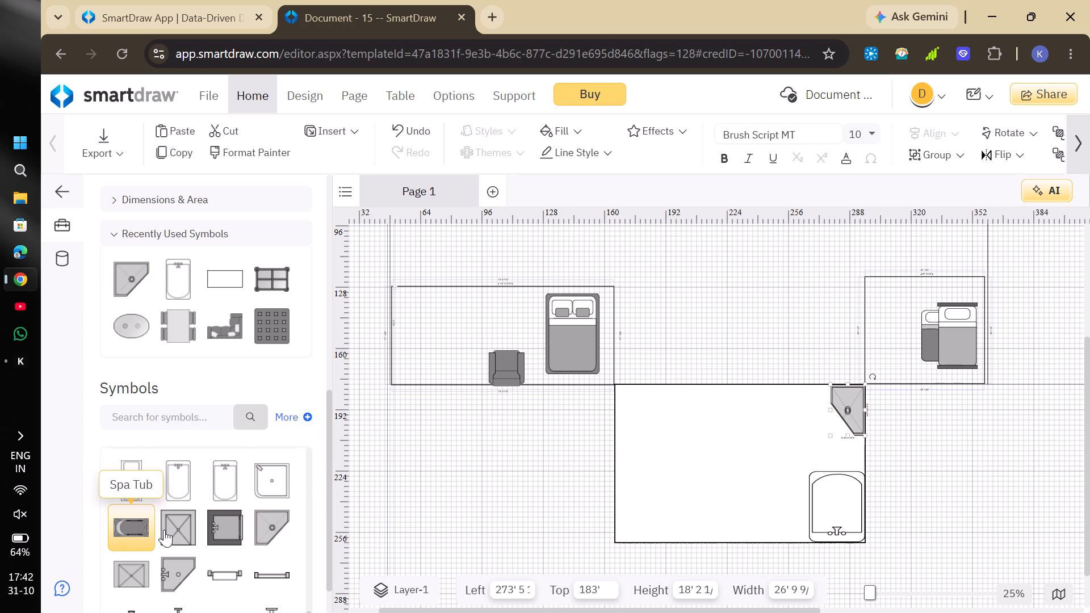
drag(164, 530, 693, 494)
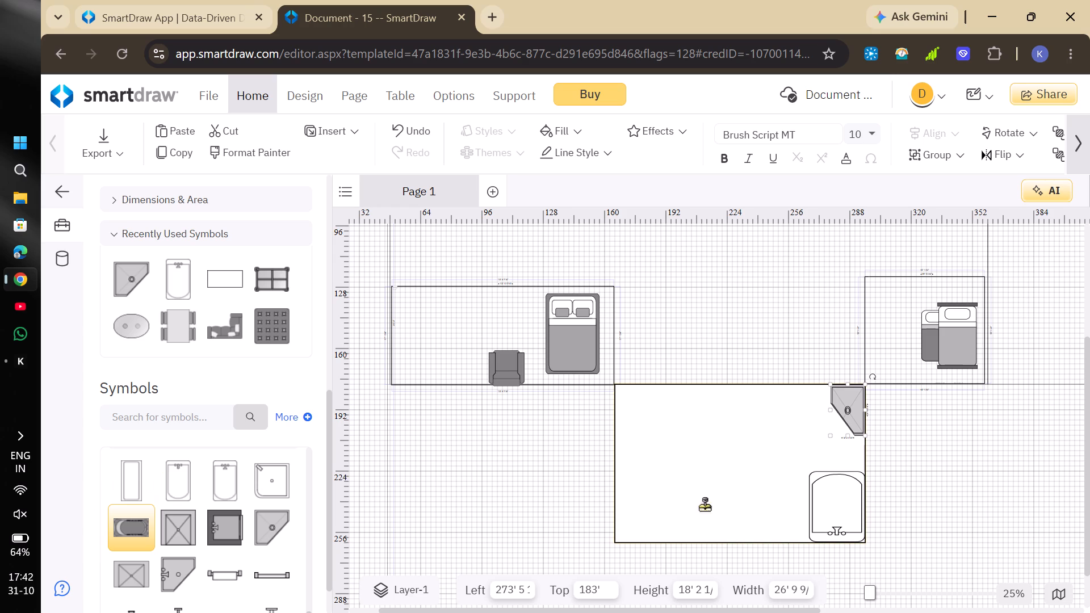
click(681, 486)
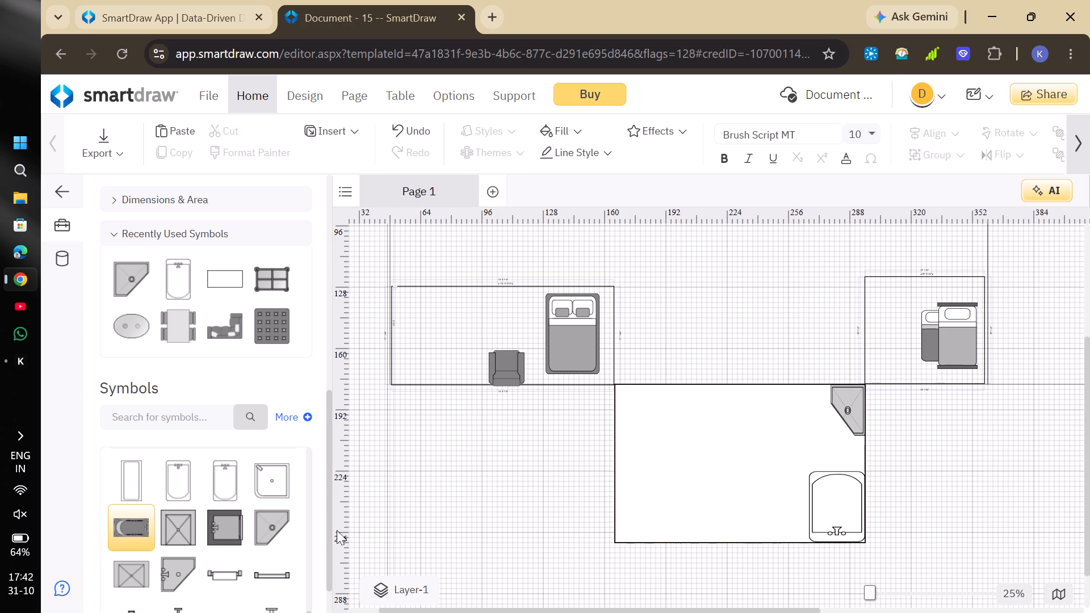
Add a Spa Tub about 26' 10" wide and 21' 6" high in the bathroom's lower-left corner, about left 165' 4", top 239' 7".
drag(132, 524, 665, 493)
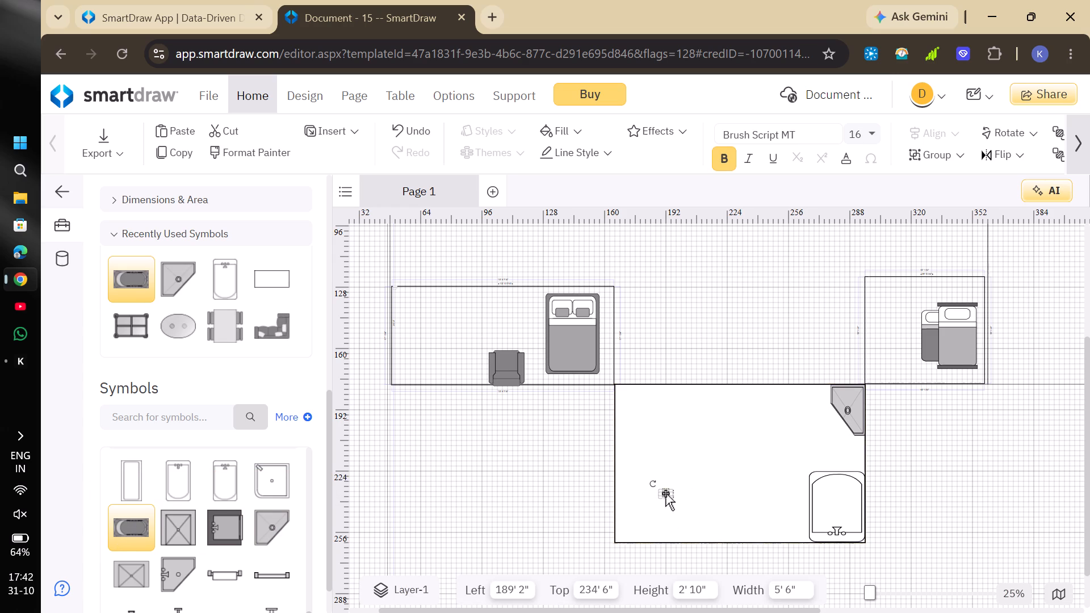
drag(670, 497, 710, 533)
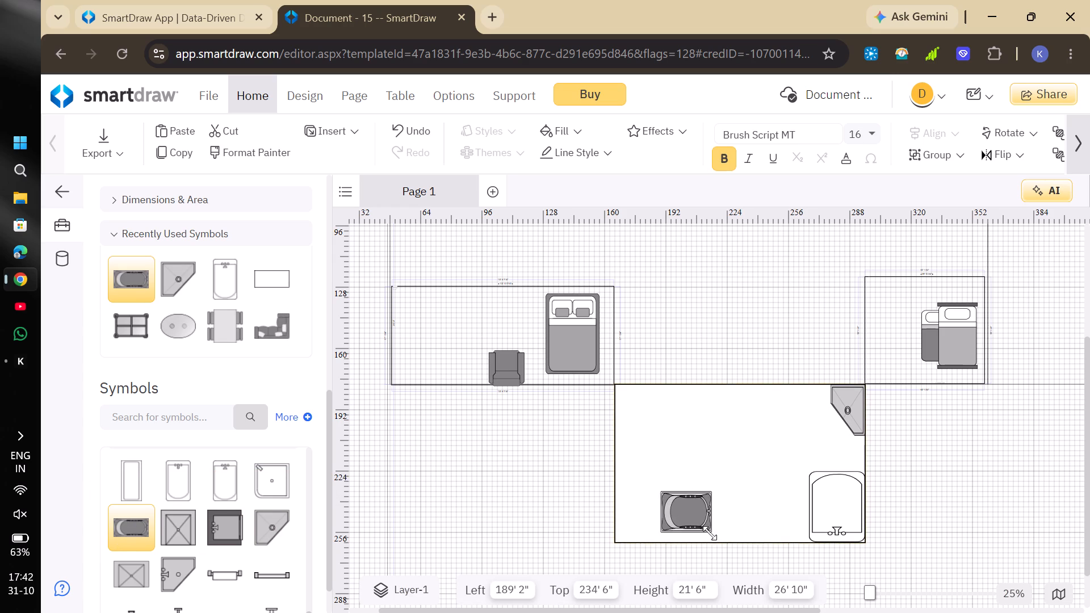
drag(710, 533, 710, 534)
drag(688, 511, 669, 511)
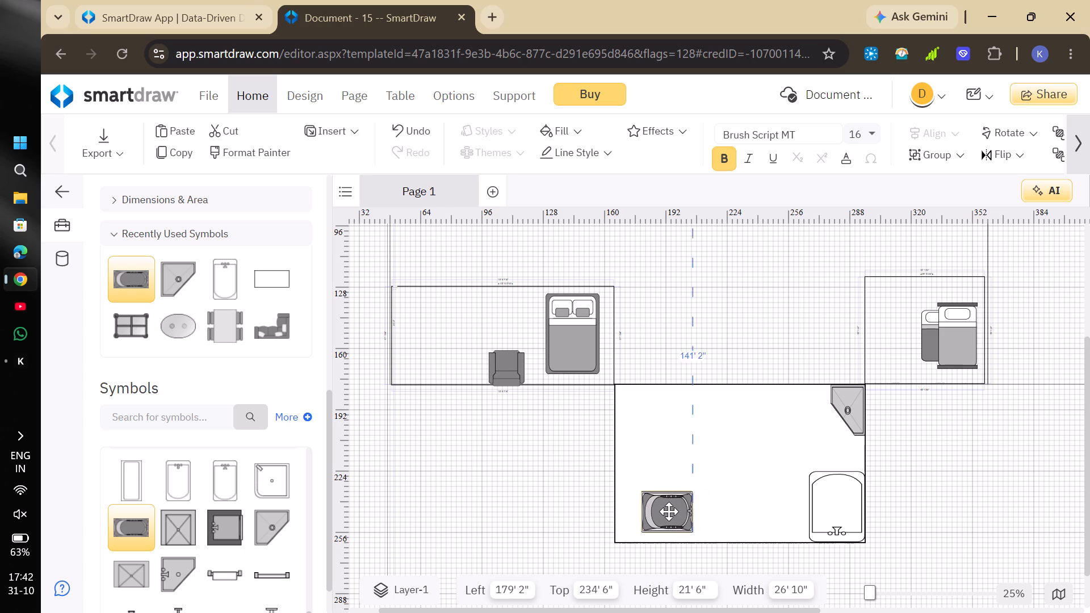
drag(669, 511, 644, 521)
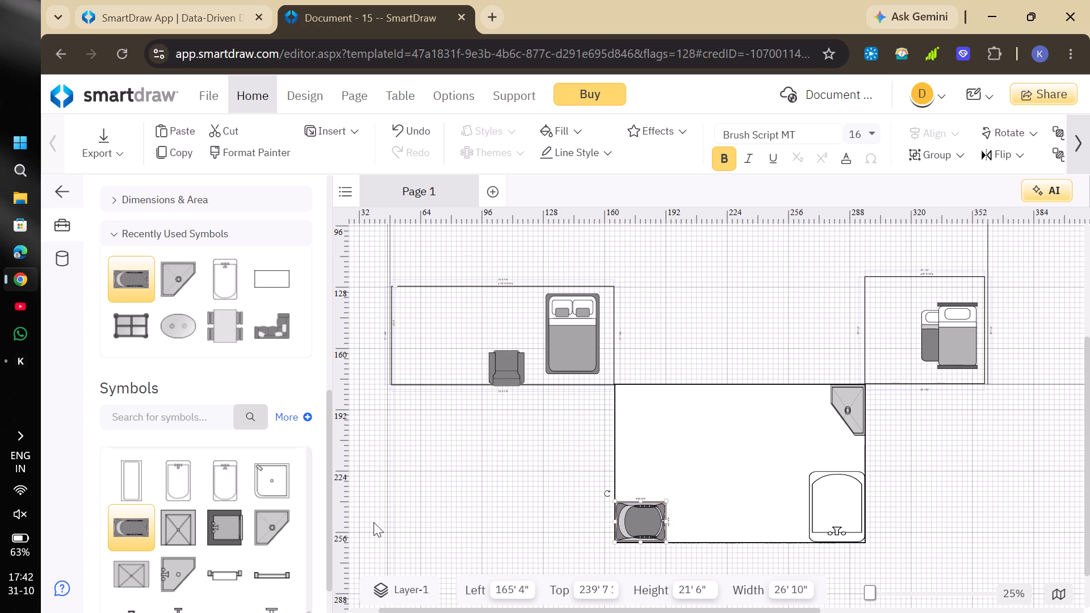
Add a towel bar about 23' 4" wide and 4' 10" high against the bathroom's bottom wall, at left 216', top 256' 6".
scroll(224, 539, down, 1)
drag(224, 539, 682, 494)
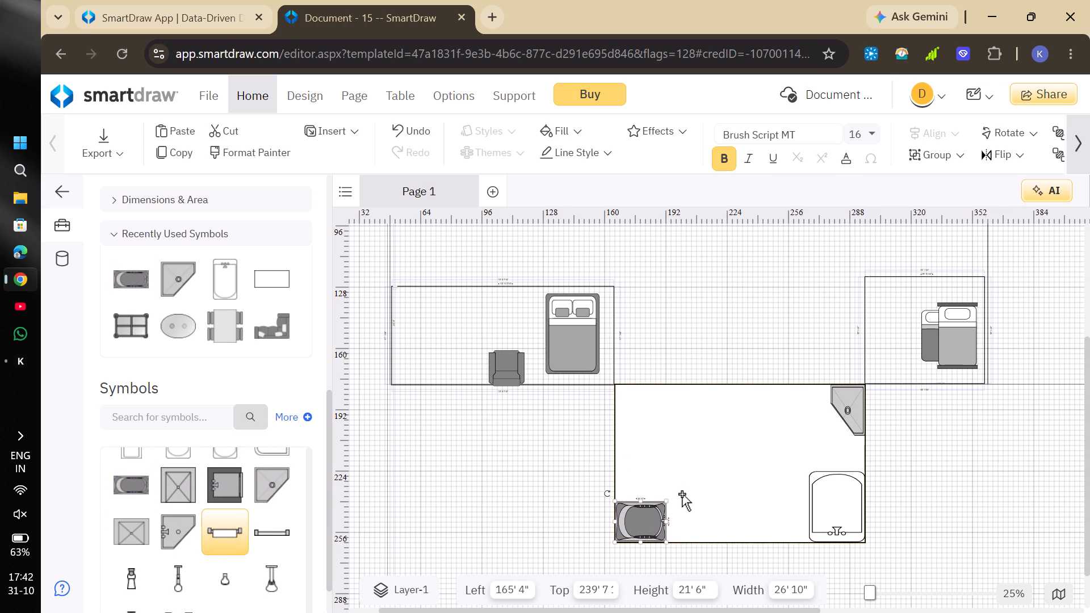
drag(682, 494, 694, 515)
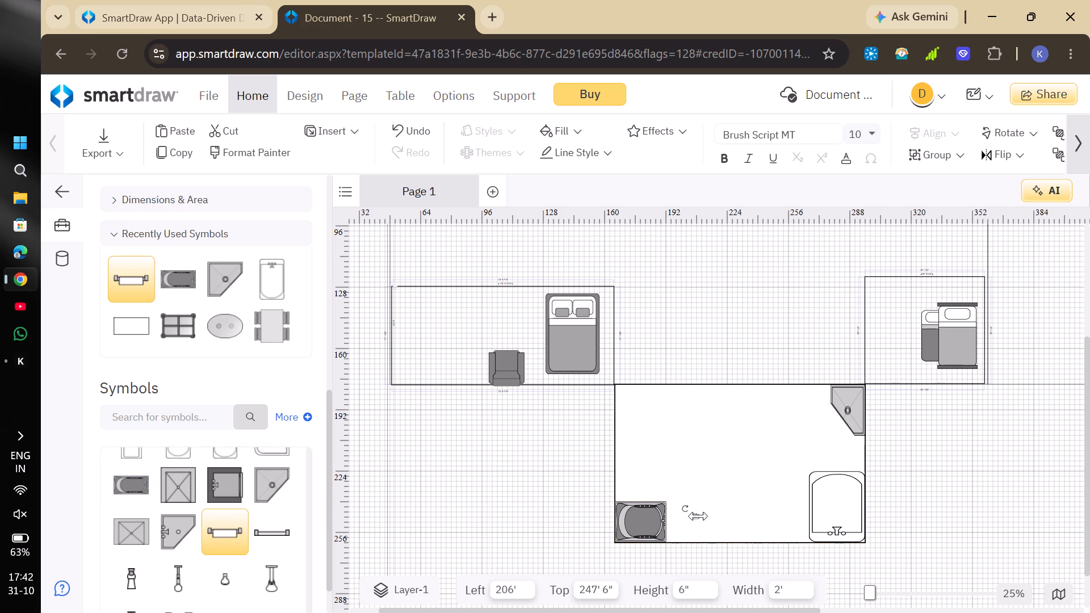
drag(697, 516, 736, 529)
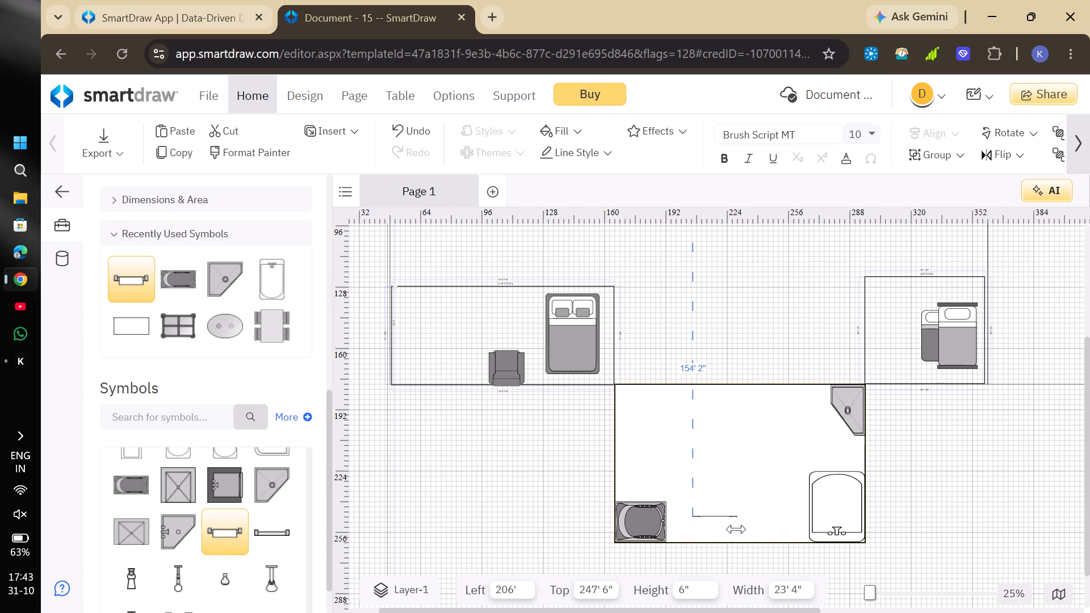
drag(736, 529, 737, 534)
drag(716, 517, 716, 502)
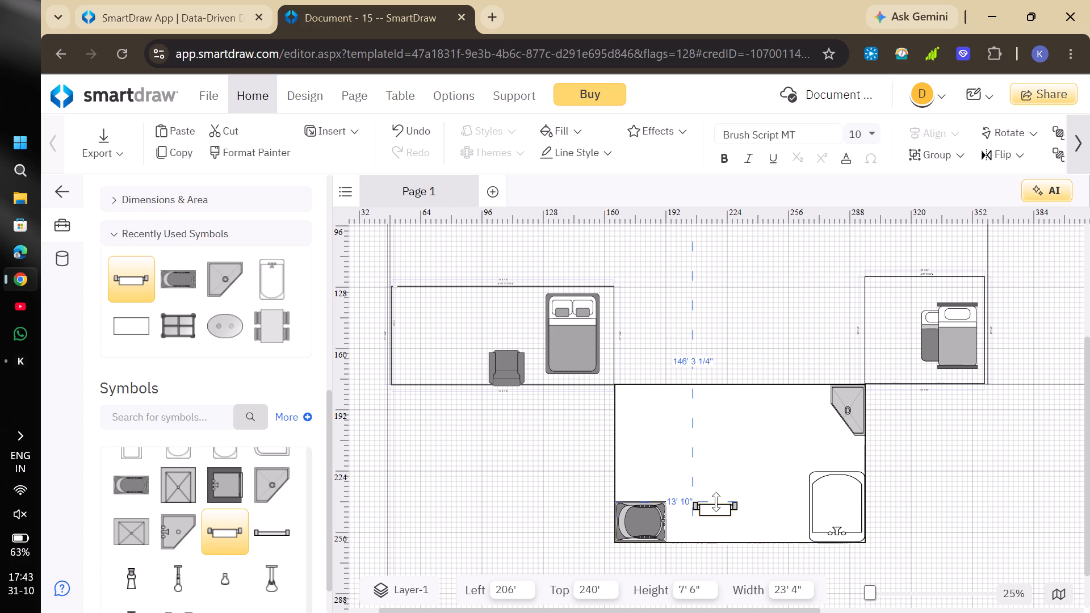
drag(716, 502, 716, 504)
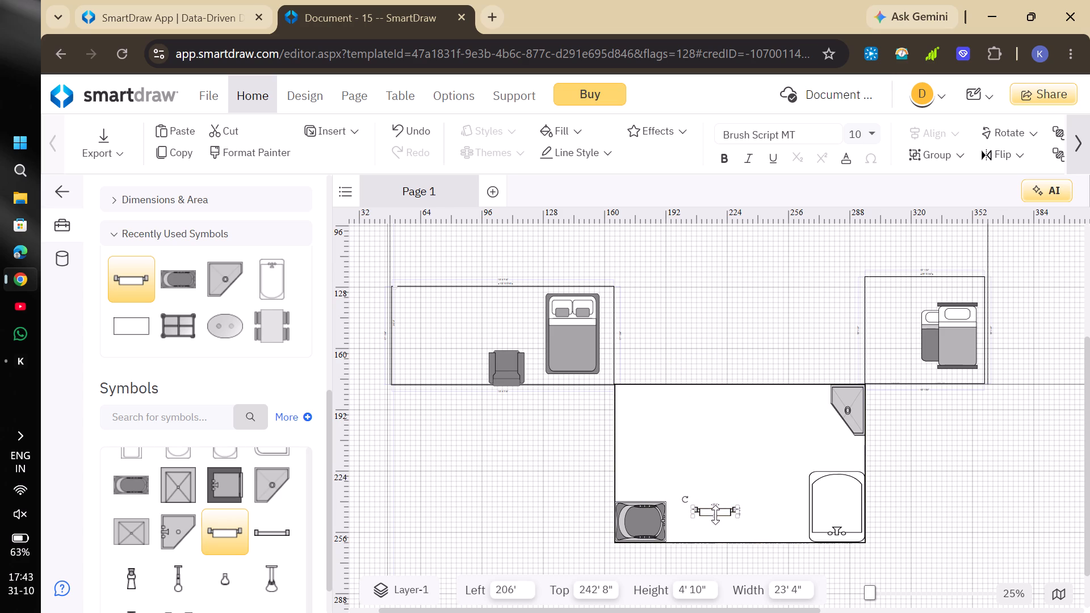
drag(719, 512, 737, 540)
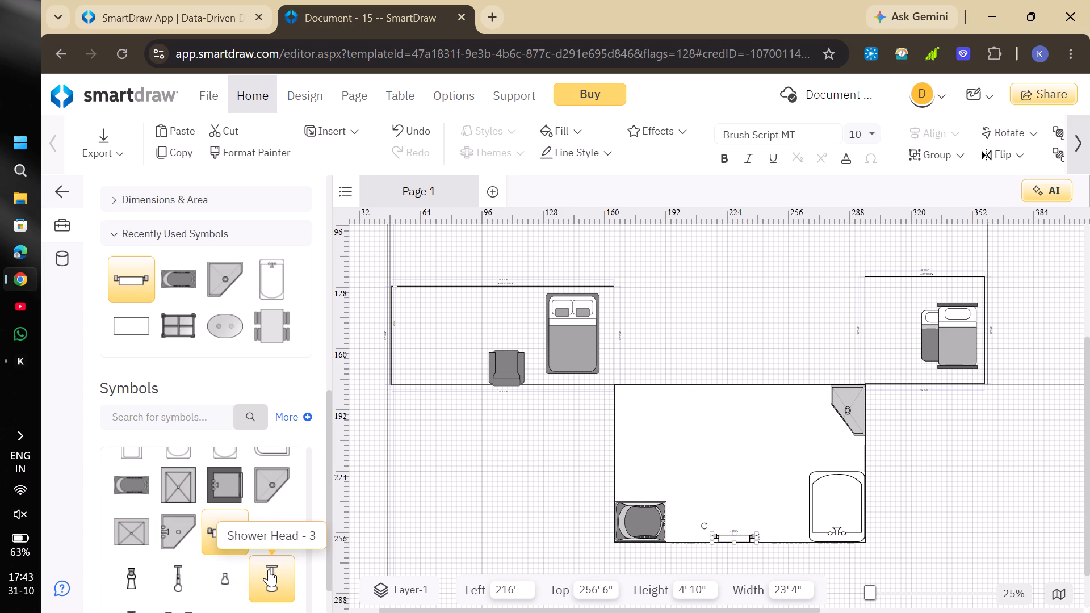
Add a Corner Shower - 2 about 16' wide and 21' 8" high beside the first corner shower, about left 264', top 179' 8".
scroll(190, 540, down, 1)
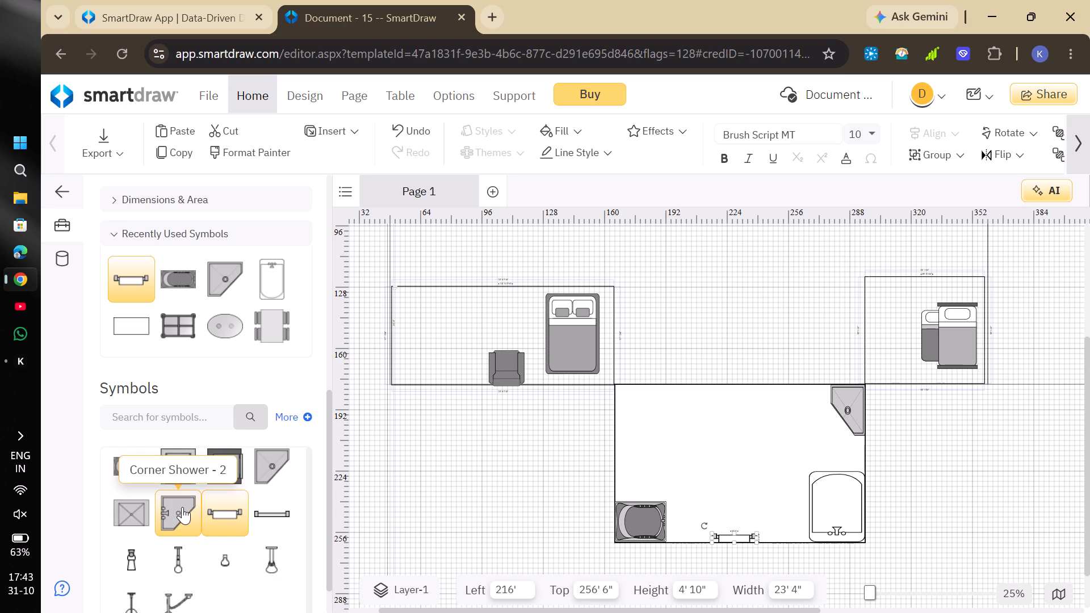
drag(182, 507, 752, 431)
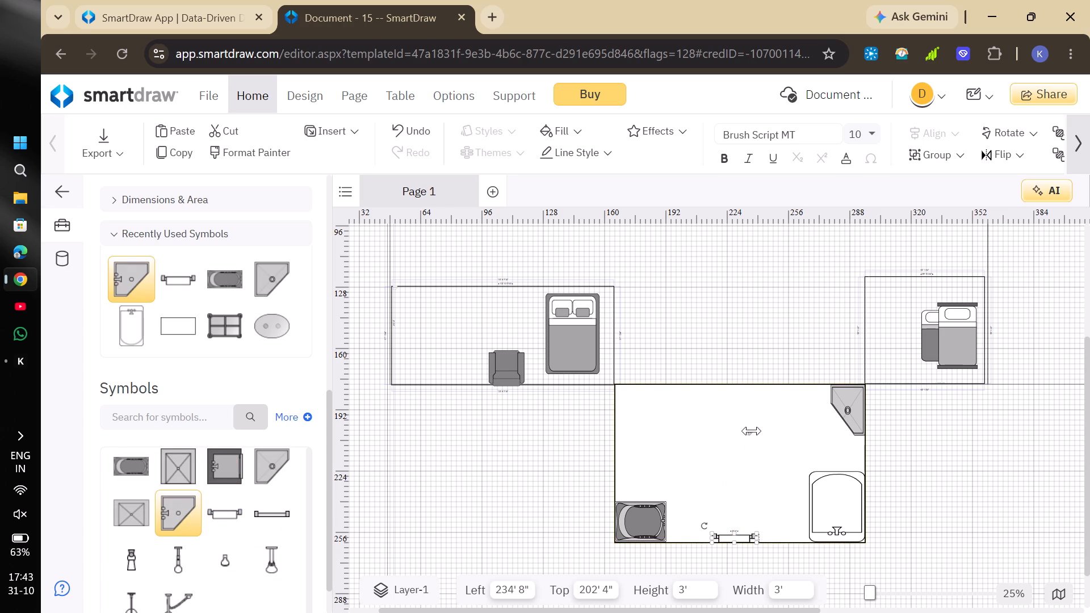
drag(753, 435, 757, 442)
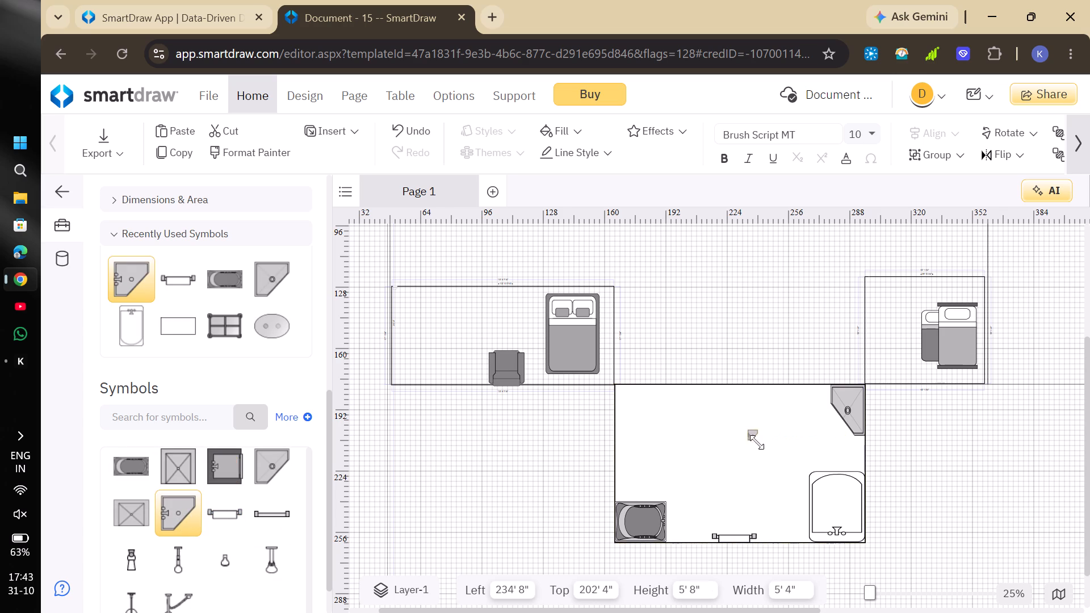
drag(757, 442, 776, 468)
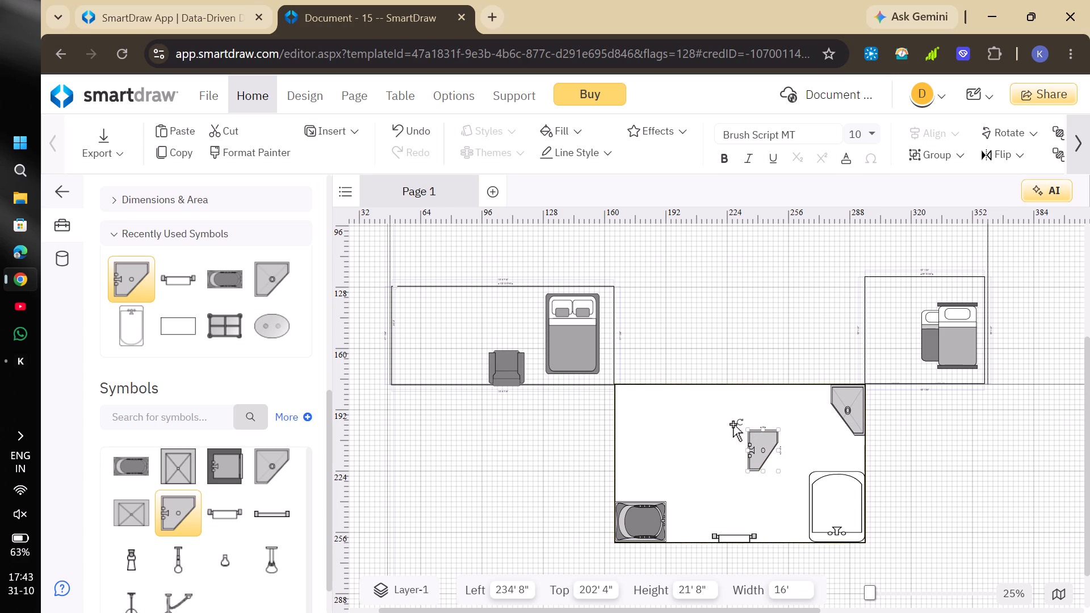
click(739, 423)
drag(761, 448, 812, 409)
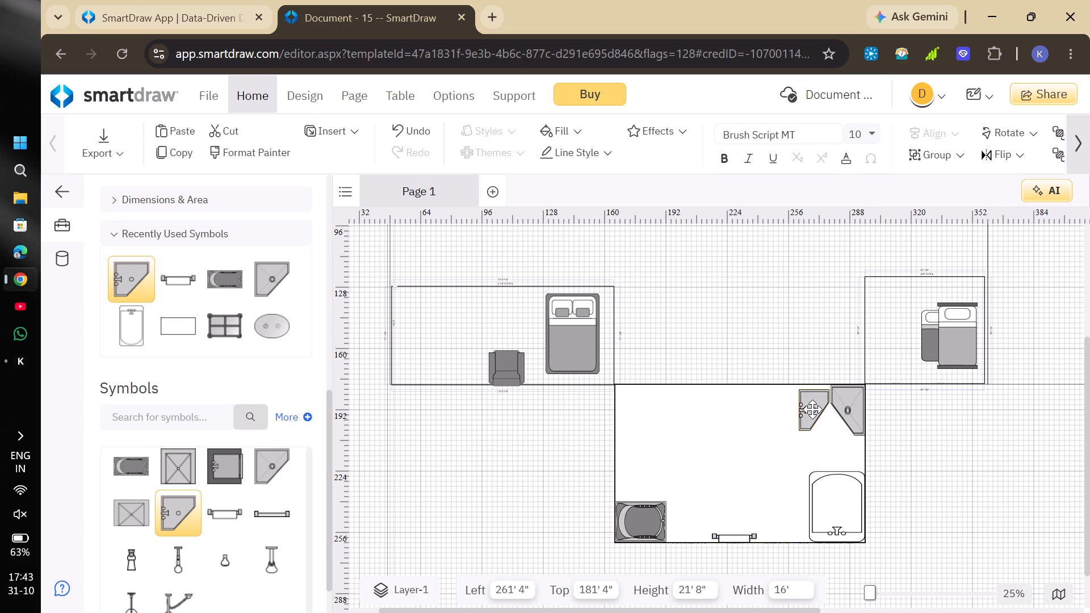
drag(812, 409, 816, 405)
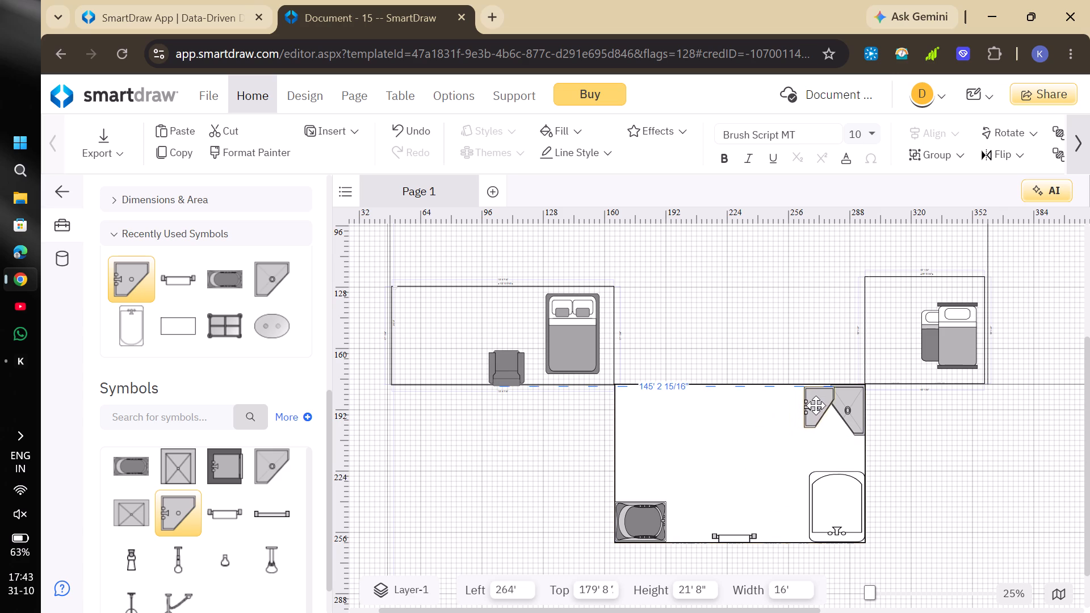
Shift the Corner Shower - 2 away from the first corner shower, to left 261' 4".
drag(816, 405, 811, 405)
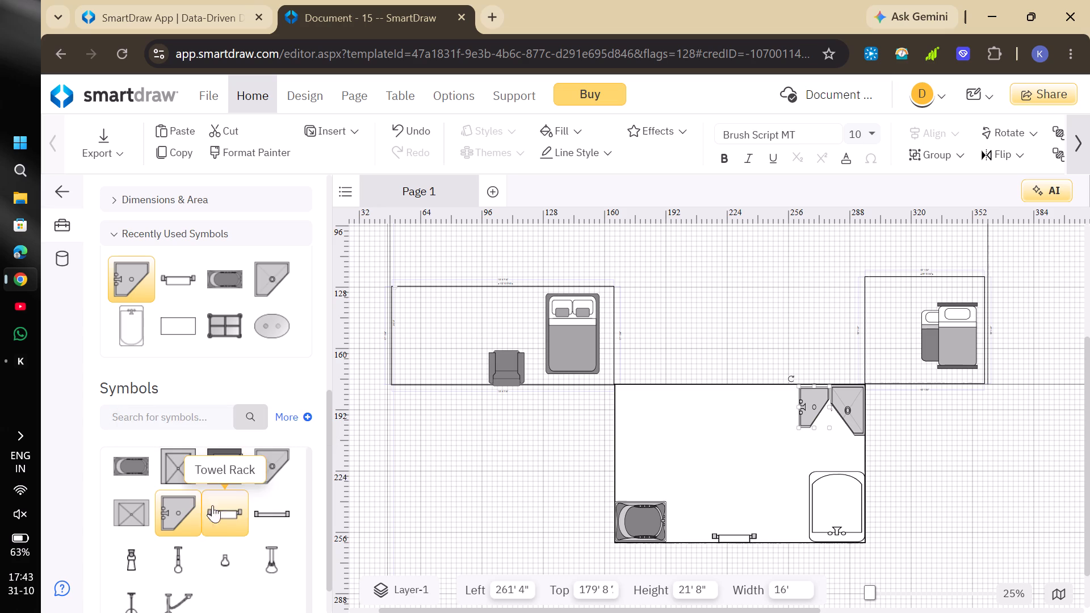
Add a Residential Toilet about 16' wide and 24' high inside the bathroom, at about left 210' 8", top 200'.
scroll(208, 514, down, 5)
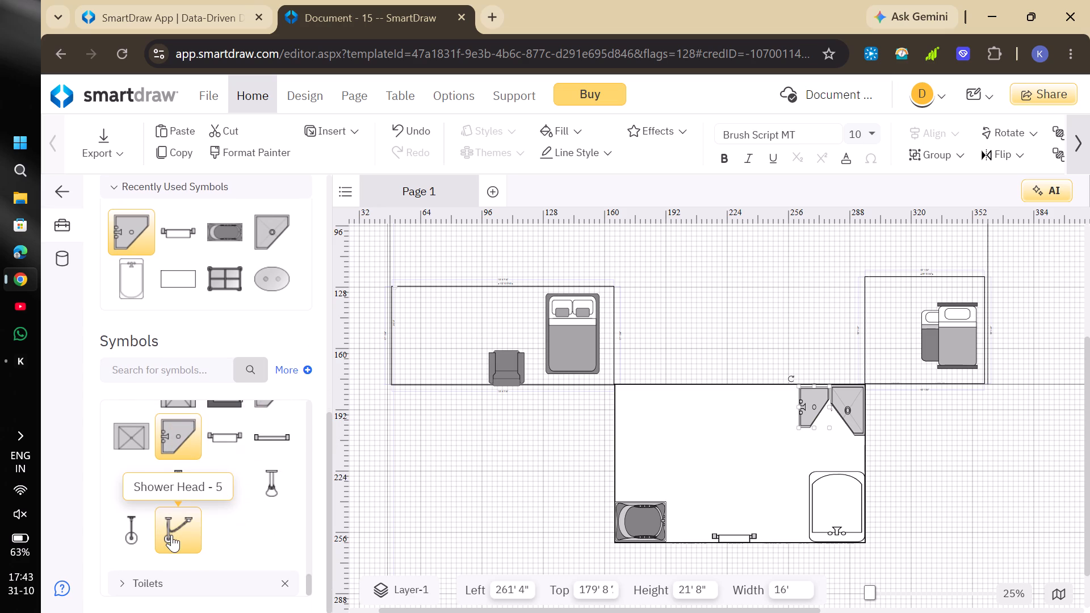
scroll(171, 535, down, 2)
click(123, 587)
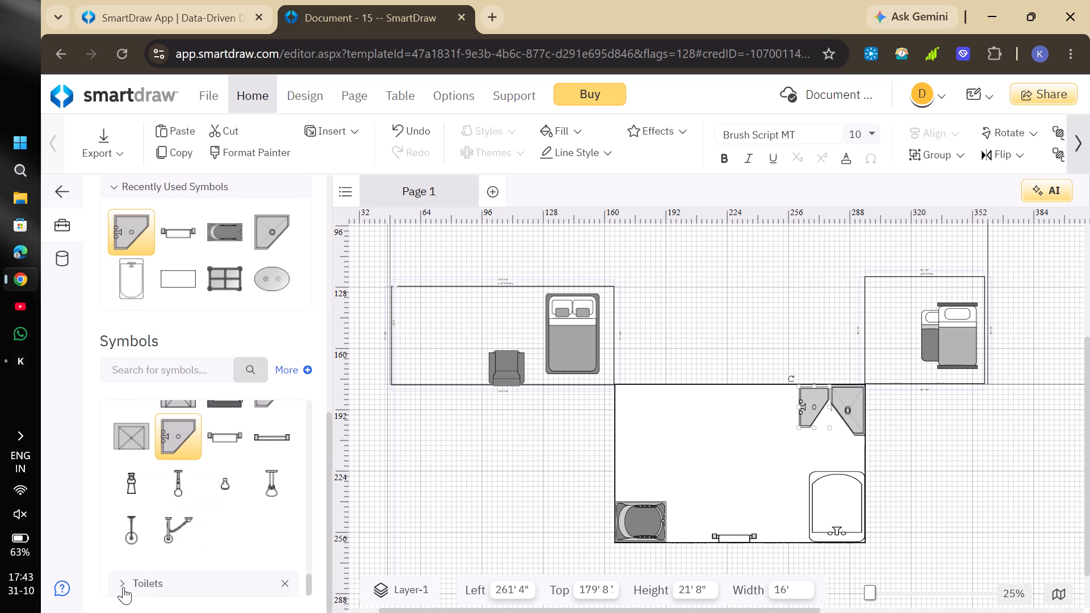
scroll(165, 583, down, 3)
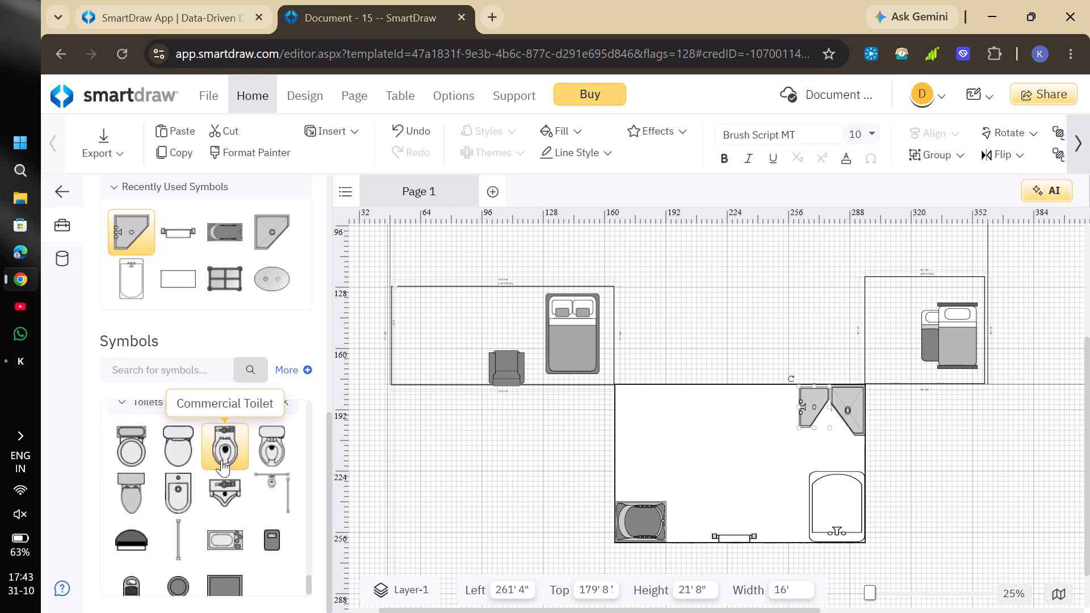
click(130, 443)
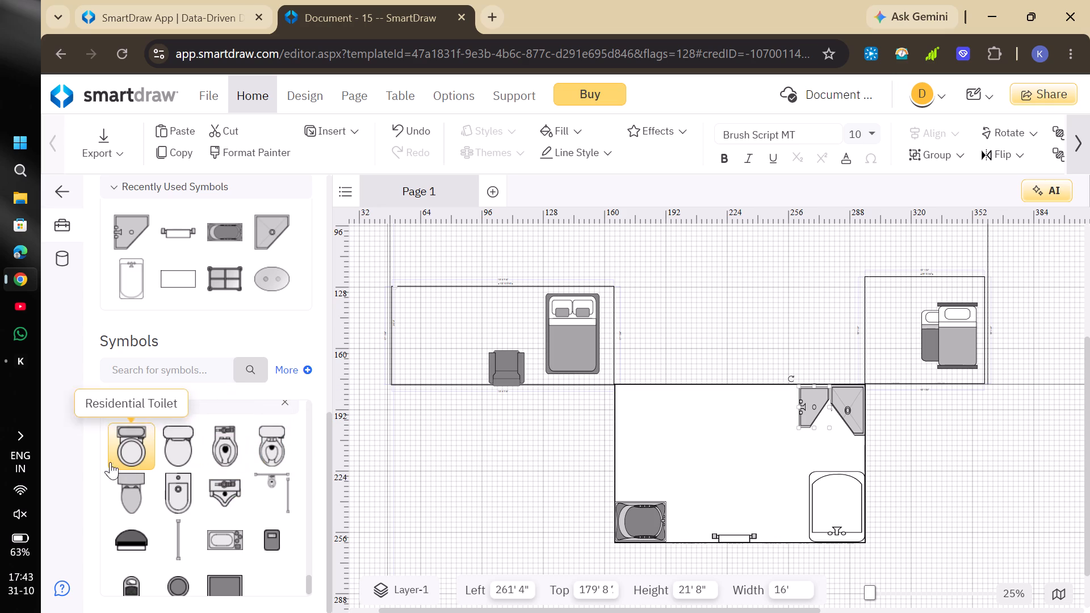
drag(133, 453, 635, 485)
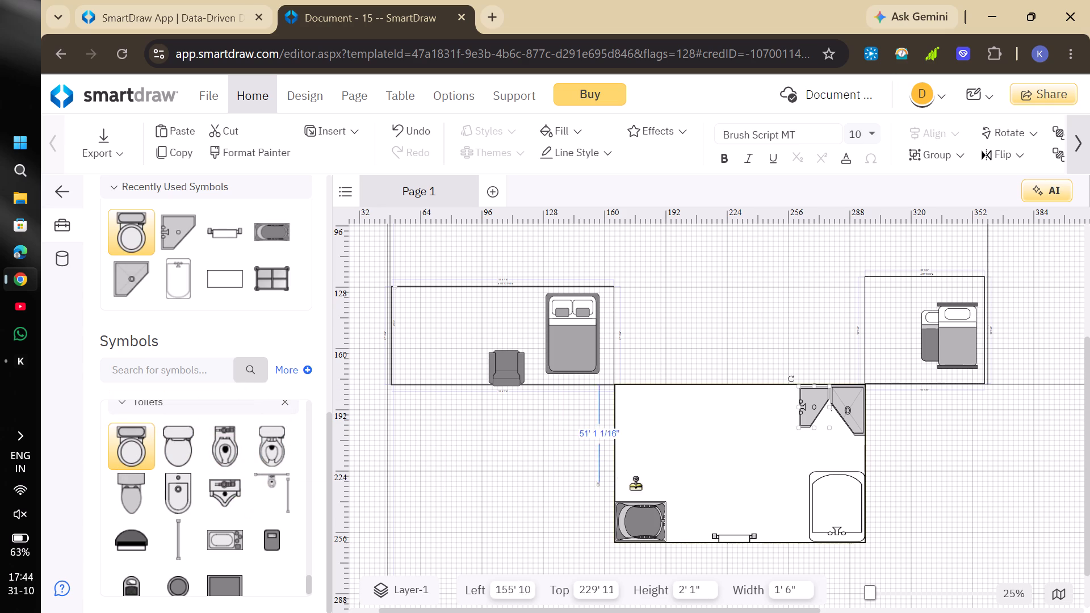
drag(635, 485, 702, 469)
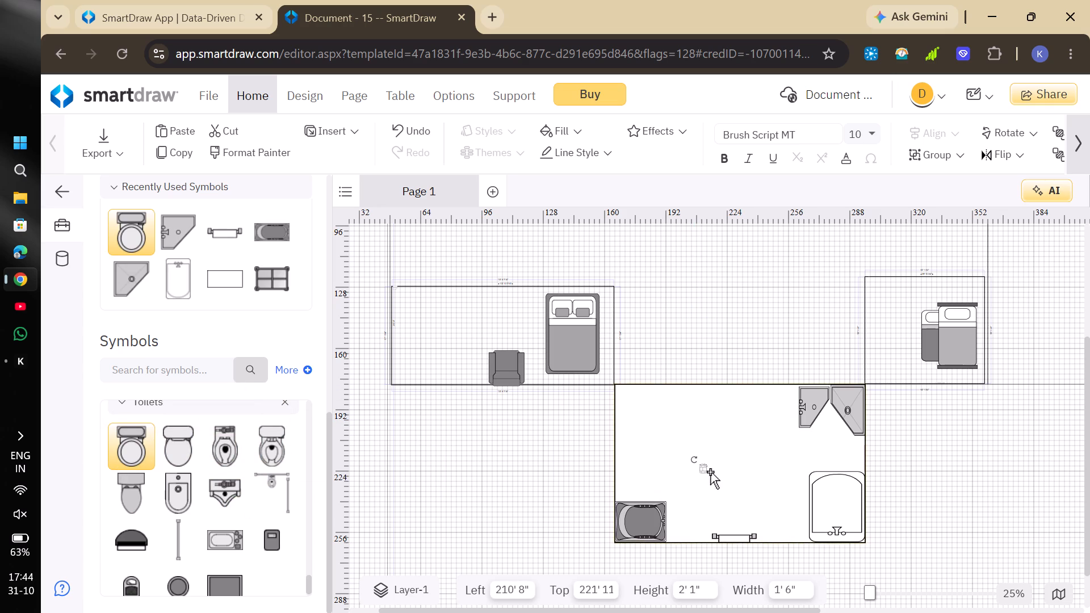
drag(706, 469, 733, 488)
click(717, 463)
drag(717, 467, 716, 425)
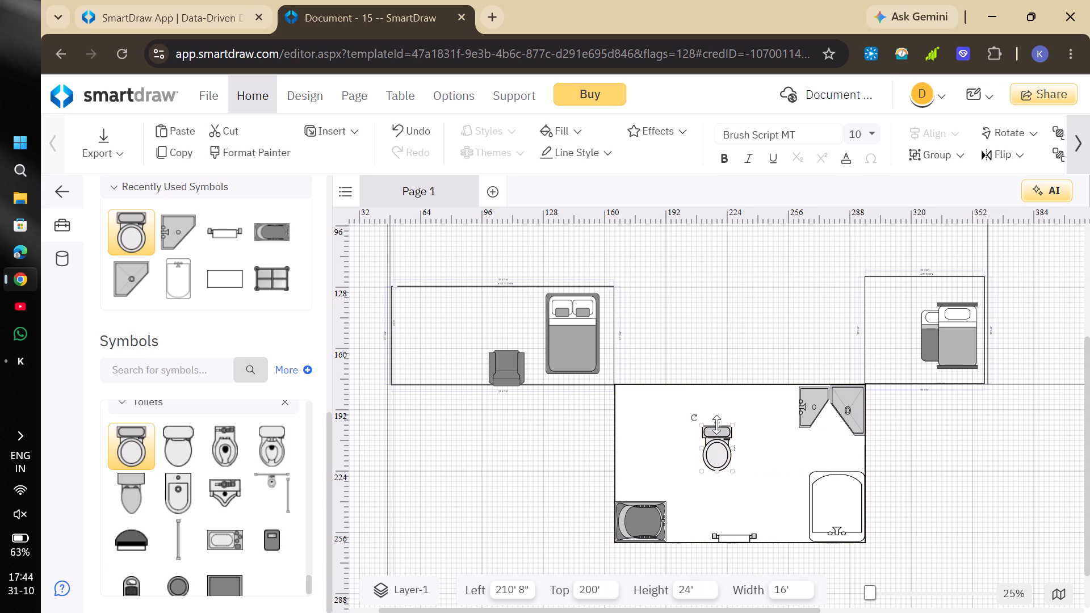
Draw a rectangular room about 45' 4" high against the outside of the bathroom's left wall, at top 189' 4".
drag(229, 276, 466, 405)
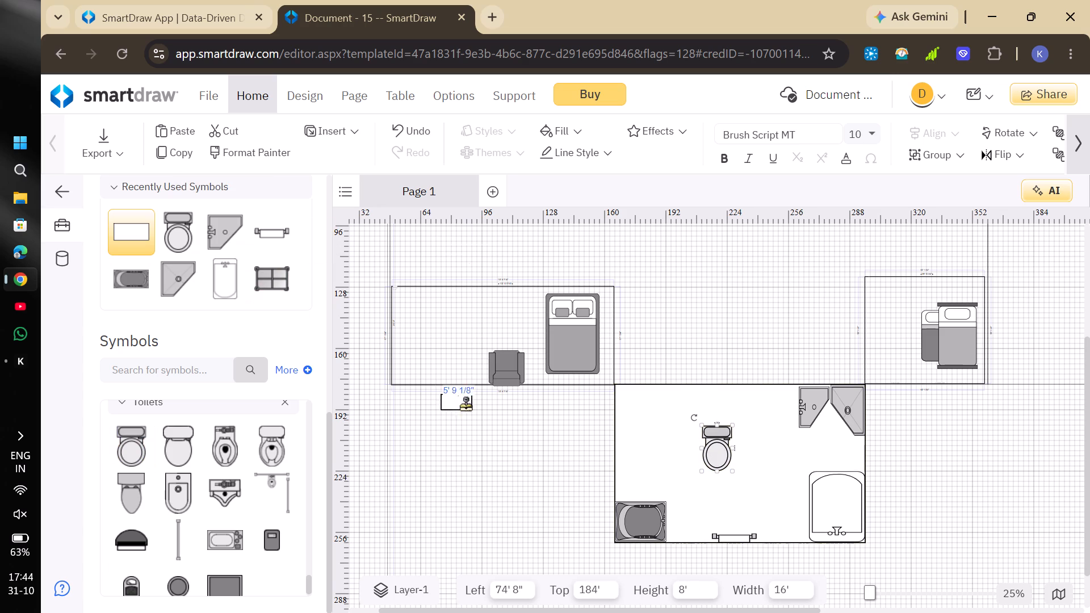
drag(466, 405, 598, 430)
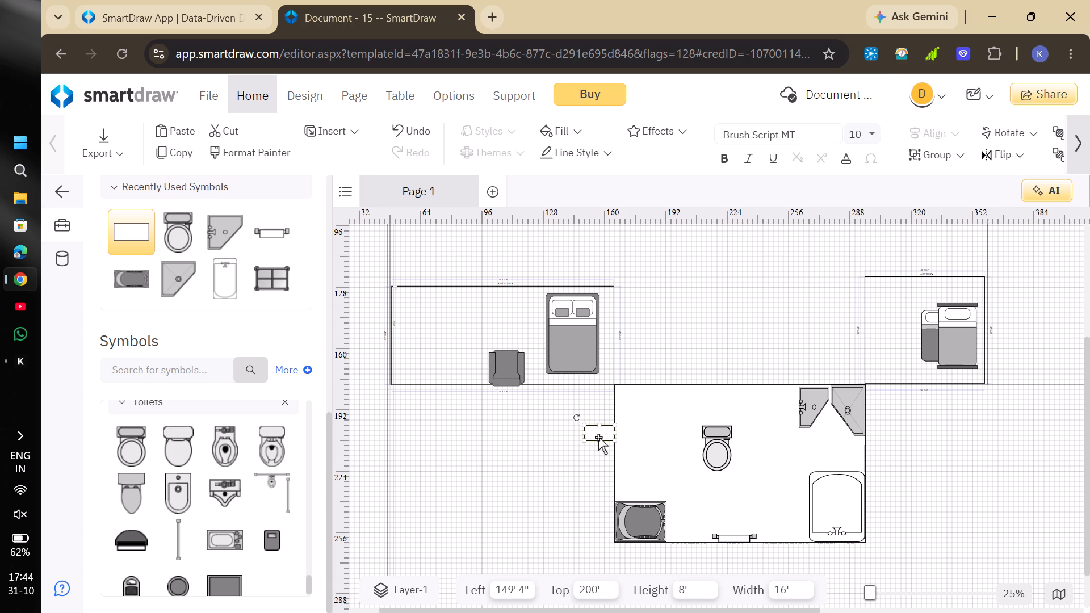
drag(598, 440, 599, 490)
drag(585, 457, 549, 456)
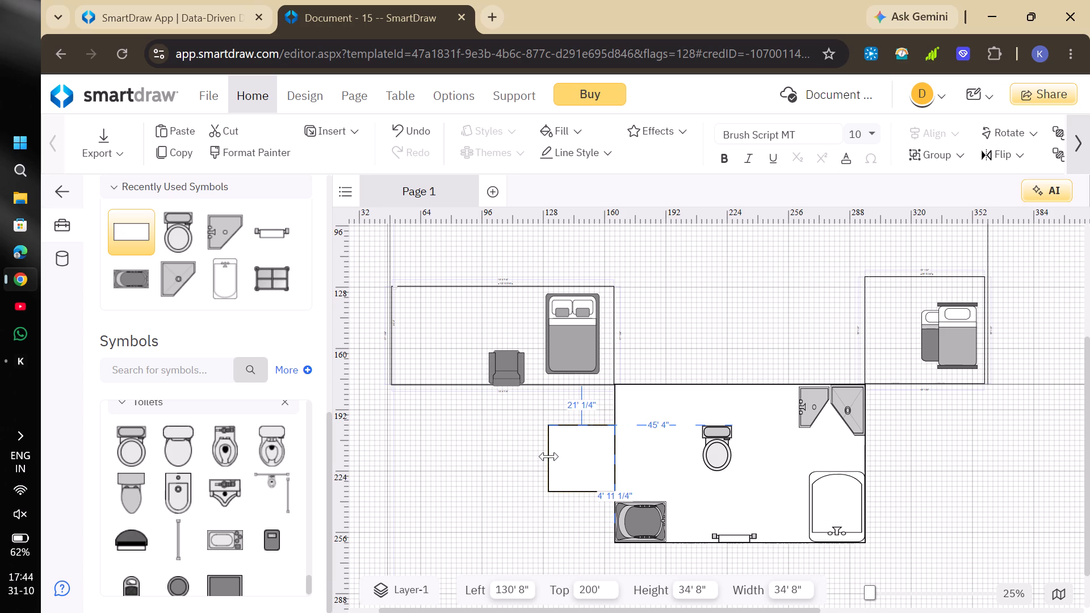
drag(549, 456, 548, 456)
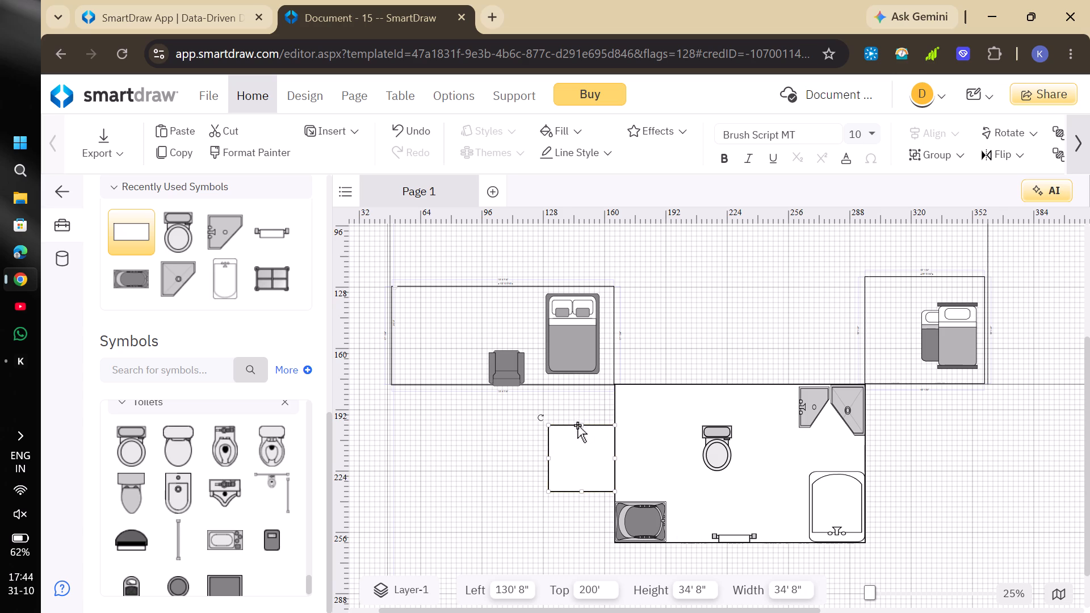
drag(581, 426, 582, 404)
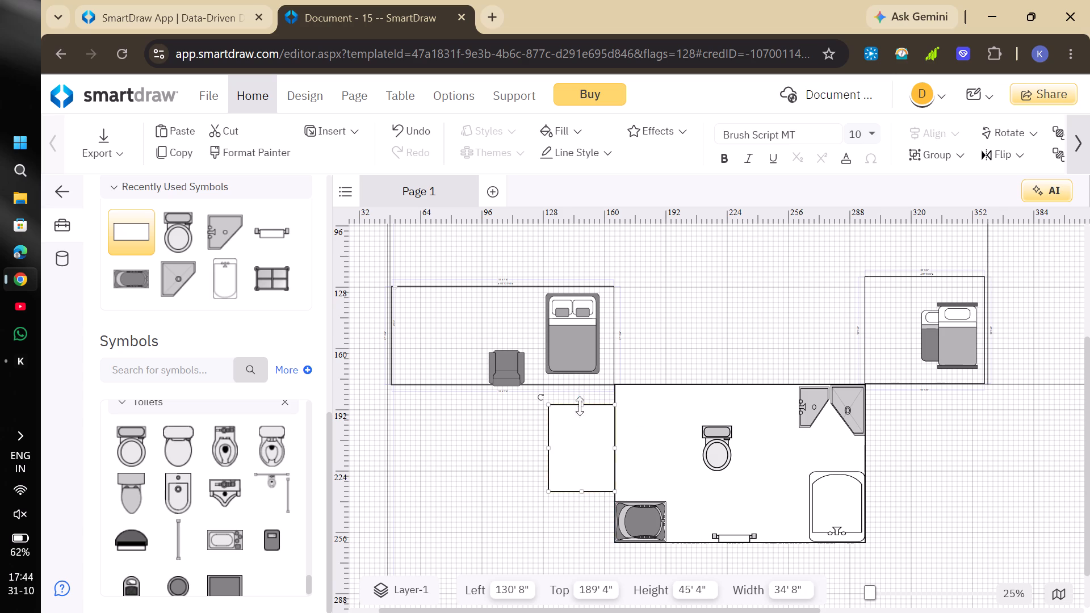
drag(547, 449, 501, 454)
Move the toilet from the bathroom into the new adjoining room, at about left 136', top 208'.
drag(728, 451, 718, 450)
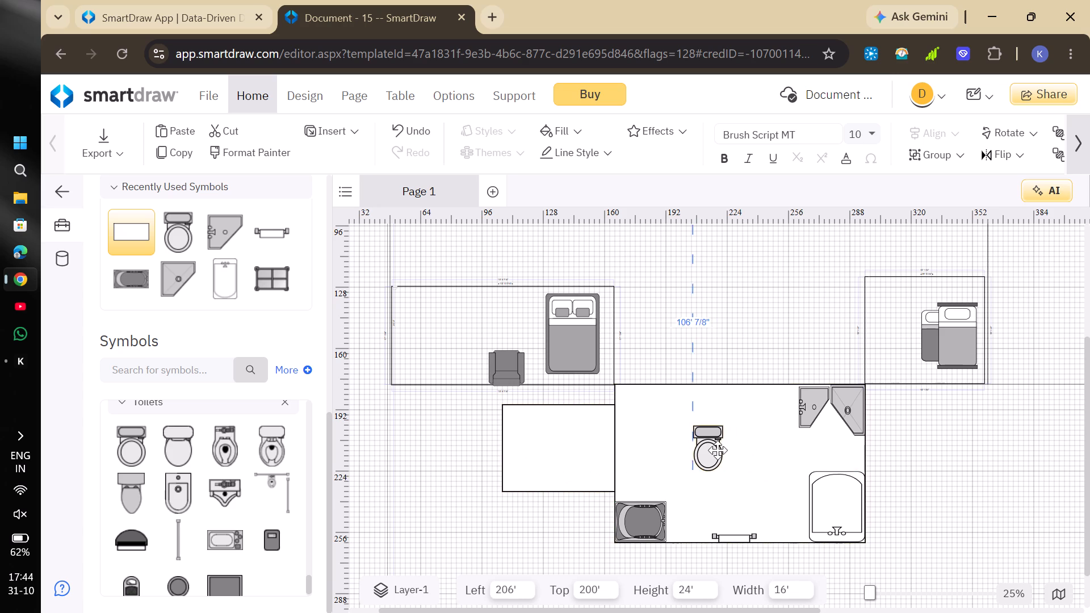
drag(718, 450, 582, 444)
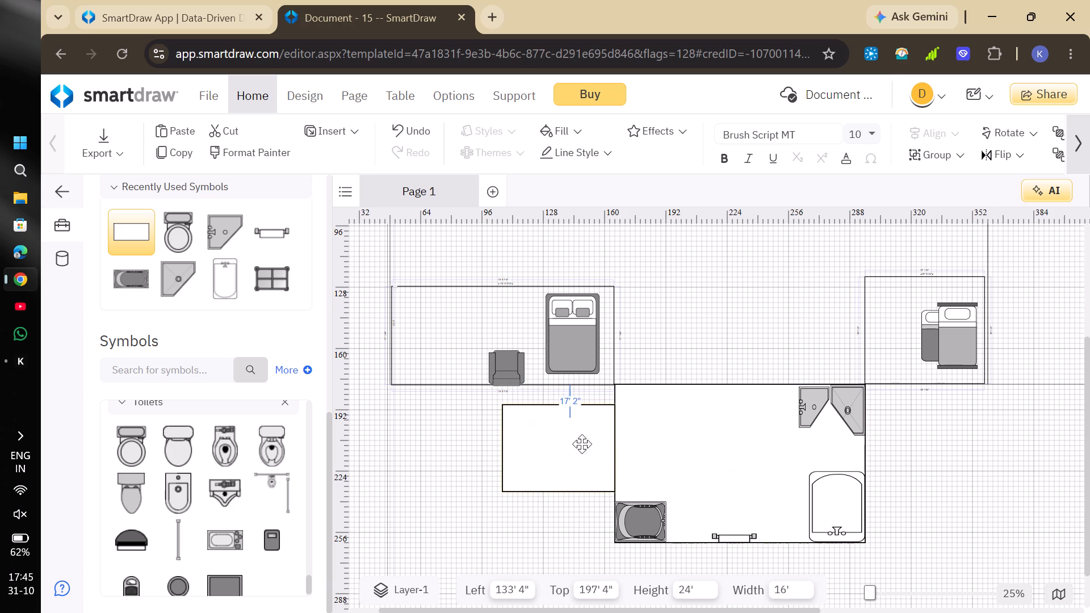
drag(582, 444, 648, 441)
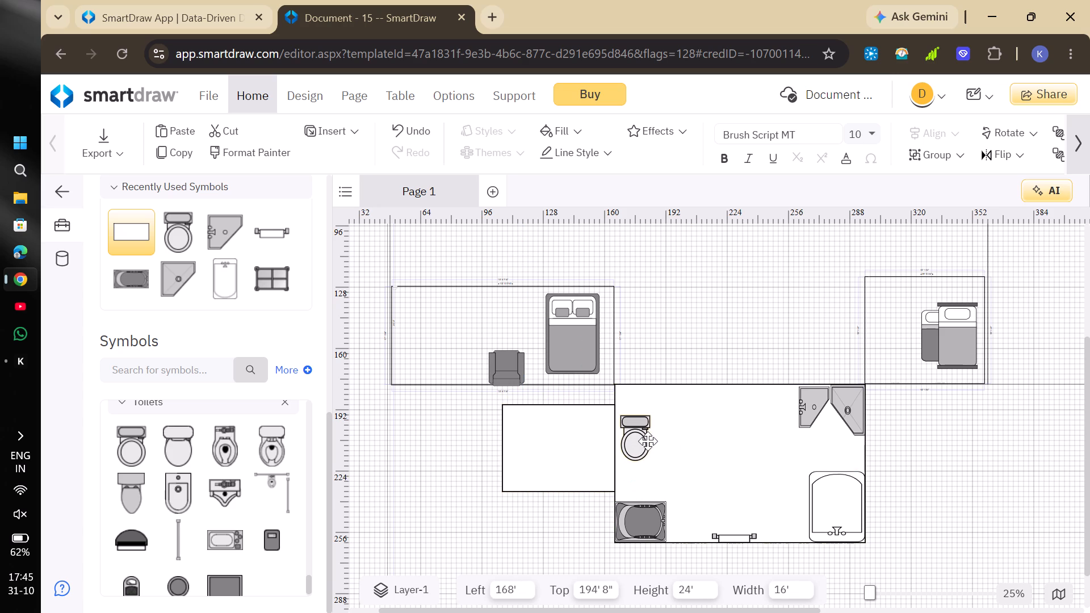
drag(648, 441, 598, 452)
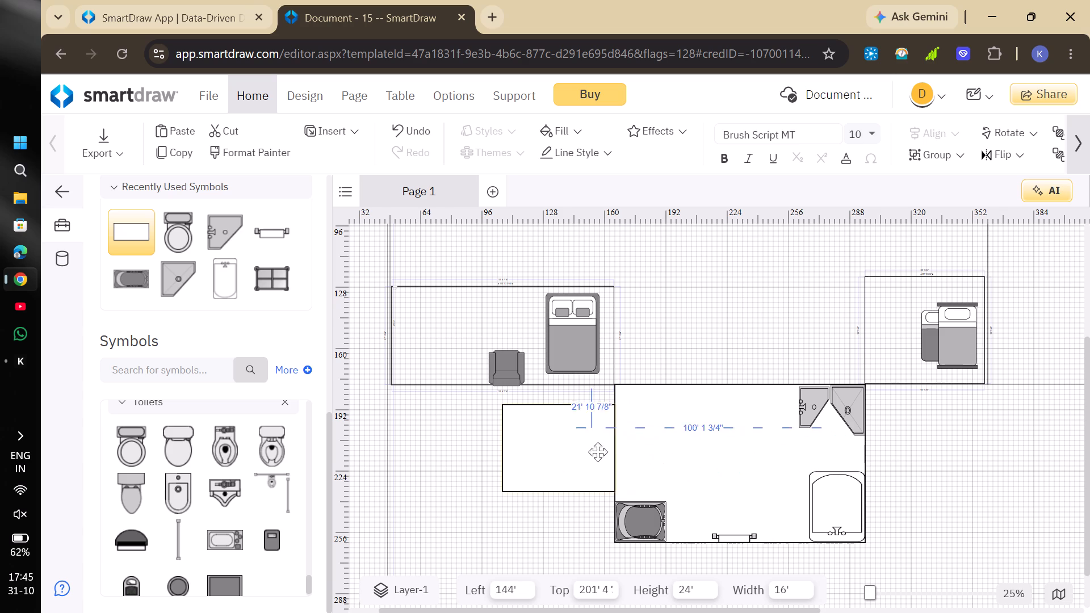
drag(598, 452, 580, 461)
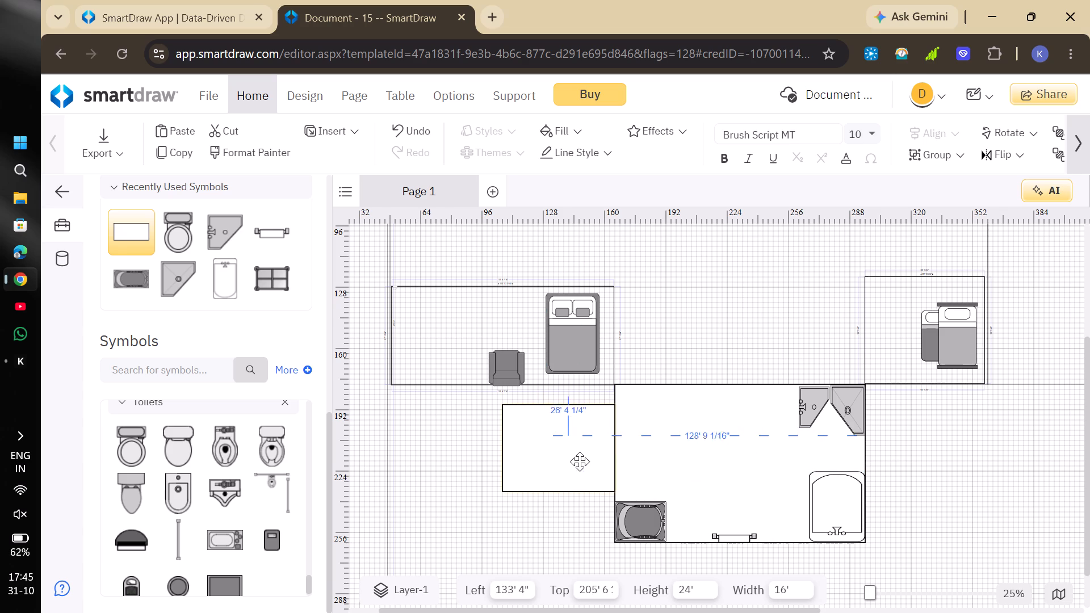
drag(580, 461, 585, 465)
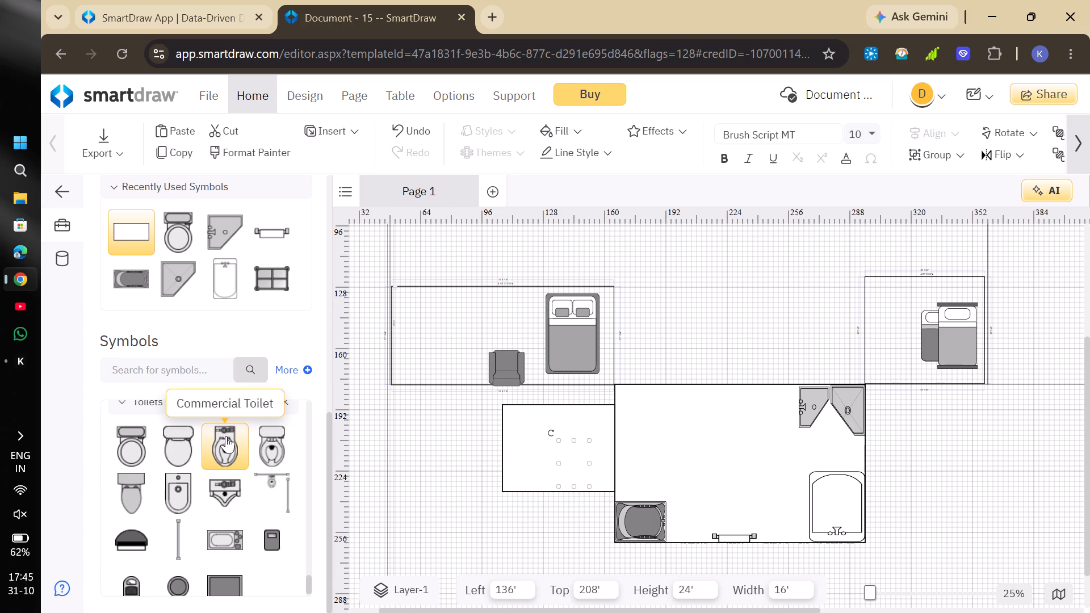
Add another Residential Toilet about 12' 2" wide and 21' 4" high in the adjoining room, at about left 113' 2", top 209' 4".
drag(125, 440, 531, 440)
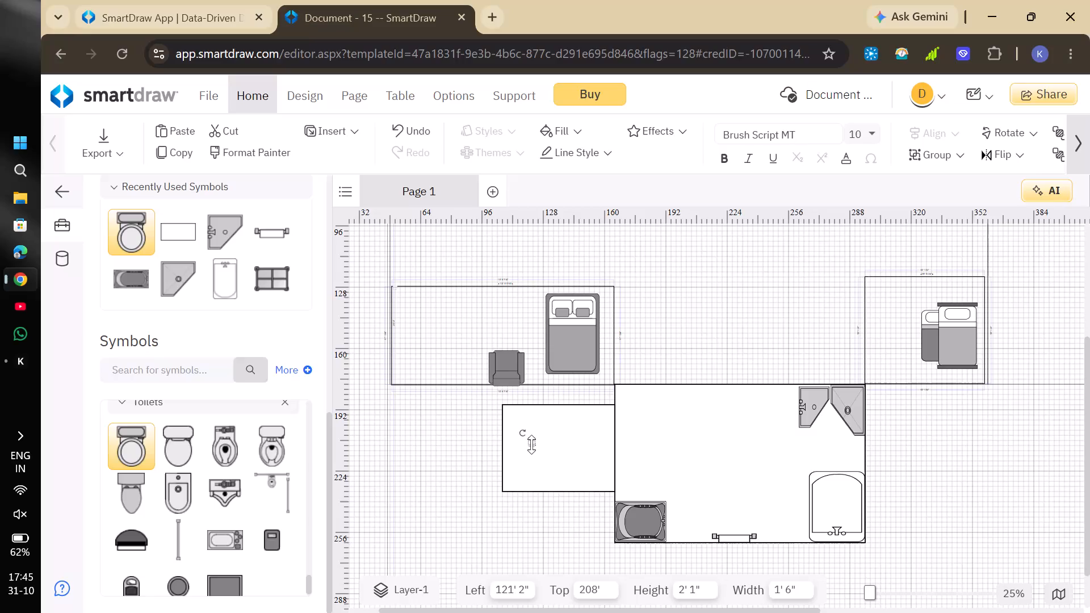
drag(531, 444, 534, 482)
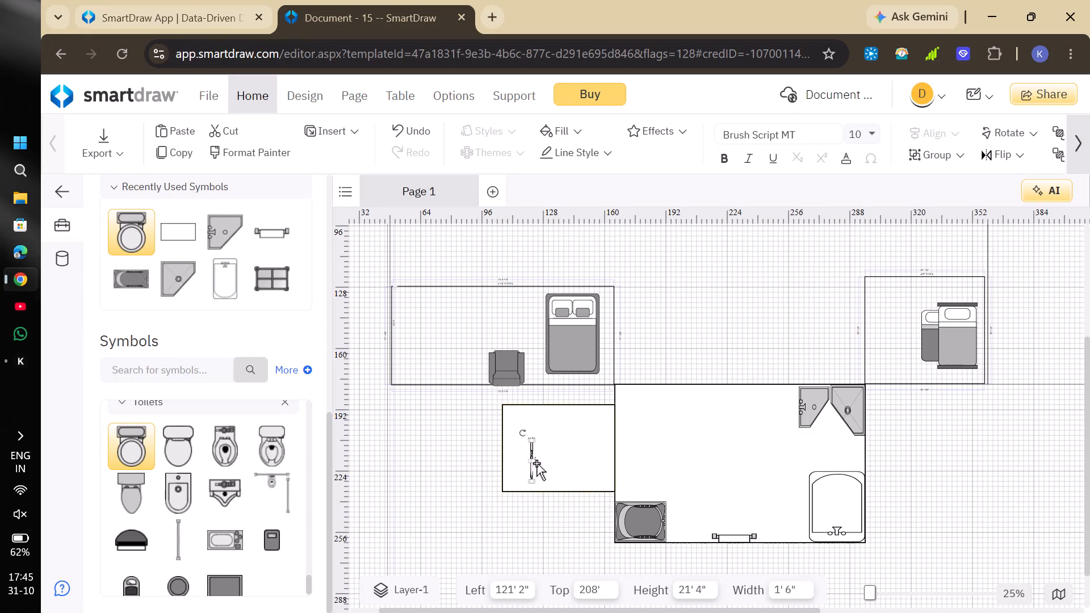
drag(534, 460, 567, 465)
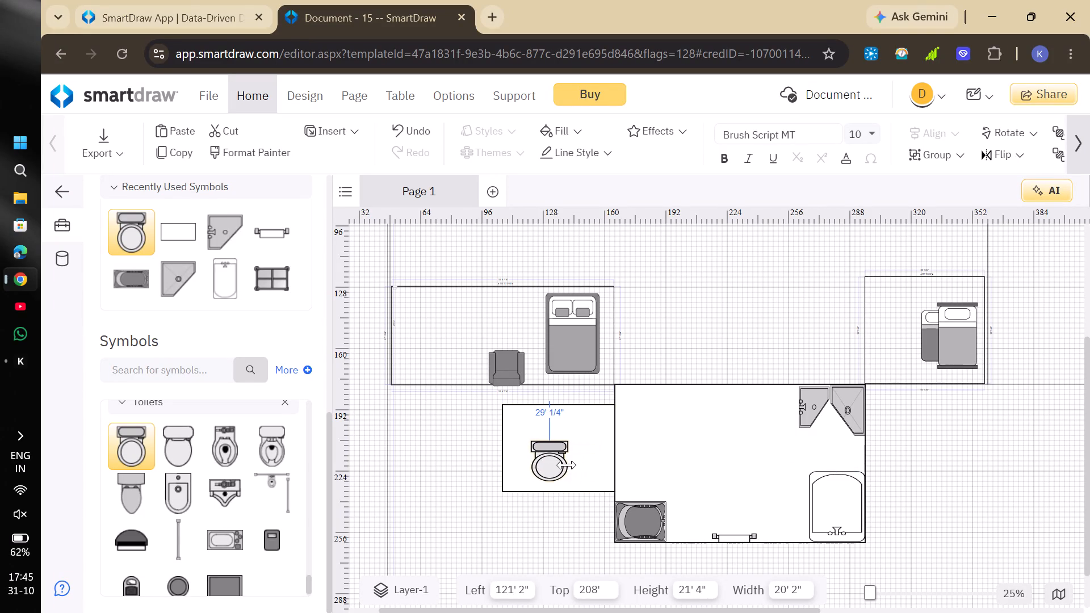
drag(567, 465, 551, 466)
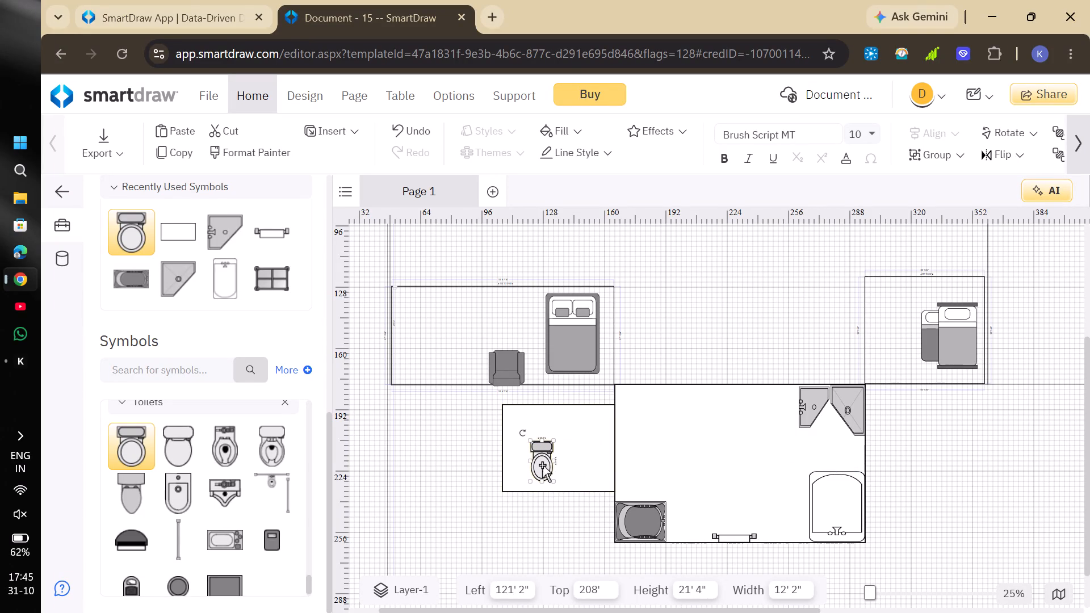
drag(542, 465, 527, 467)
Rotate the new toilet 180° and set its tank against the adjoining room's bottom wall, at about left 113', top 213' 4".
drag(509, 437, 494, 463)
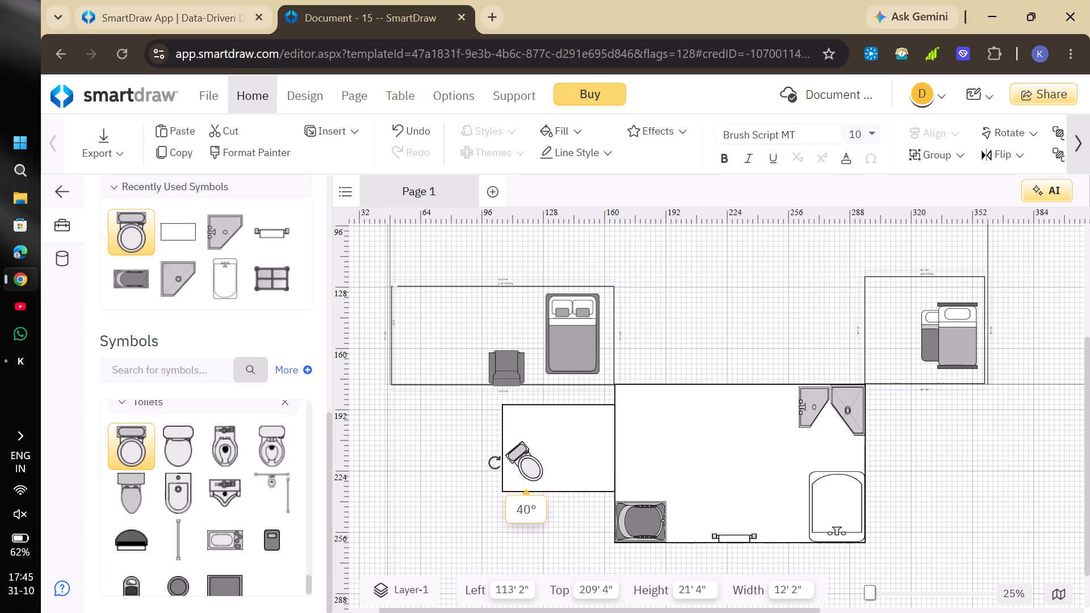
drag(494, 463, 558, 507)
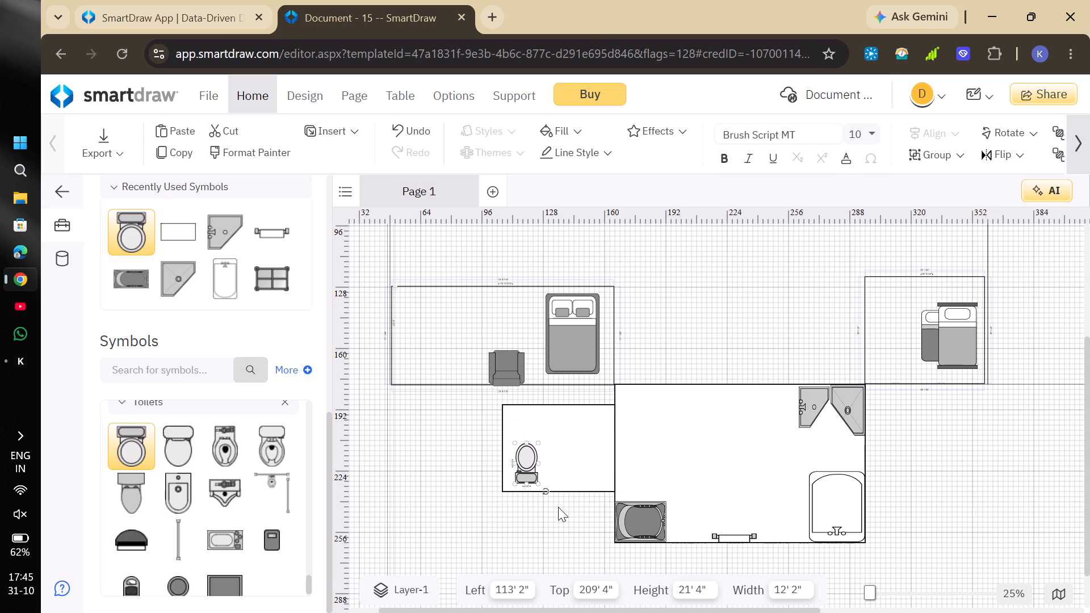
drag(525, 464, 525, 474)
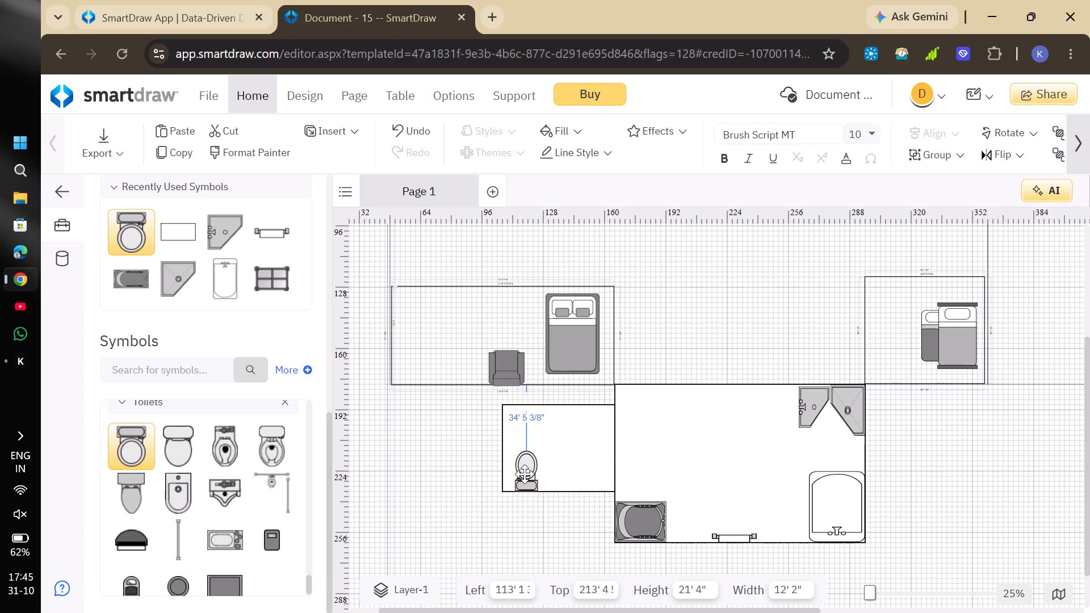
drag(525, 474, 524, 474)
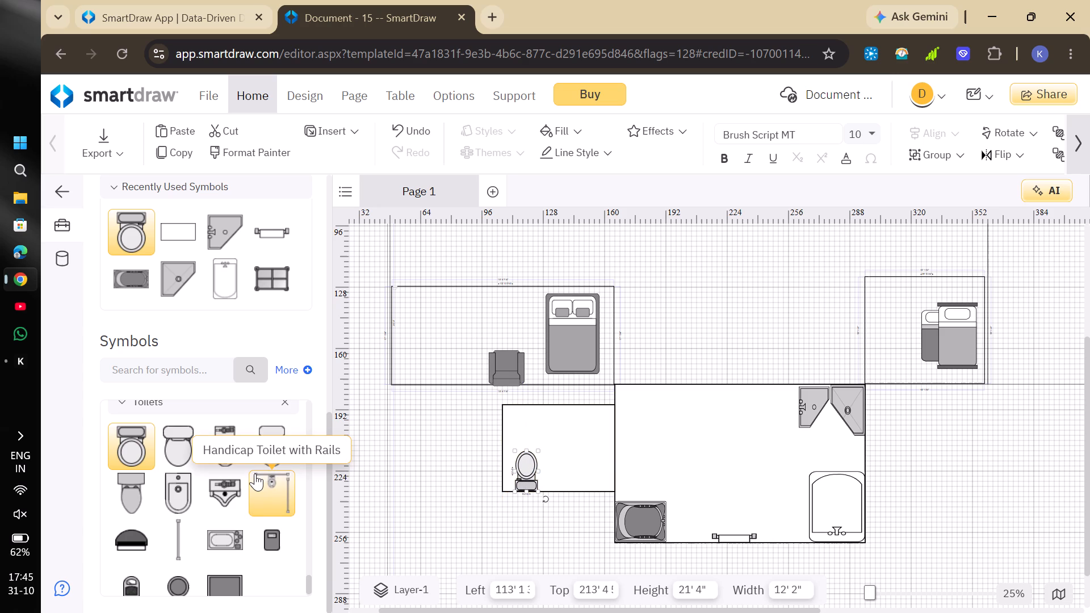
Add a Handicap Toilet with Rails about 13' 4" wide and 18' 8" high beside the toilet, at about left 130' 8", top 210' 8".
drag(255, 473, 505, 441)
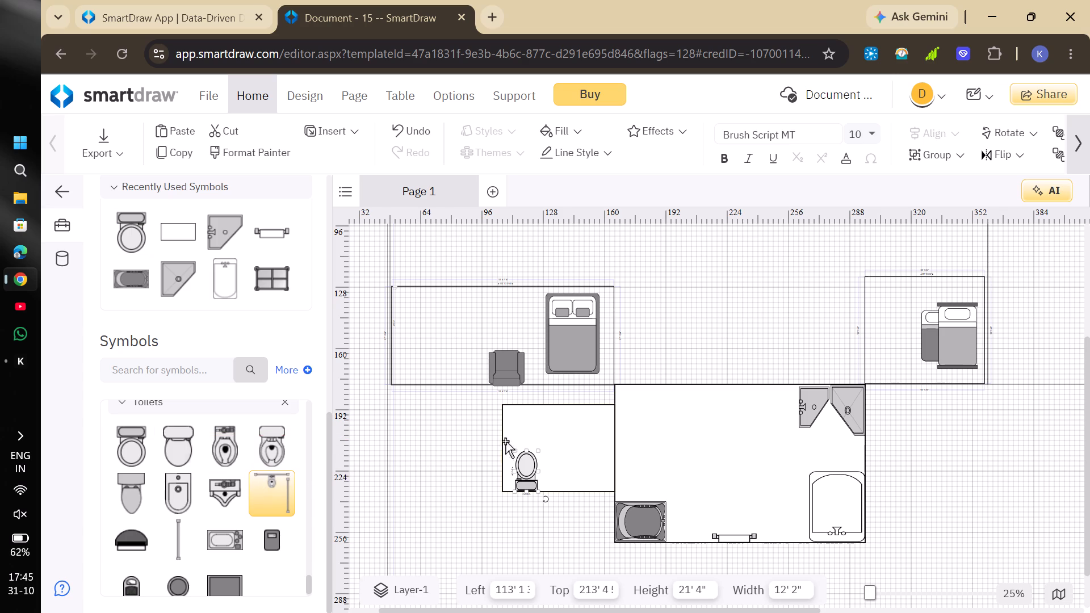
drag(505, 441, 557, 470)
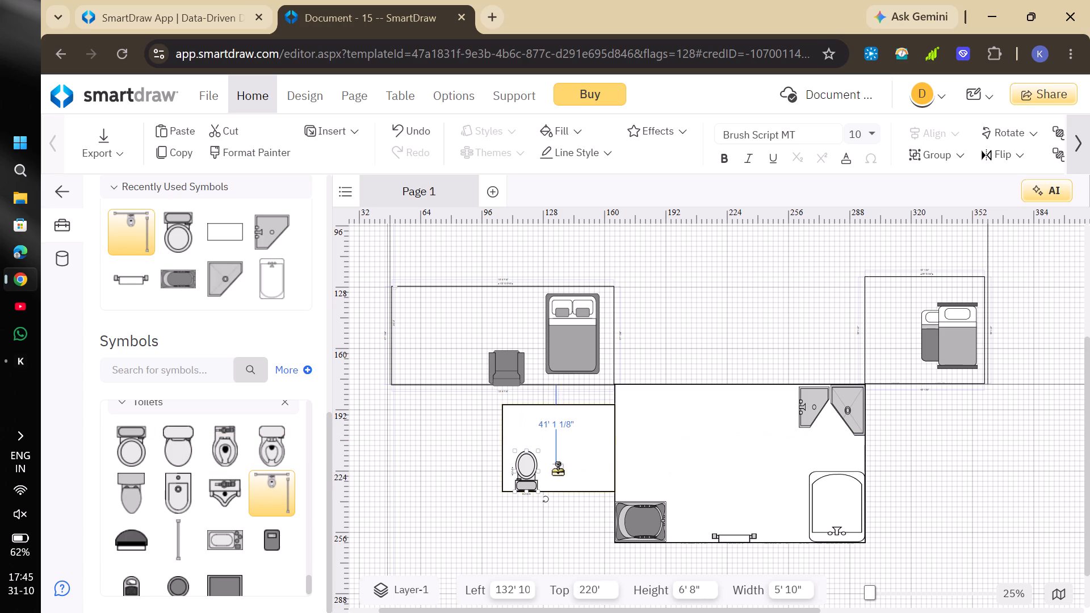
drag(557, 470, 567, 475)
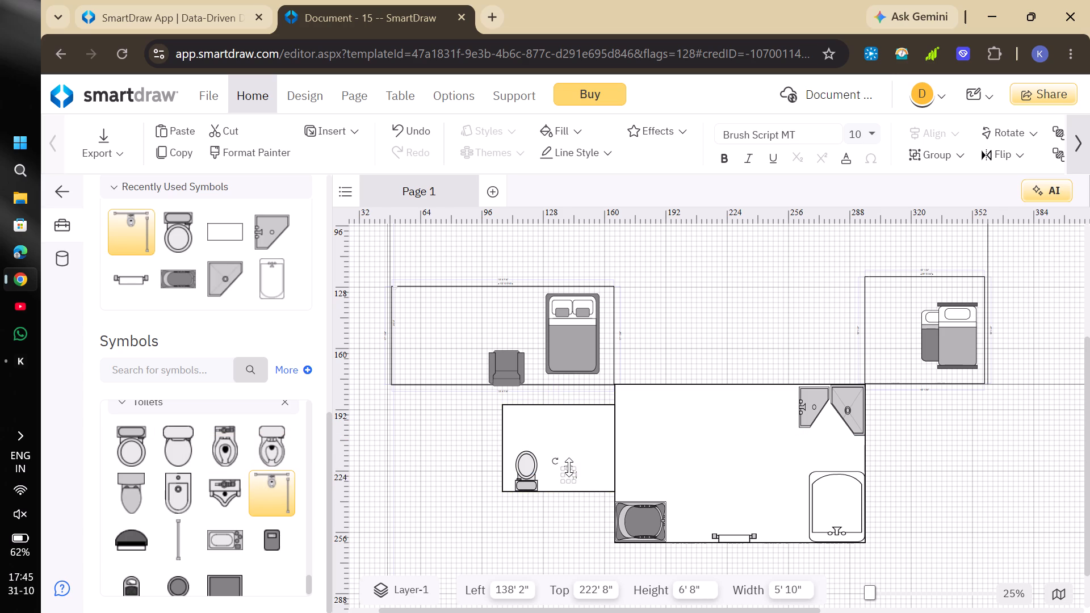
drag(569, 467, 568, 447)
drag(561, 464, 550, 464)
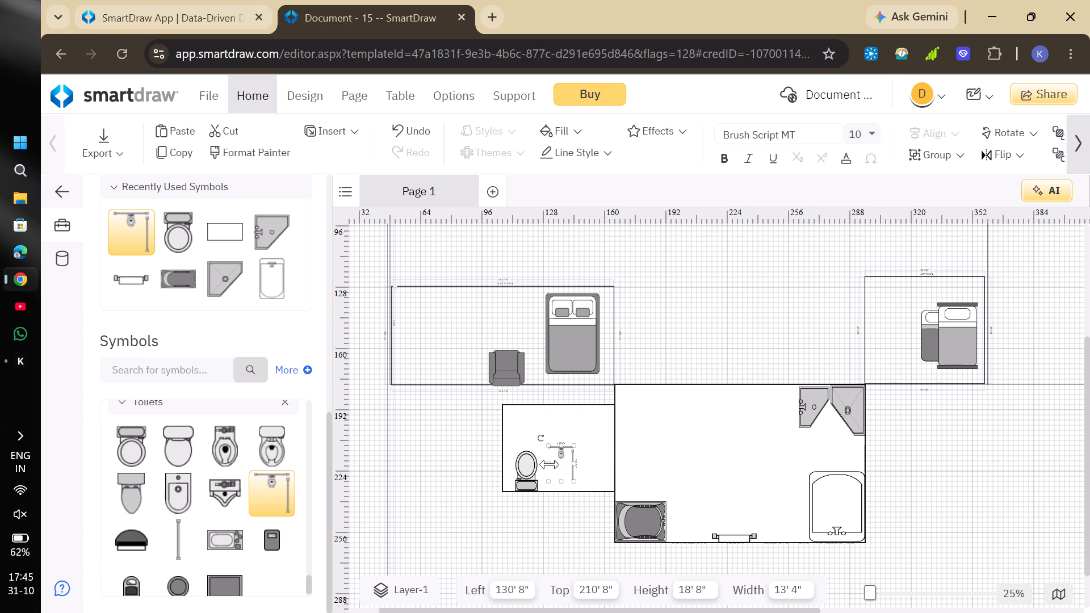
Move the handicap toilet with rails against the toilet room's bottom wall, at about left 128', top 216' 1".
drag(564, 465, 560, 473)
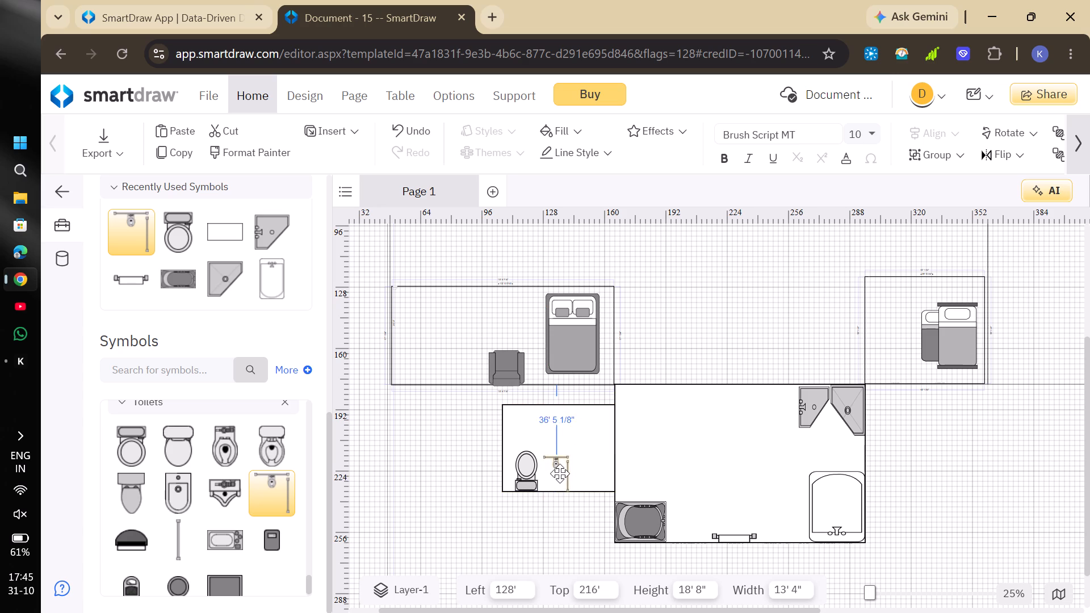
drag(560, 473, 559, 475)
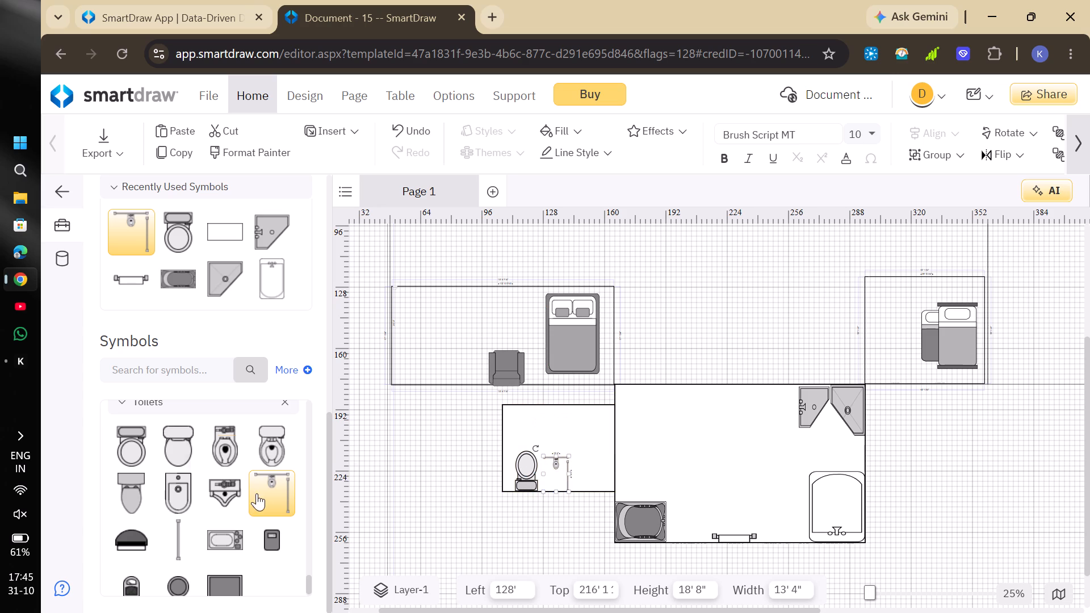
Add a Trash Can/Waste Bin about 14' 4" wide and 10' 8" high in the toilet room, at about left 106' 8", top 197' 4".
scroll(162, 521, down, 1)
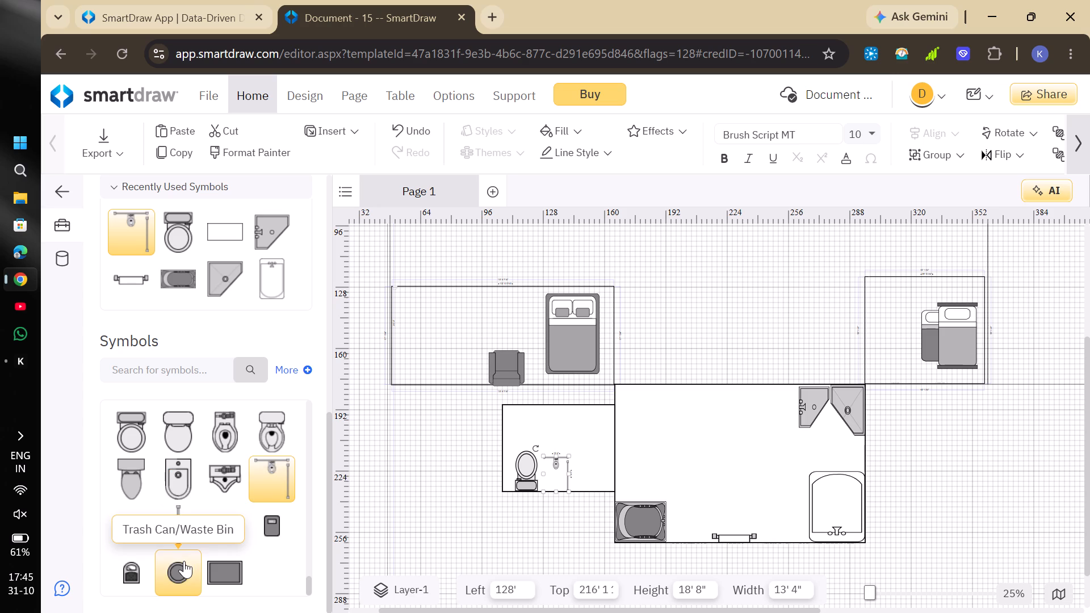
drag(184, 561, 512, 435)
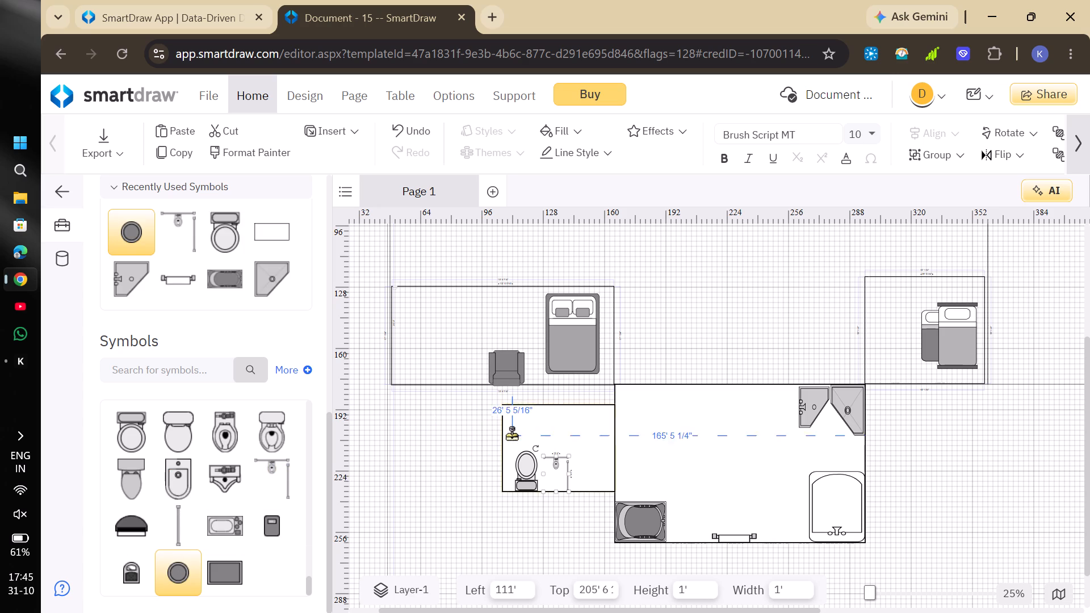
drag(512, 435, 512, 432)
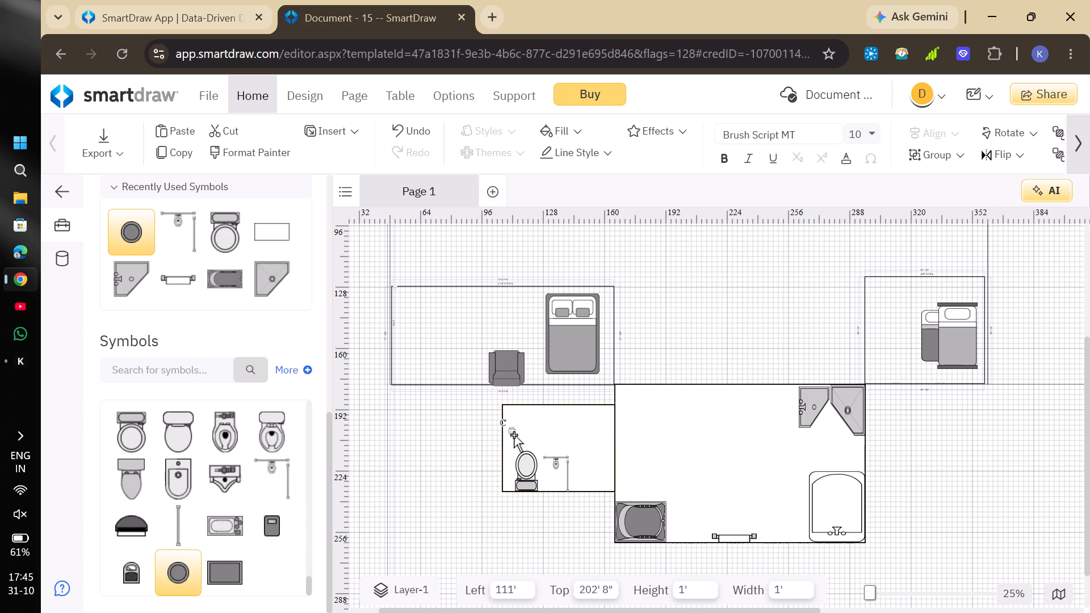
drag(513, 433, 512, 423)
drag(512, 423, 539, 434)
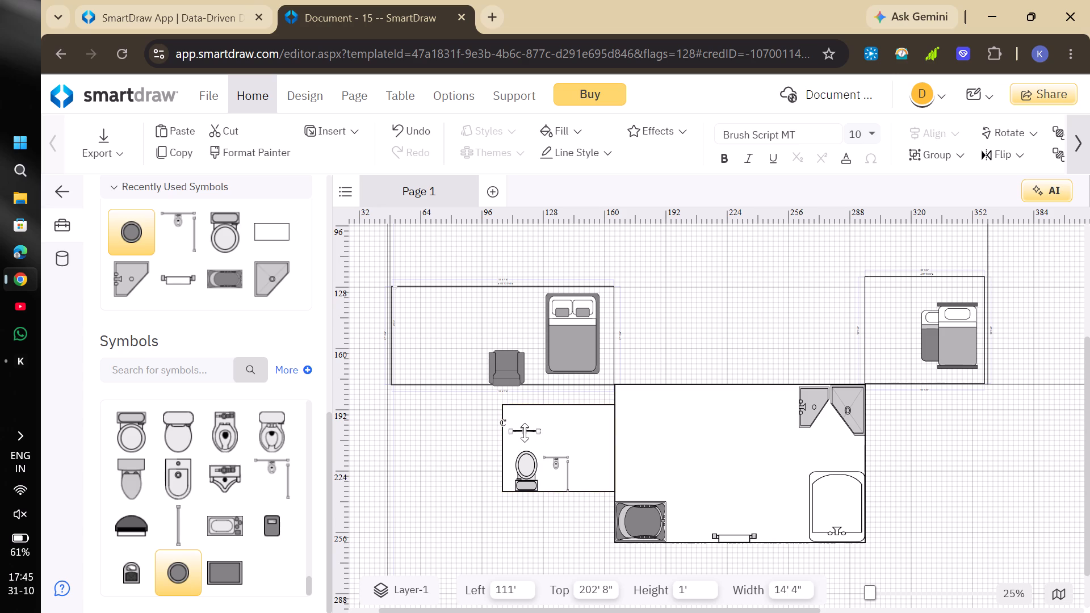
drag(525, 433, 526, 448)
drag(525, 437, 517, 417)
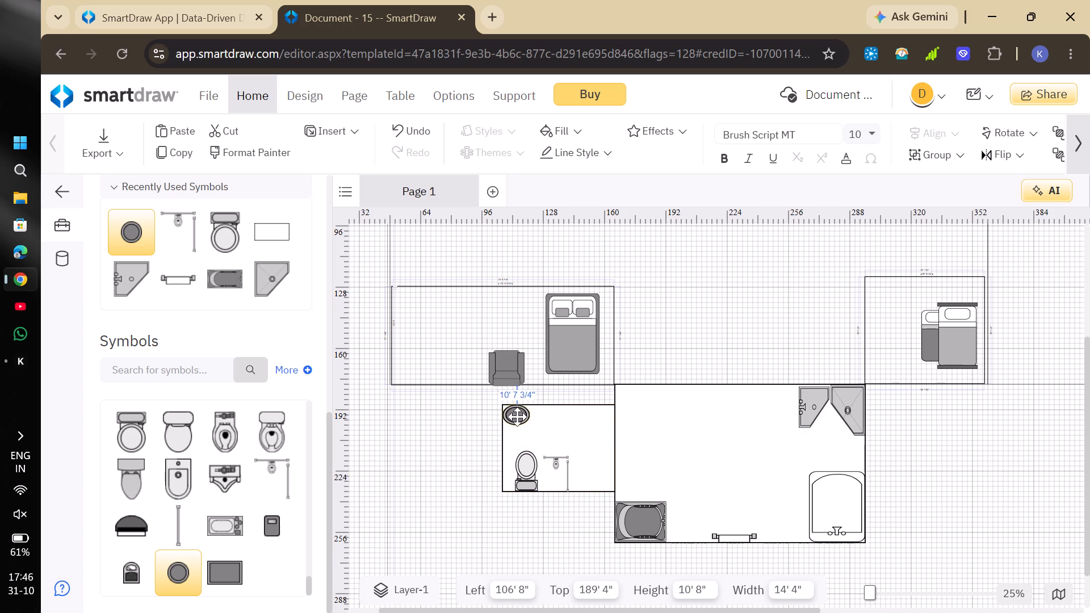
drag(517, 417, 517, 425)
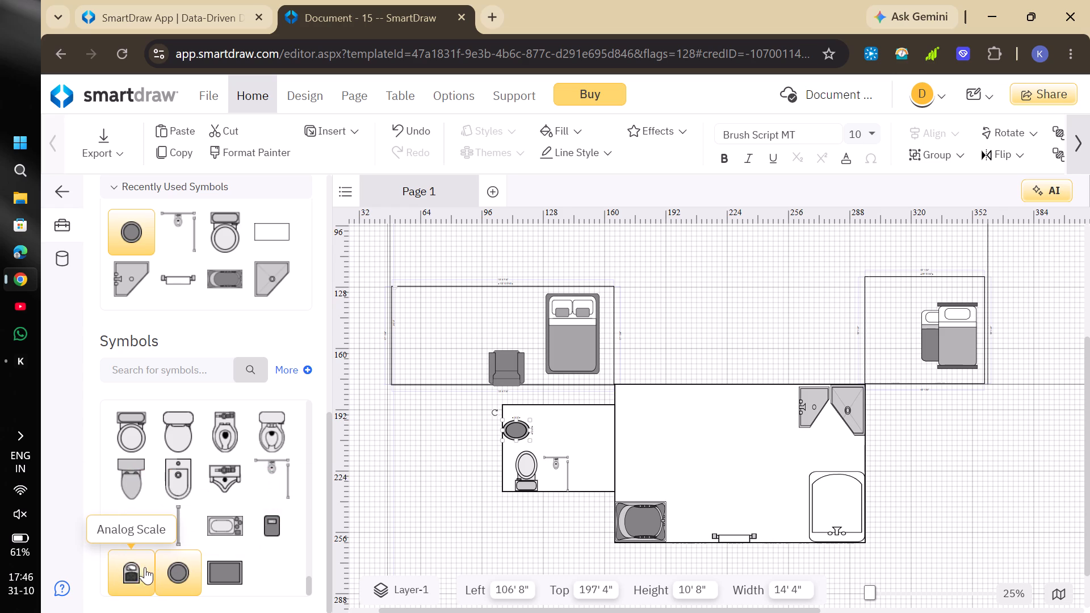
Add a crossed square shower about 16' wide and 26' 8" high in the toilet room's bottom-right corner, at about left 149' 4", top 208'.
scroll(249, 505, up, 4)
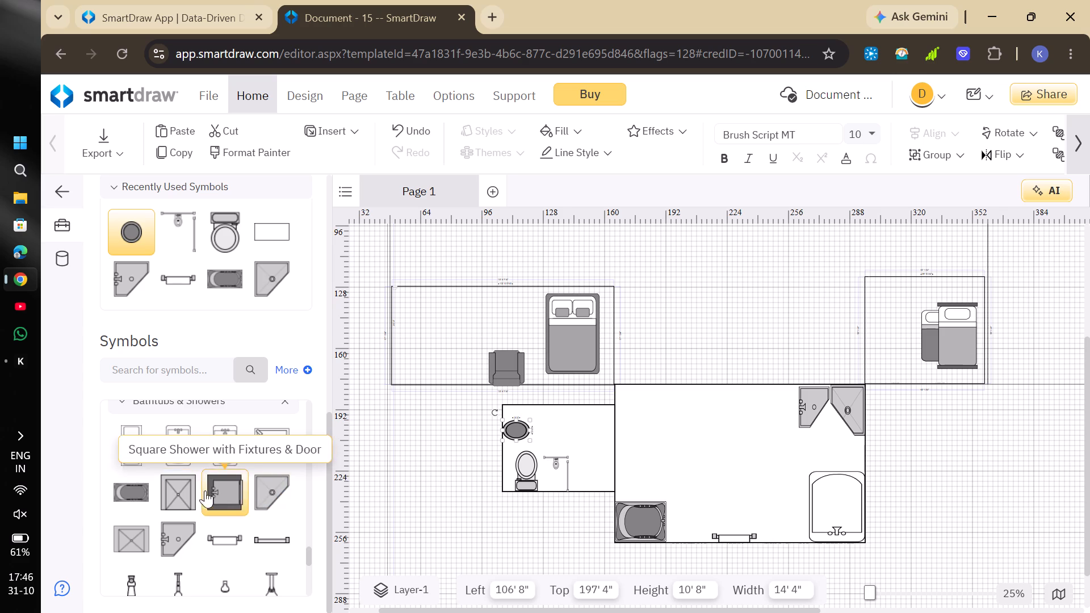
drag(182, 484, 357, 490)
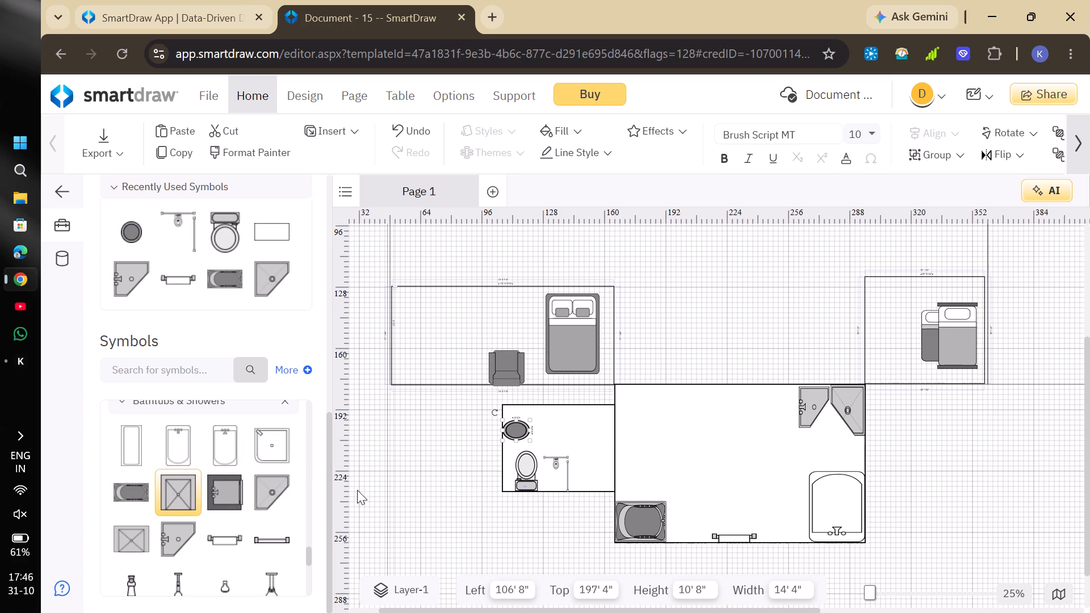
drag(357, 490, 589, 439)
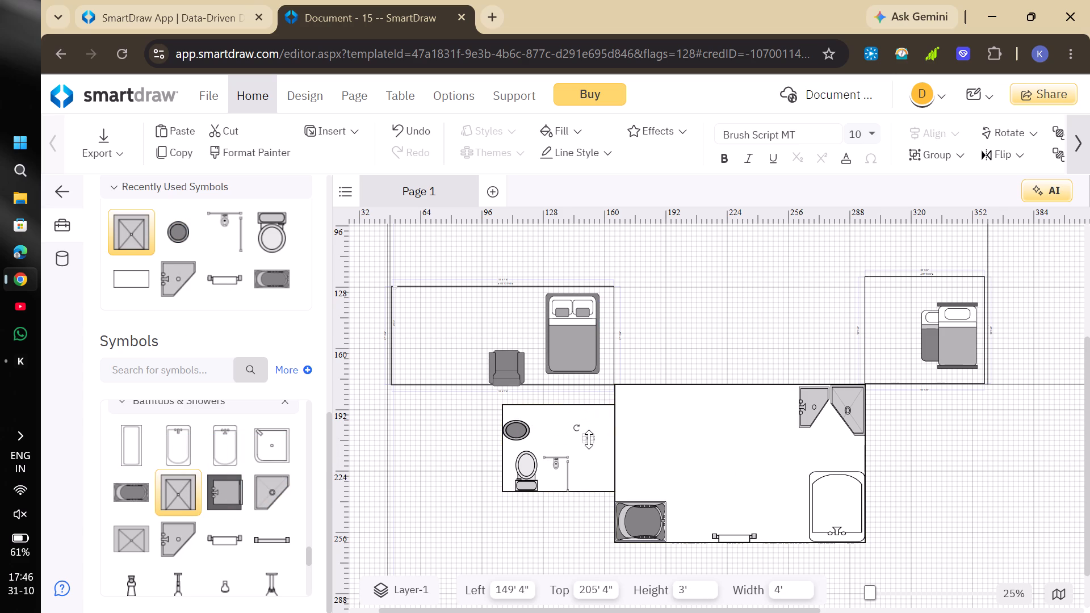
drag(588, 440, 589, 476)
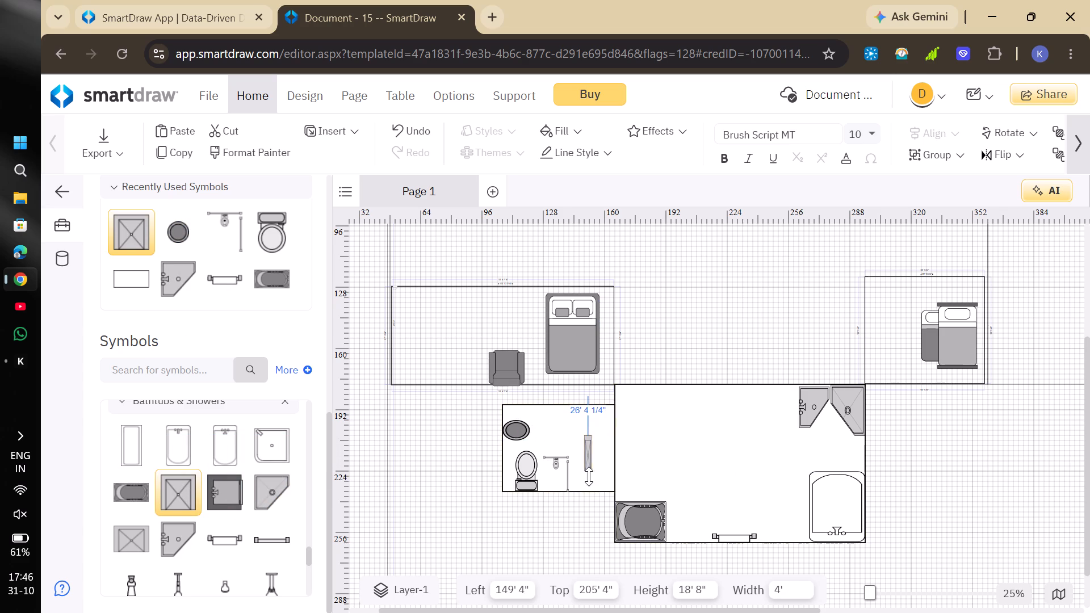
drag(589, 476, 589, 486)
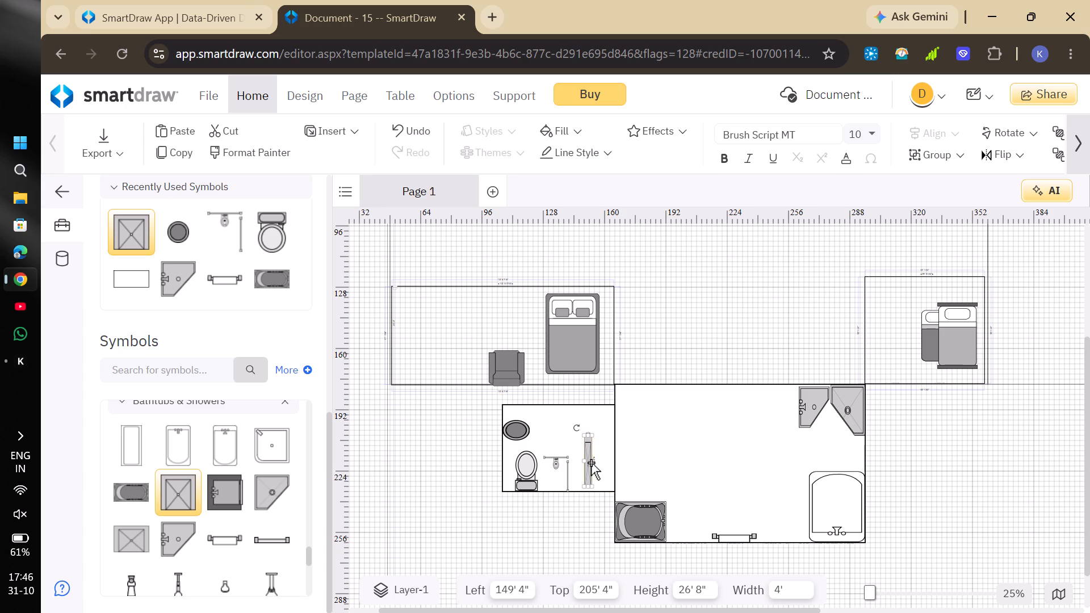
drag(590, 461, 613, 463)
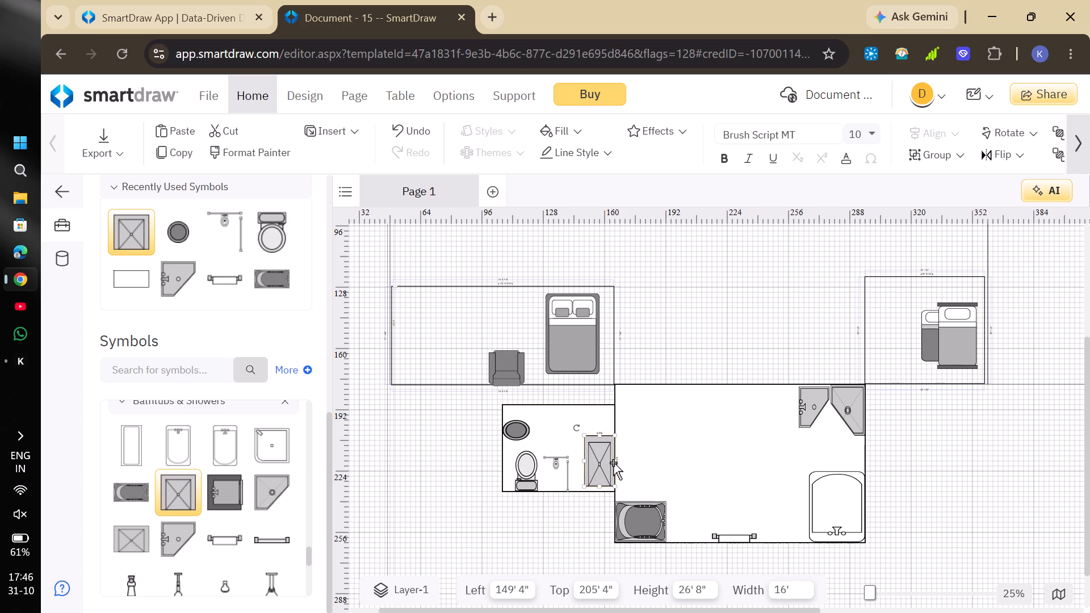
click(602, 458)
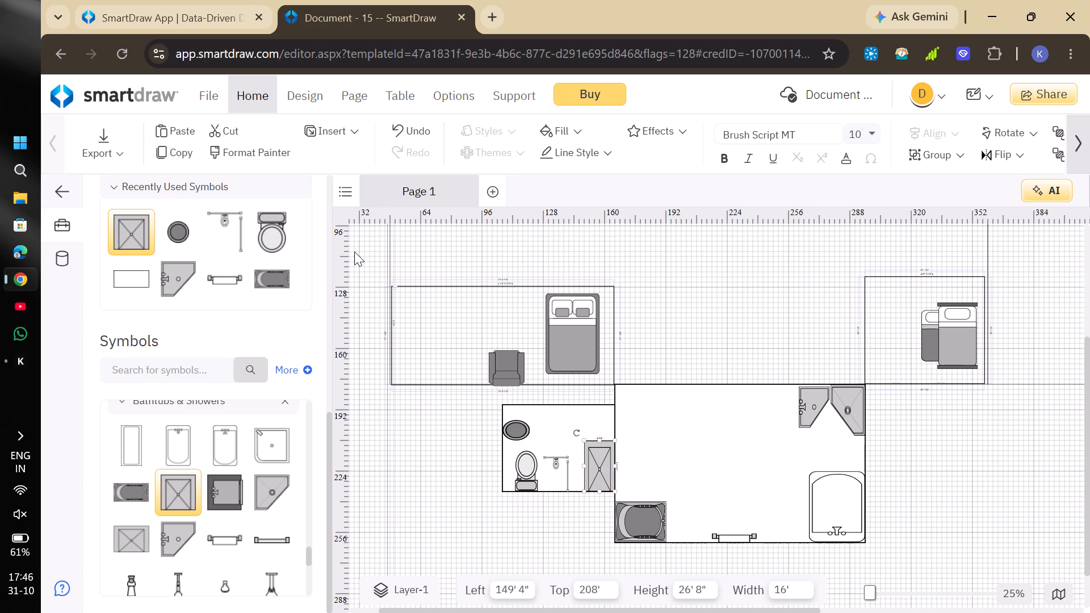
Draw an Exterior Wall 8" partition between the handicap toilet and the shower, from about top 200' 4" down to the toilet room's bottom wall.
scroll(251, 257, up, 4)
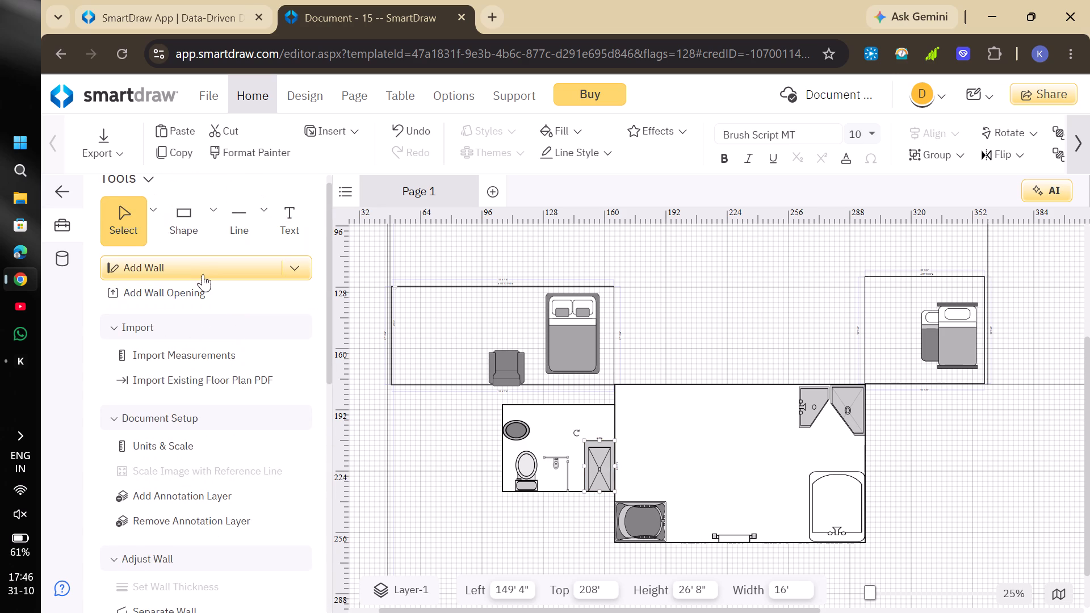
click(209, 270)
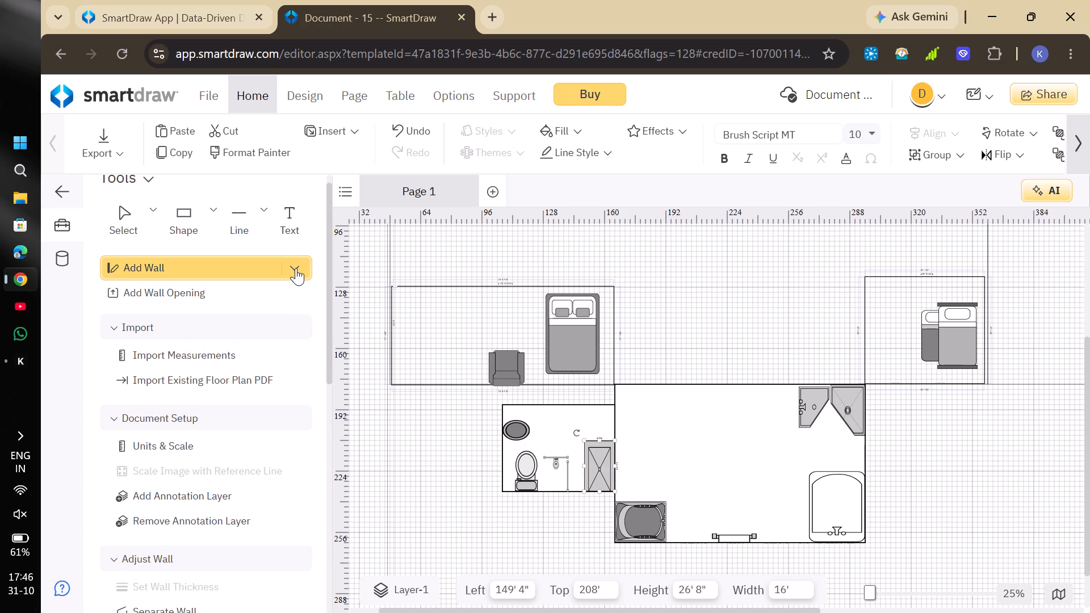
click(296, 268)
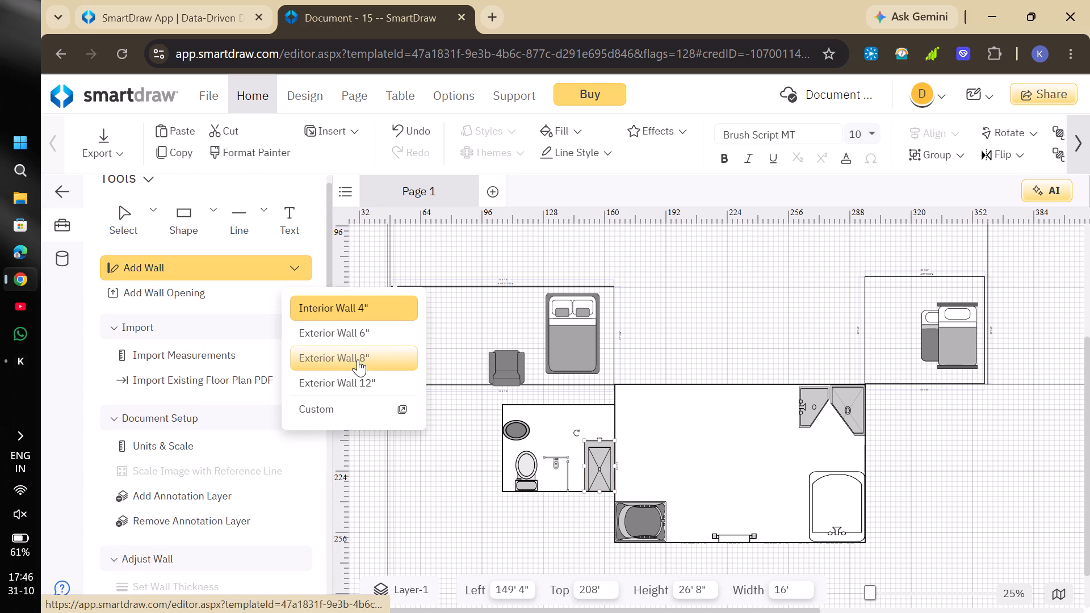
click(358, 359)
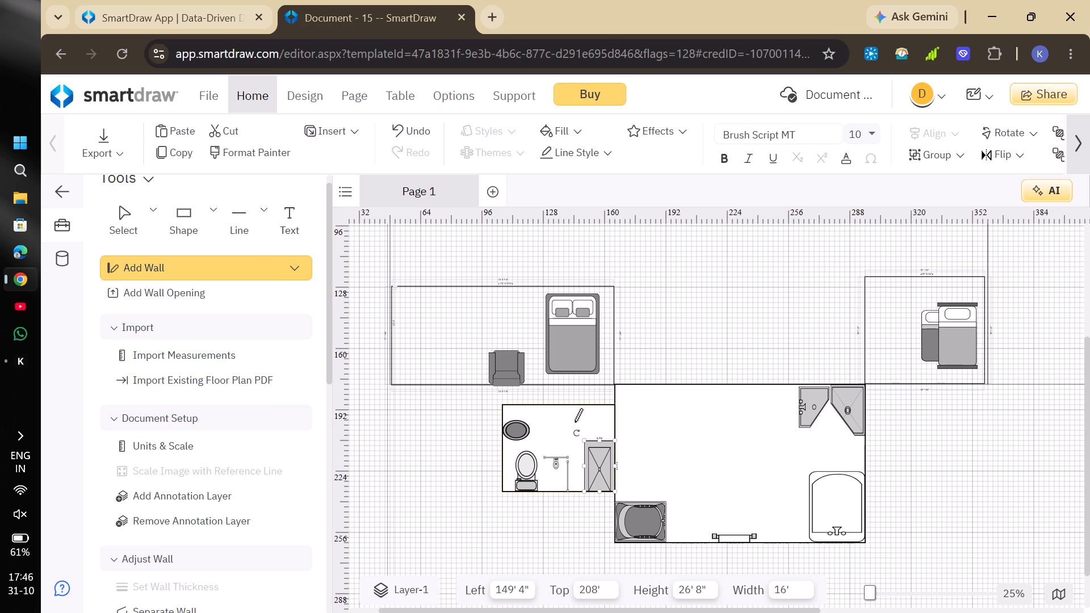
drag(574, 426, 576, 458)
drag(576, 458, 576, 493)
click(576, 493)
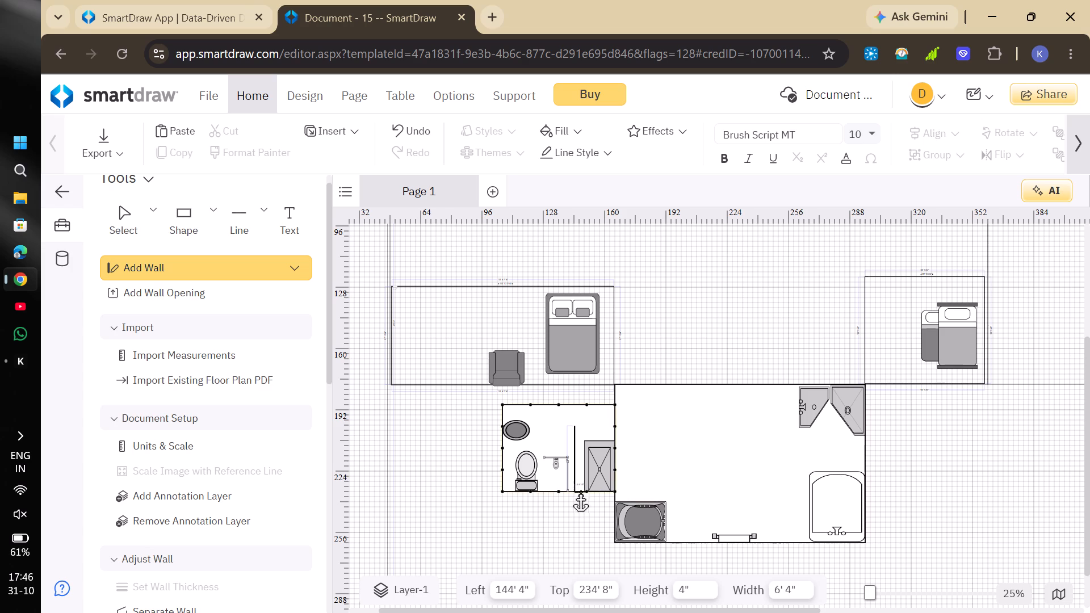
click(574, 490)
click(574, 490)
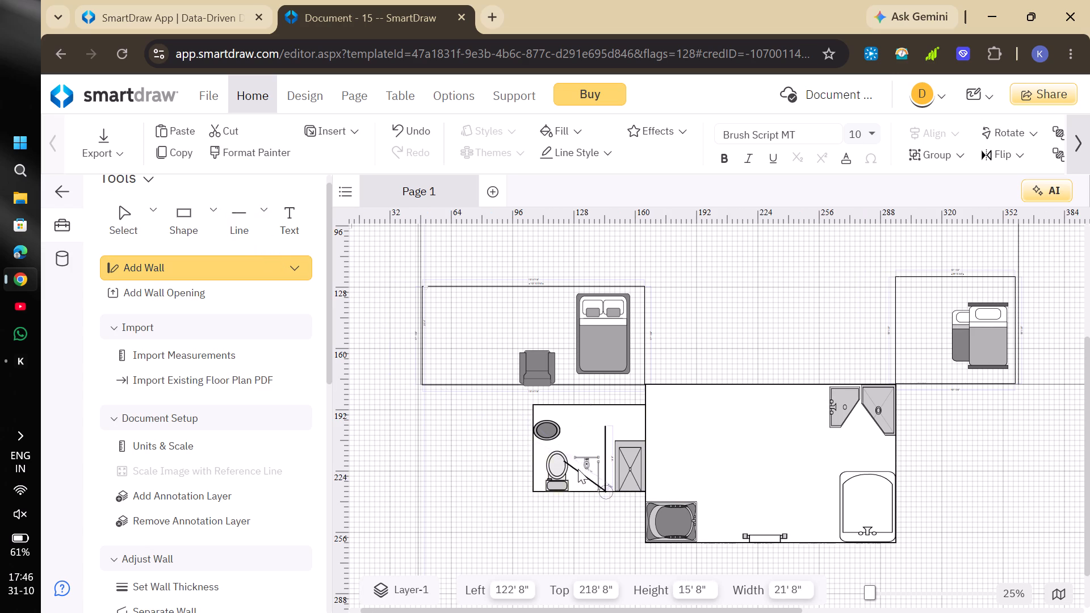
double_click(605, 488)
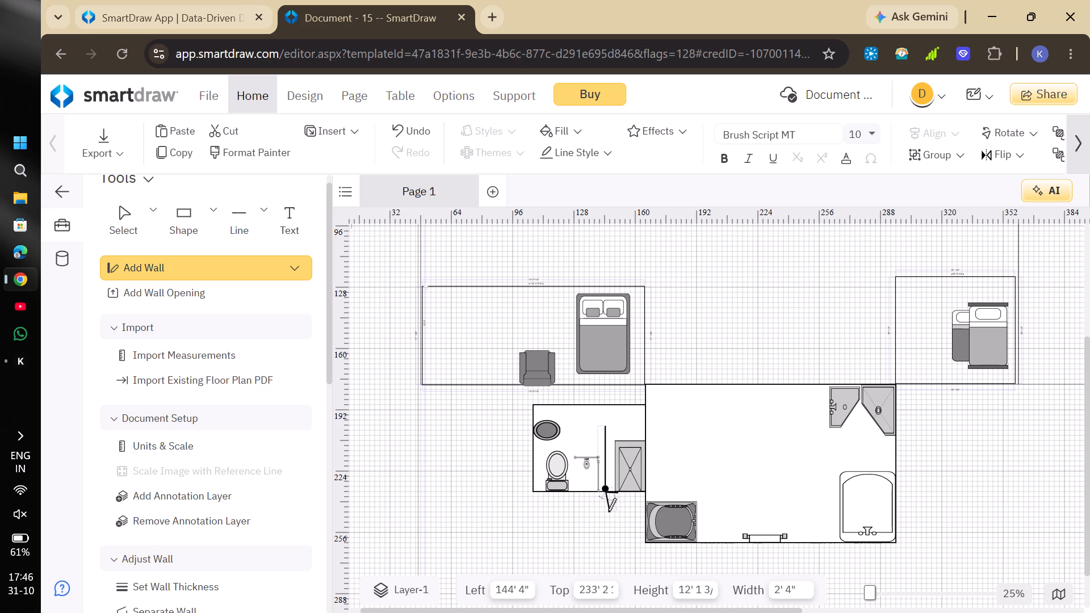
double_click(604, 491)
Continue the wall from the partition's foot to the bathroom's left wall and about 26' down along it, past the bottom corner.
double_click(646, 489)
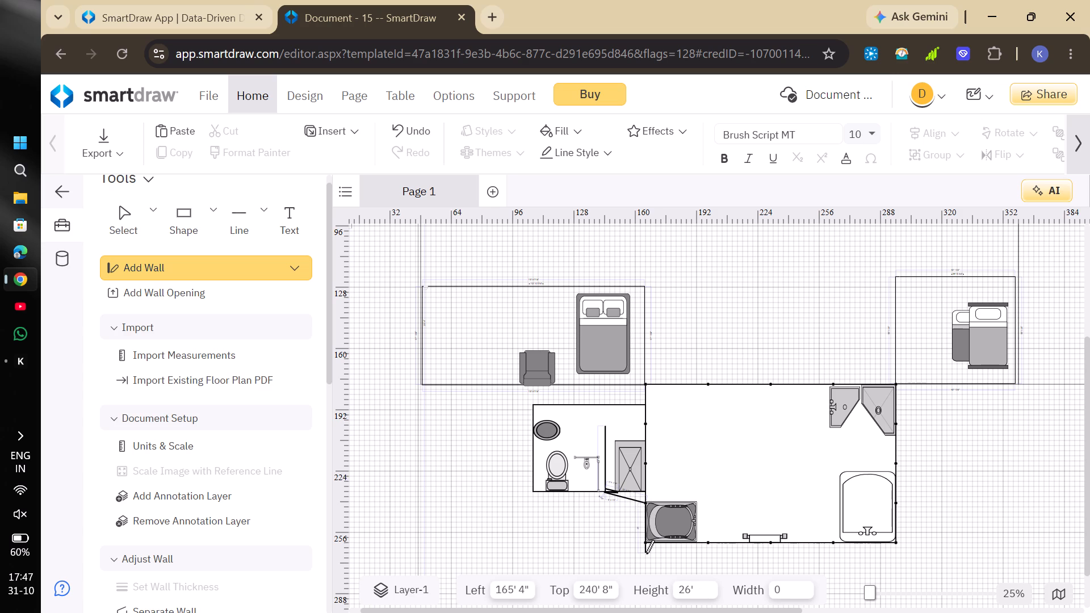
double_click(646, 553)
double_click(646, 553)
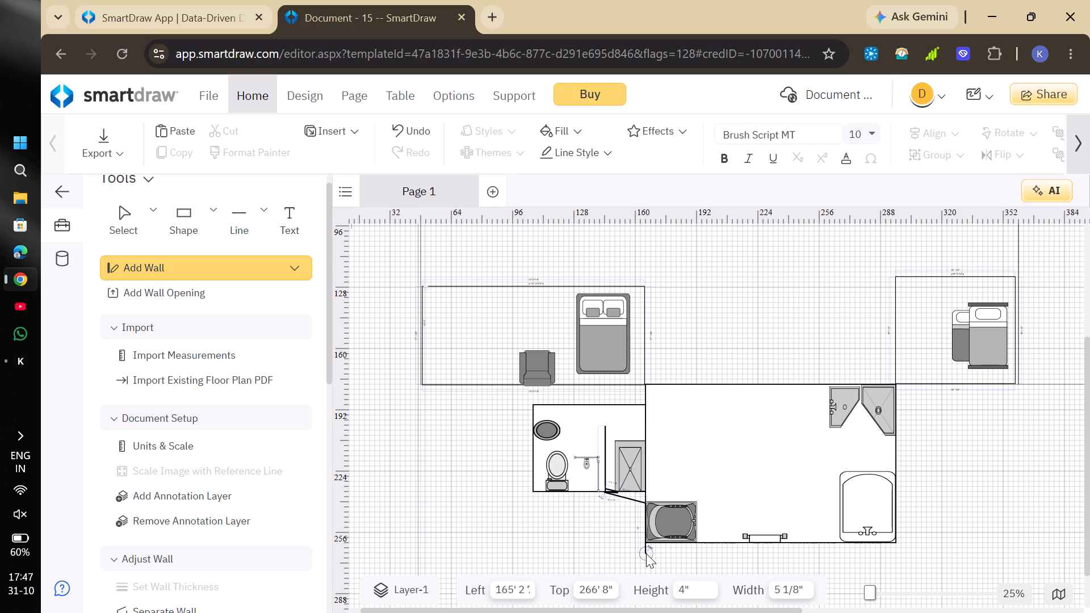
Draw a horizontal Straight Line about 69' 4" long from the bathroom's left wall across the room, at about top 223' 4".
click(241, 234)
click(259, 227)
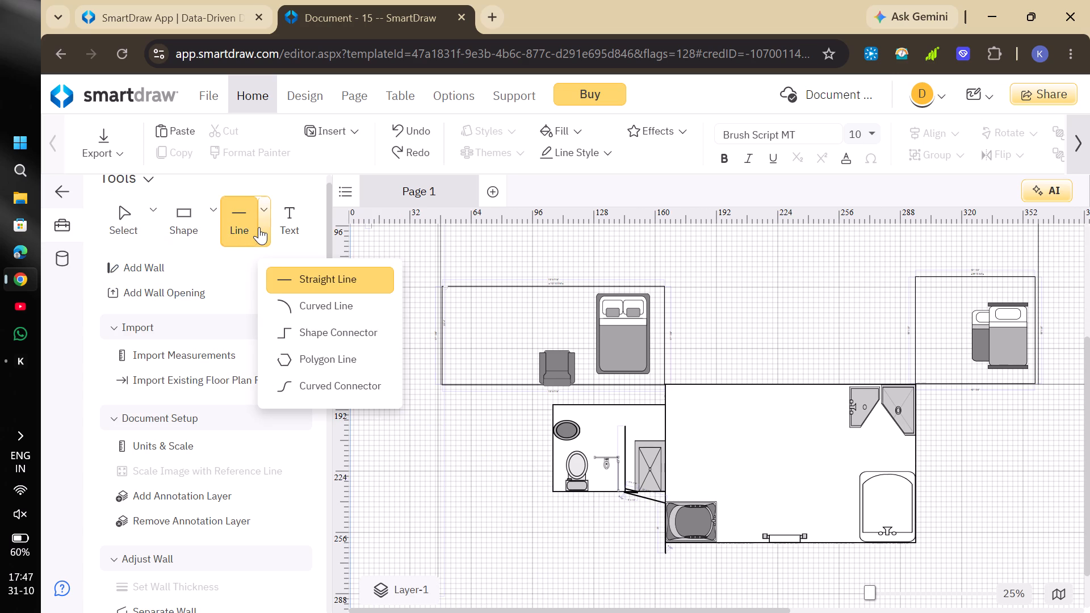
click(281, 279)
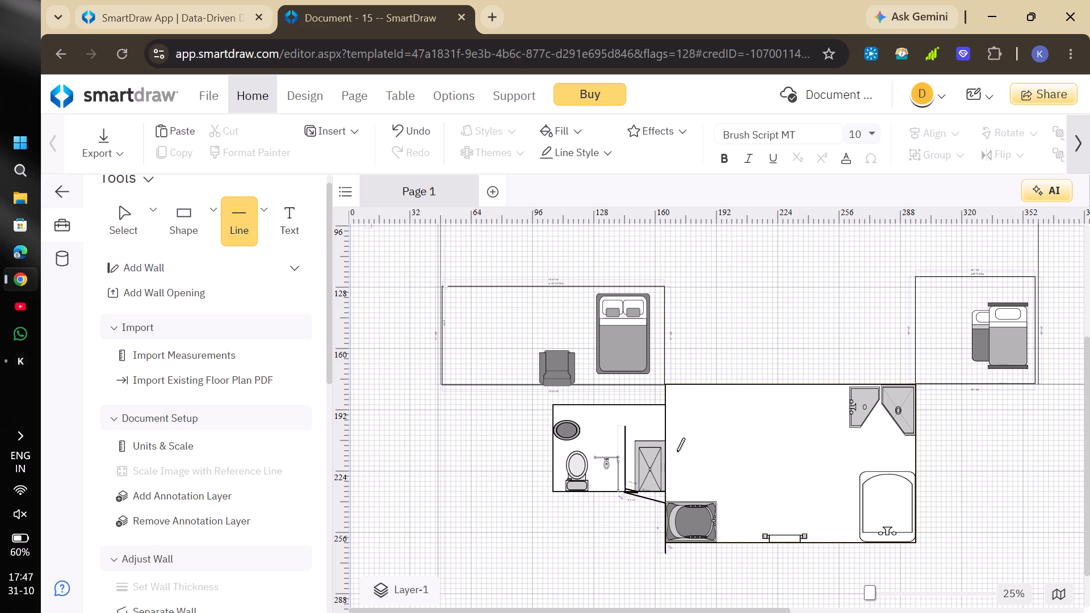
click(665, 469)
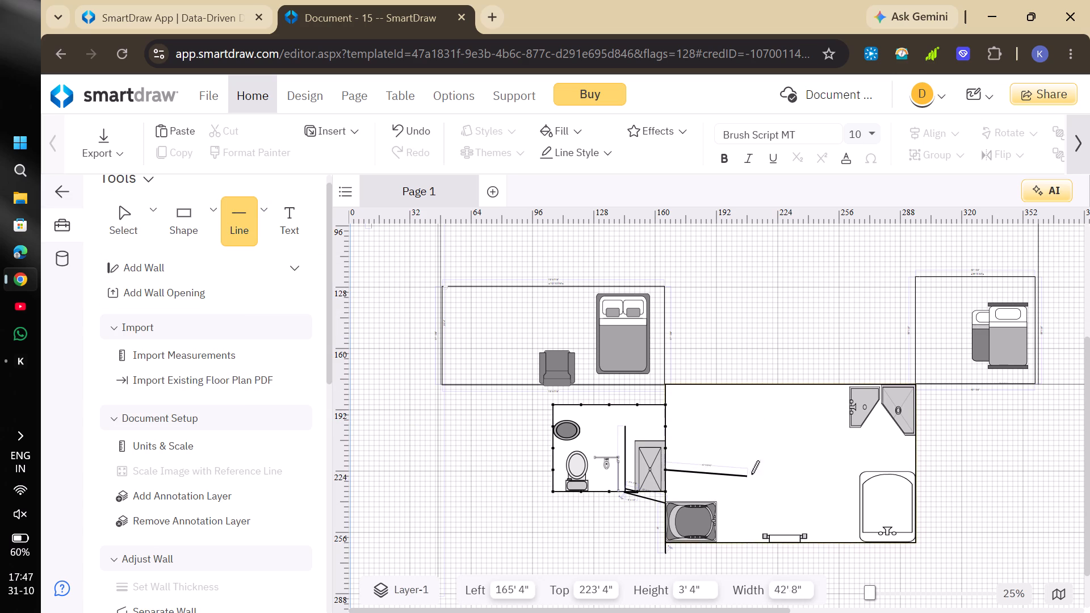
click(800, 467)
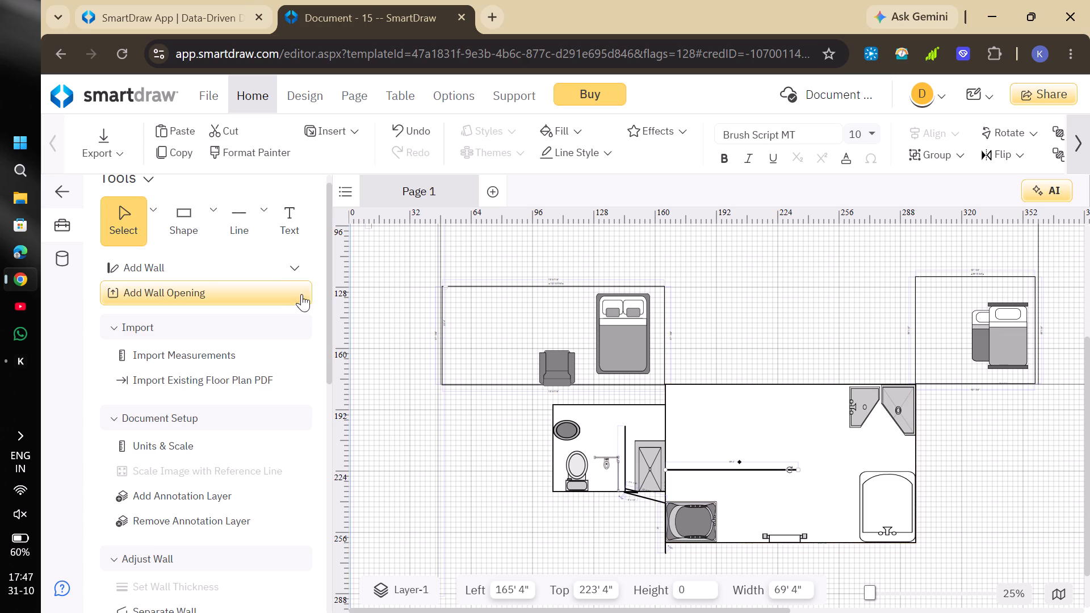
Draw a horizontal straight line about 18' 8" long along the bathroom's top wall, at about left 263' 4", top 178' 8".
click(240, 223)
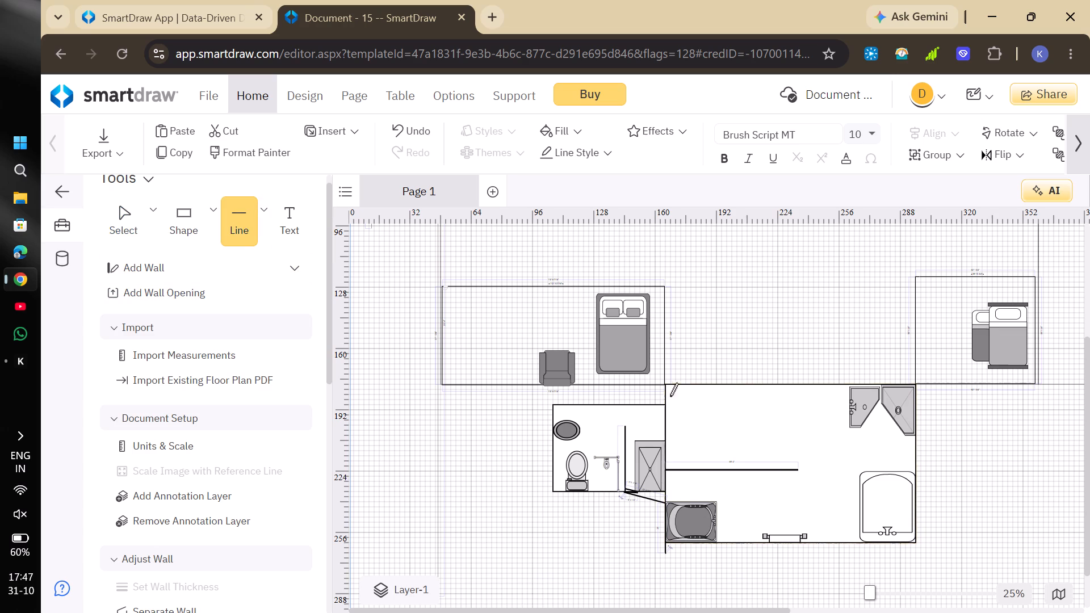
click(821, 383)
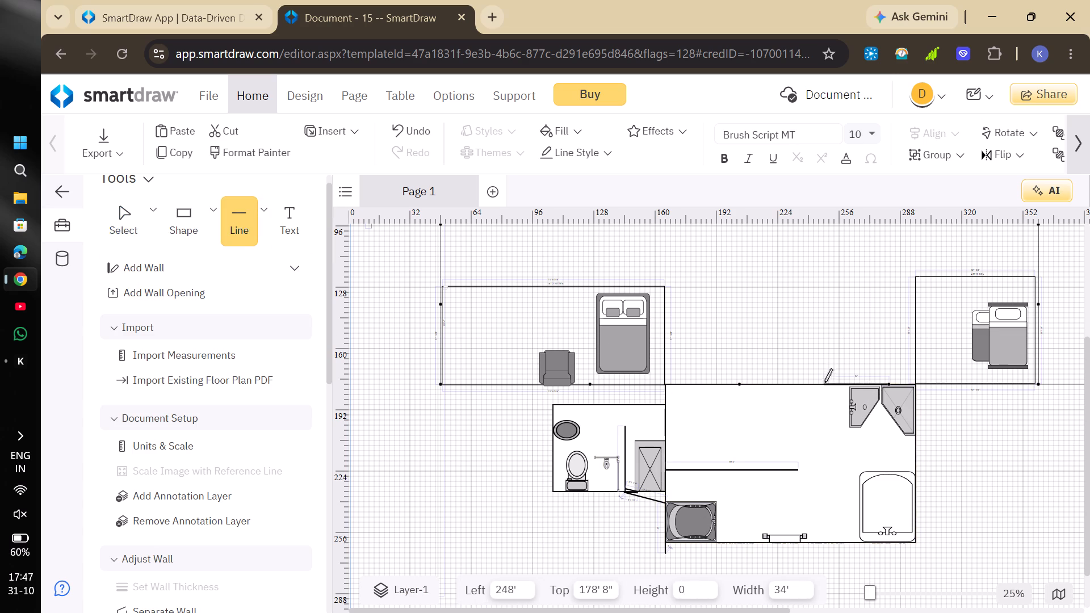
click(822, 384)
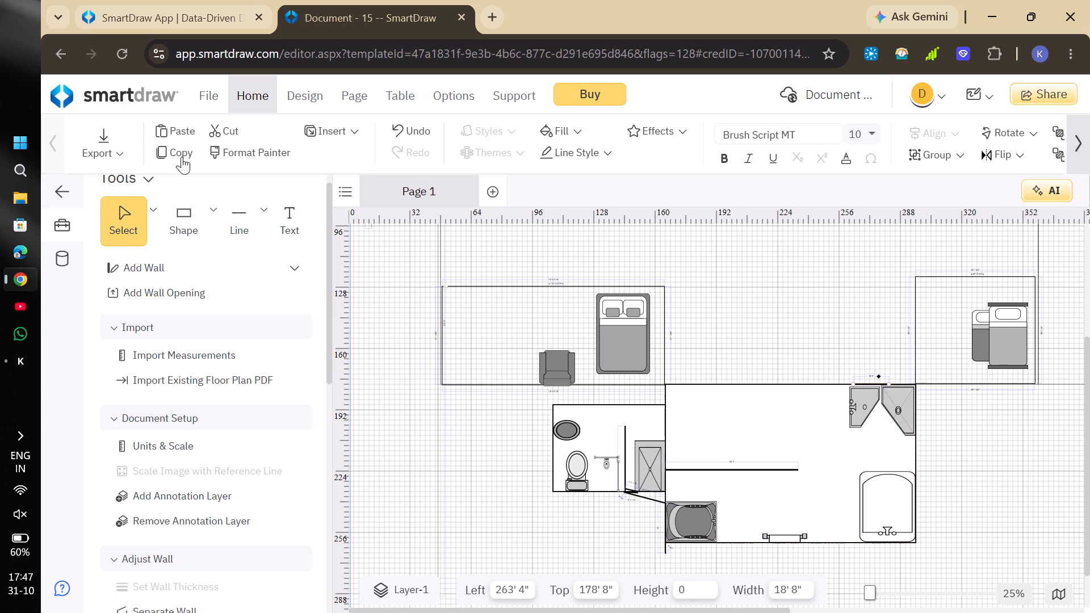
Draw a vertical straight line about 29' 4" long down from the bathroom's top wall, at about left 245' 4", top 181' 4".
click(244, 228)
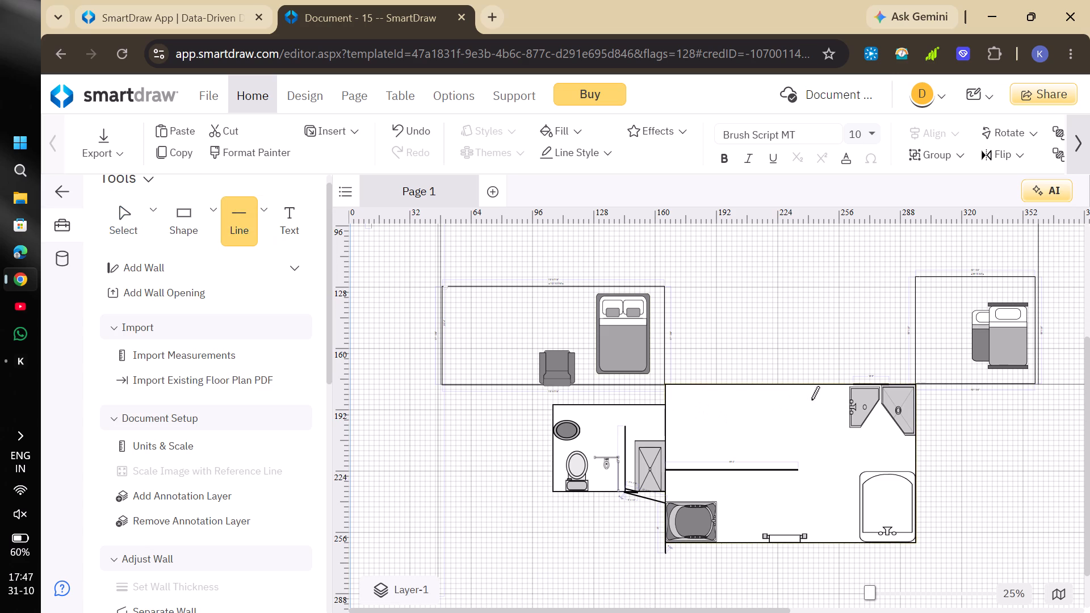
click(819, 390)
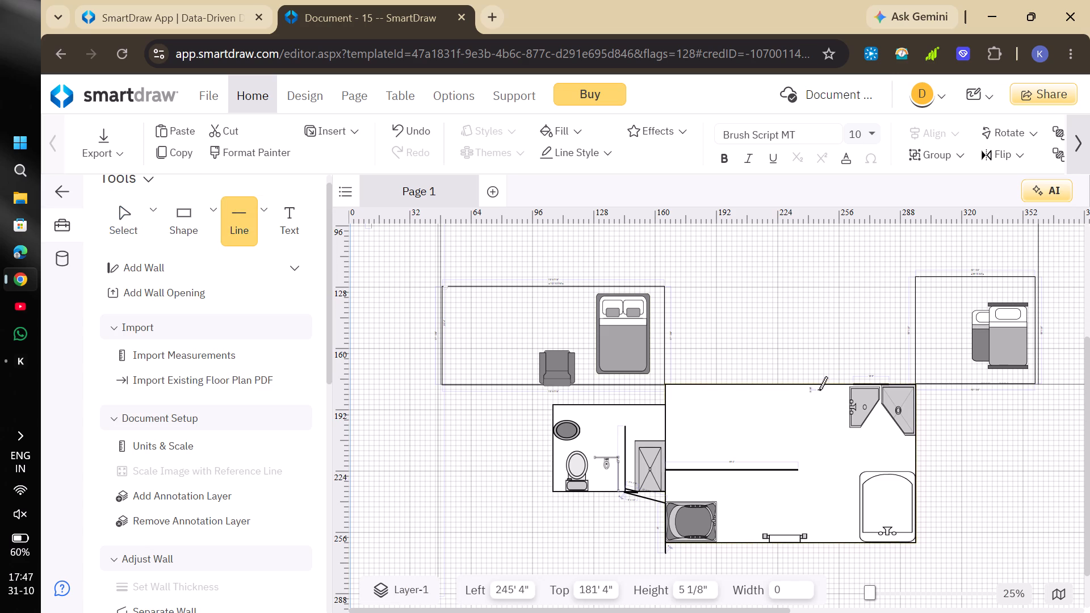
click(816, 443)
Search the symbol library for carpet.
scroll(816, 443, left, 1)
scroll(816, 443, up, 1)
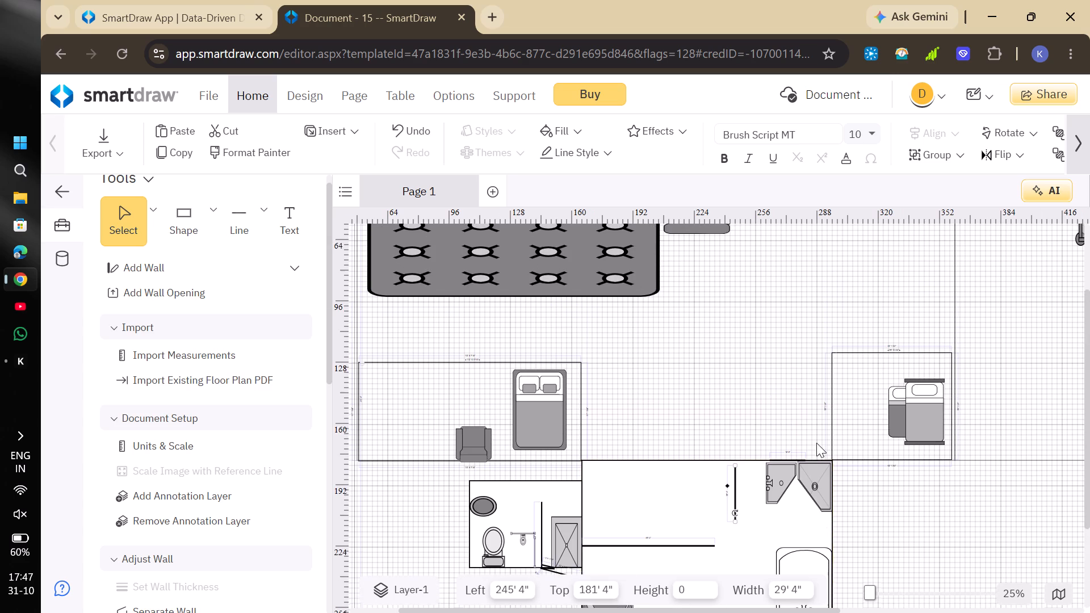
scroll(816, 443, up, 1)
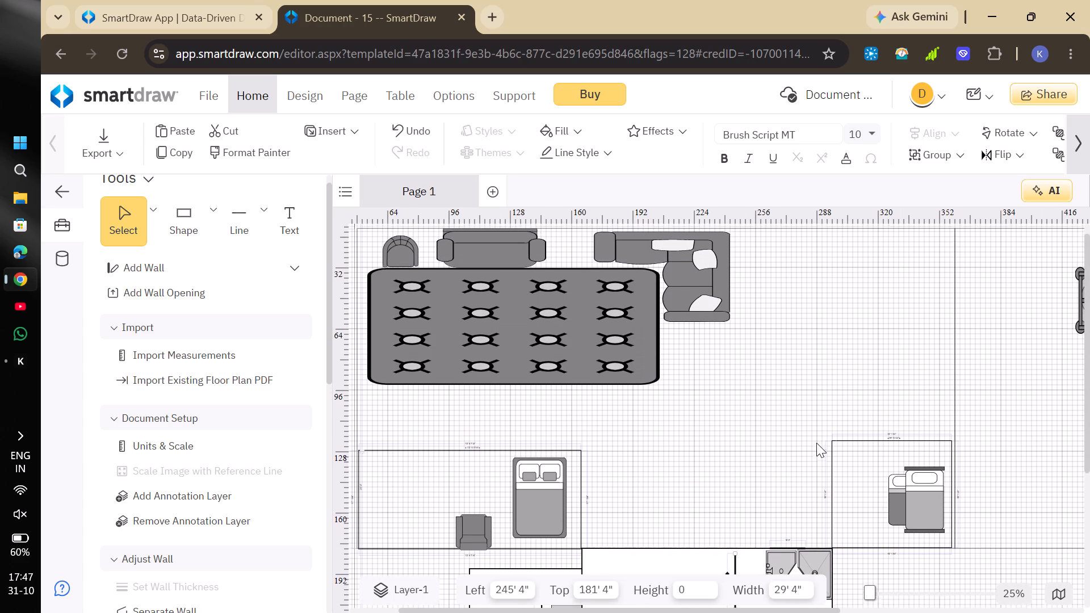
scroll(251, 350, down, 1)
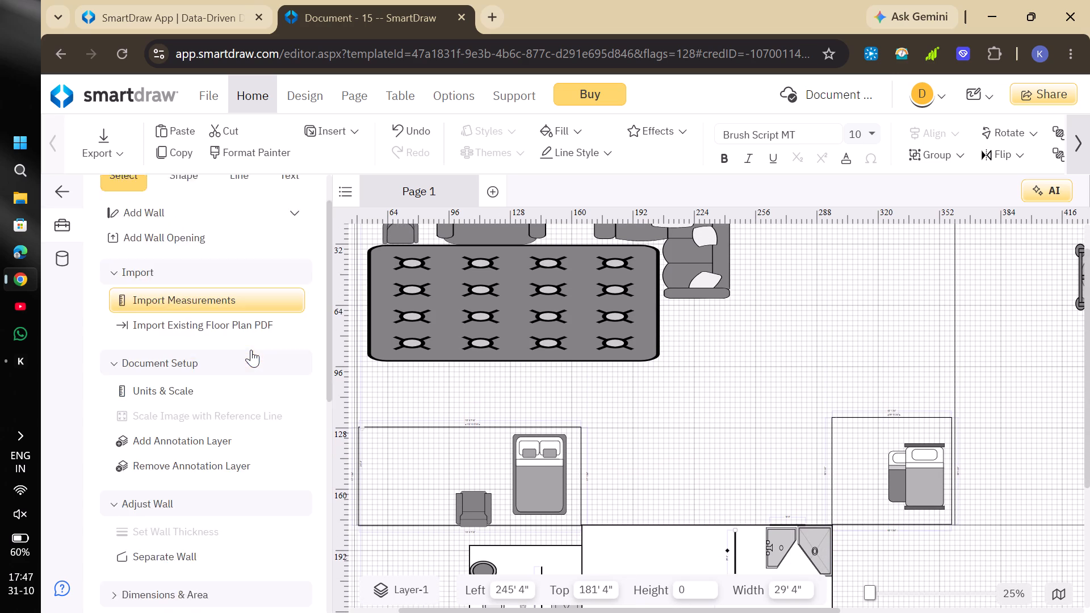
scroll(251, 350, down, 4)
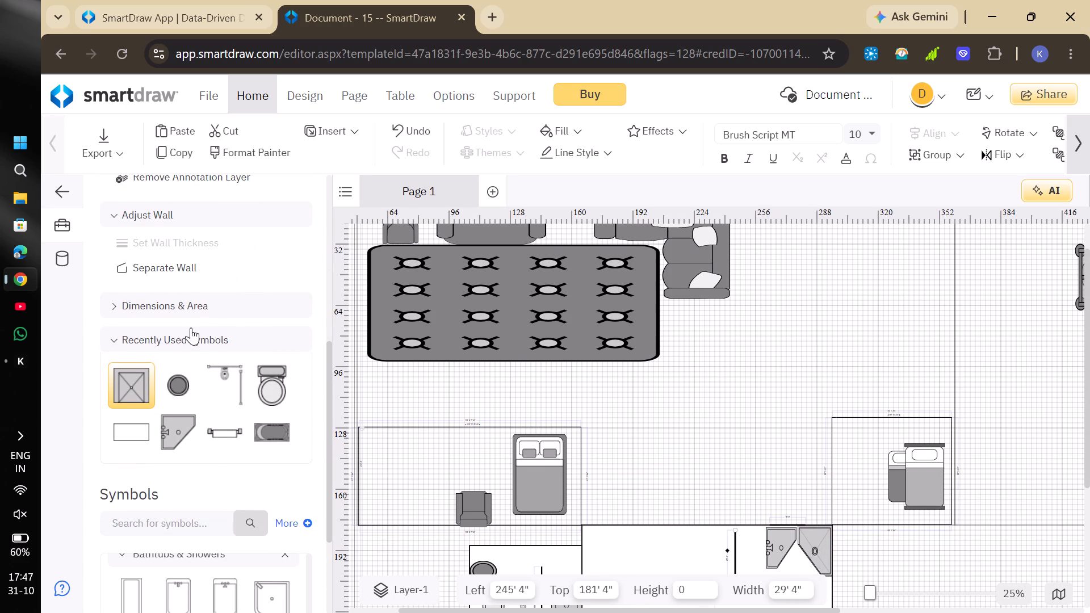
scroll(171, 341, down, 3)
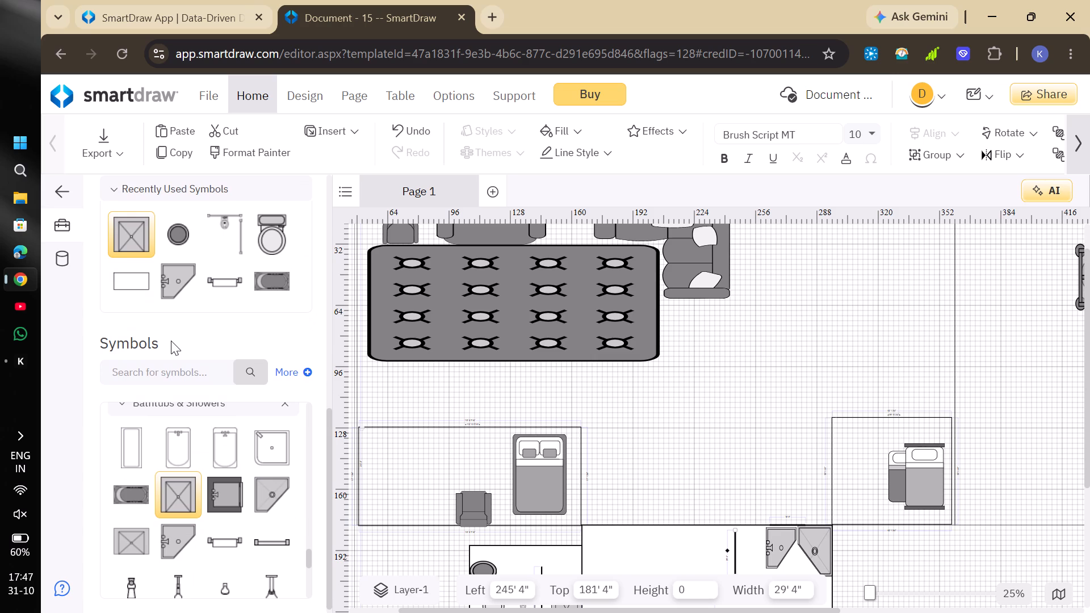
scroll(171, 341, down, 1)
click(137, 377)
text(car)
text(pet)
key(Return)
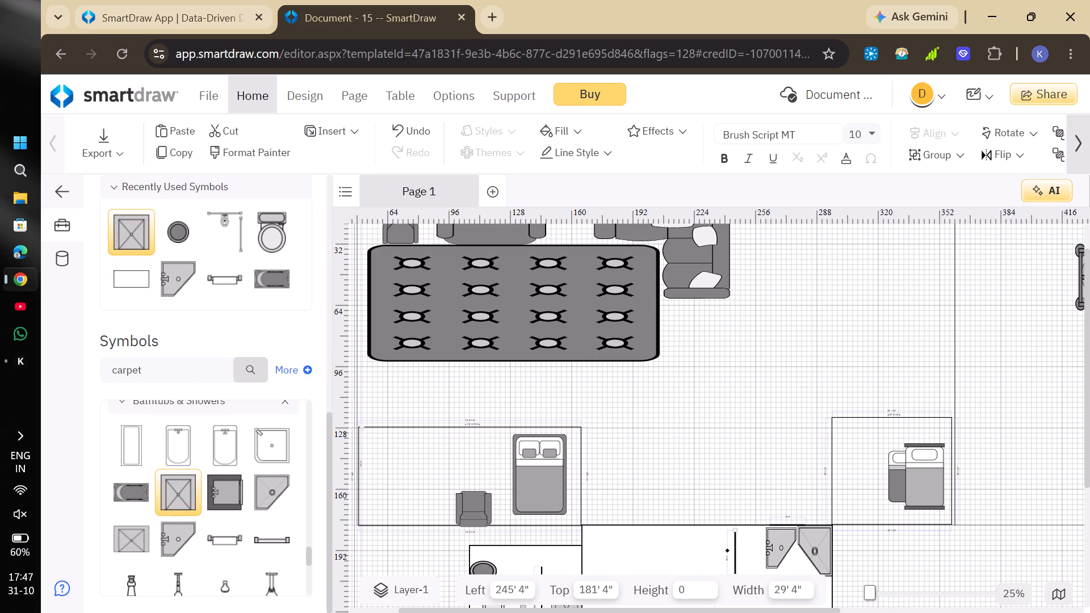
click(255, 370)
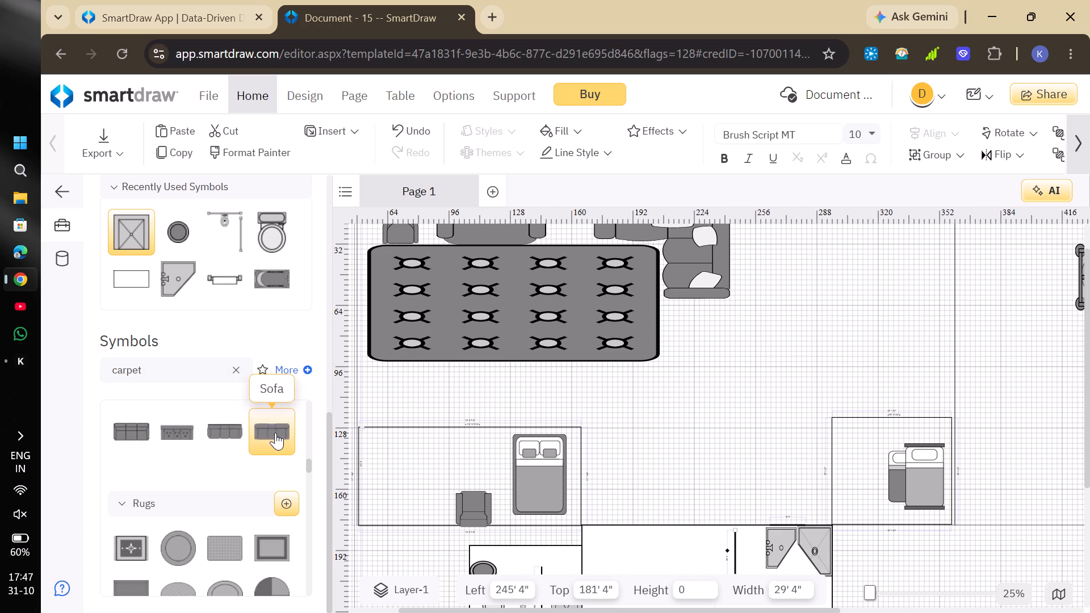
Place the Oversized Persian Rug at about left 214' 8", top 113' 6", and enlarge it to about 57' 4" wide by 30' 6" high.
scroll(131, 540, down, 1)
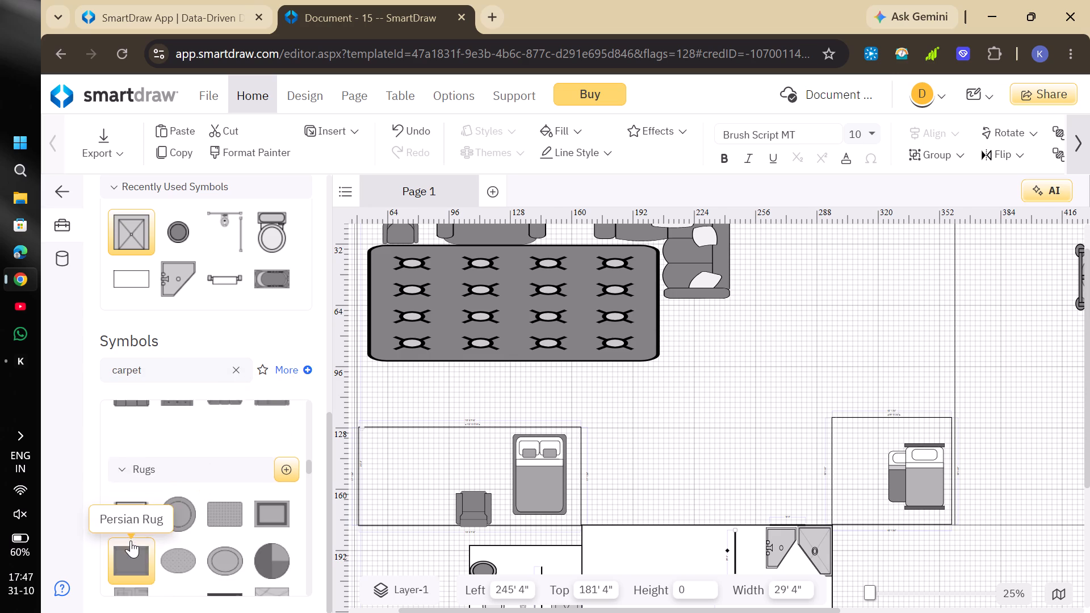
scroll(131, 540, down, 1)
drag(130, 489, 200, 472)
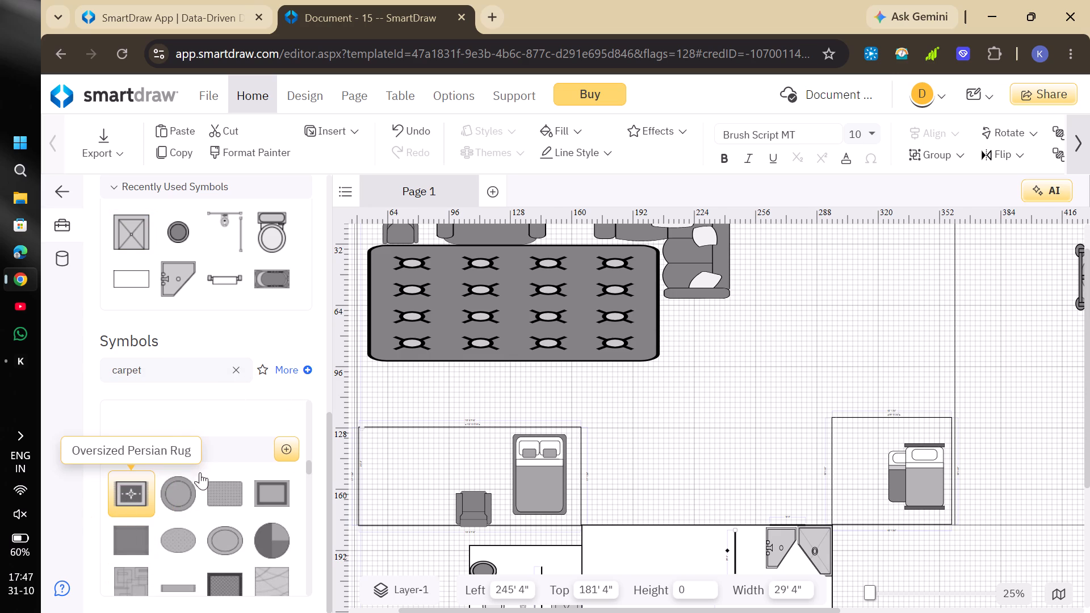
drag(200, 472, 621, 406)
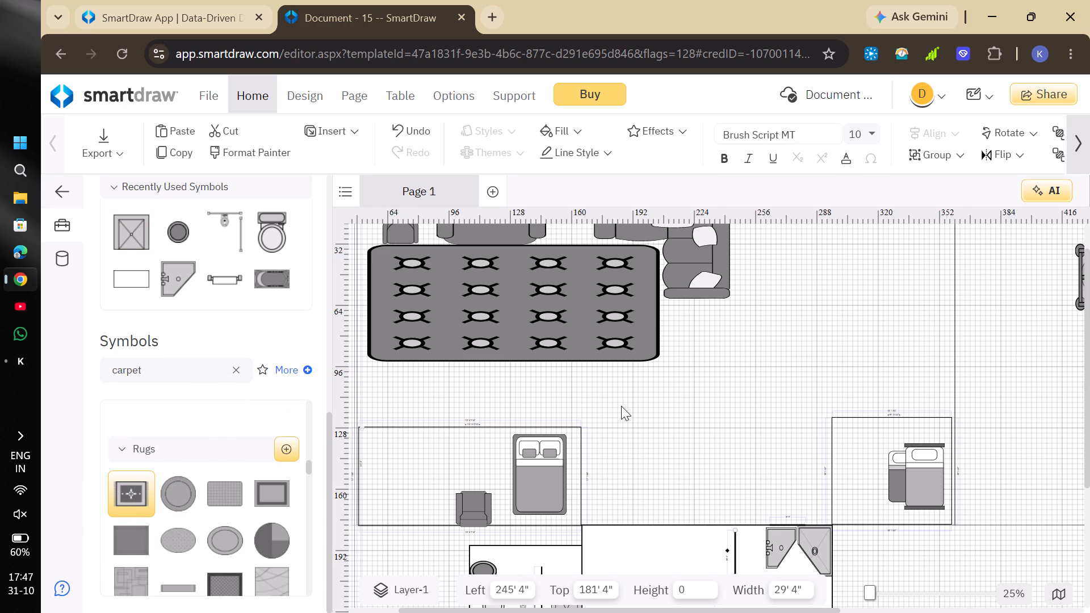
drag(133, 501, 698, 427)
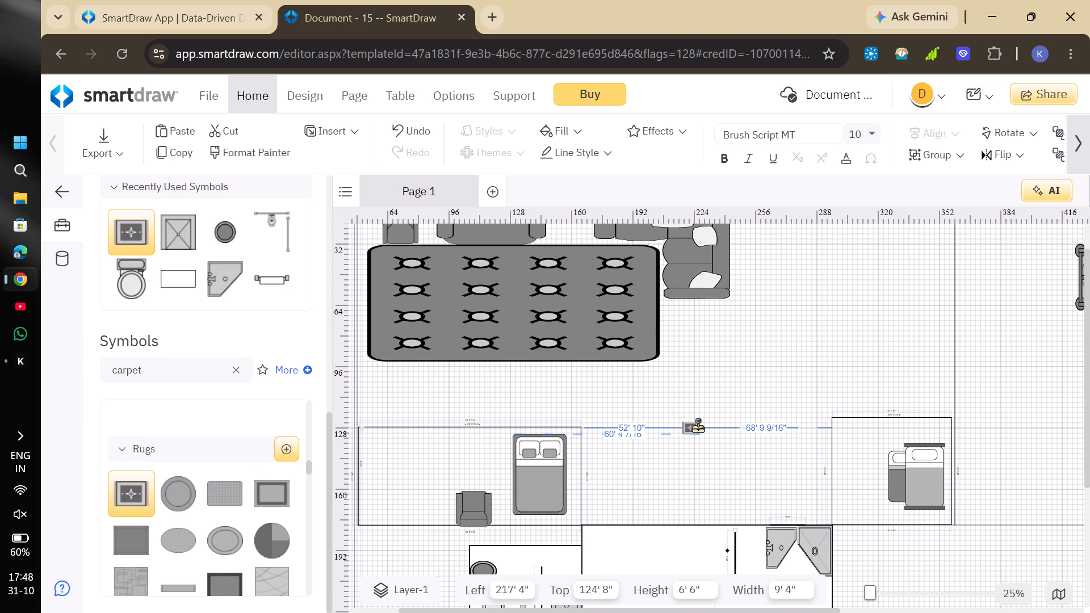
drag(698, 427, 686, 406)
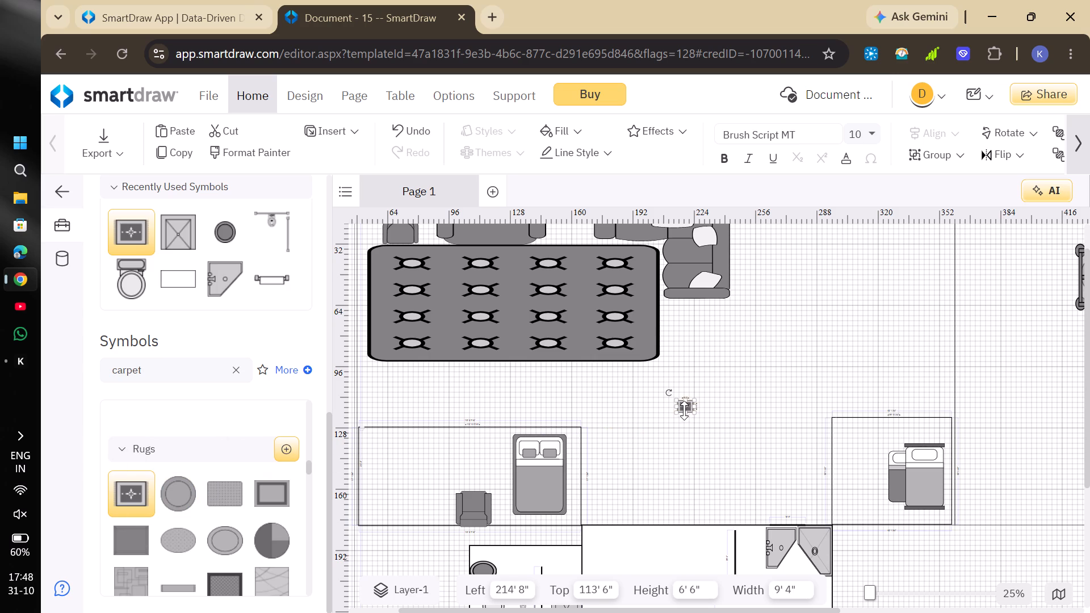
drag(685, 412, 689, 460)
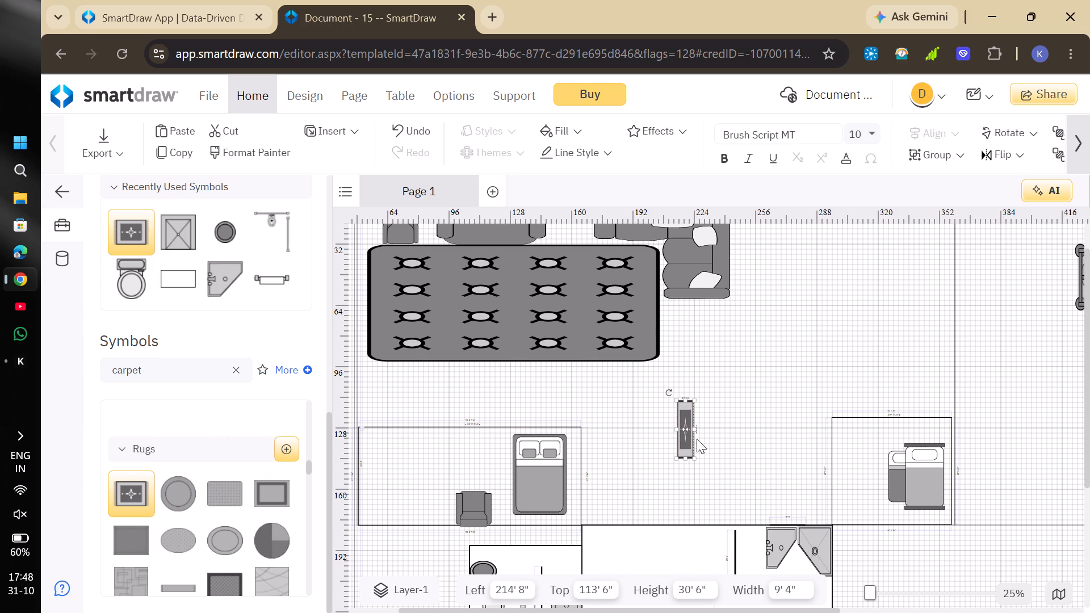
drag(692, 429, 784, 425)
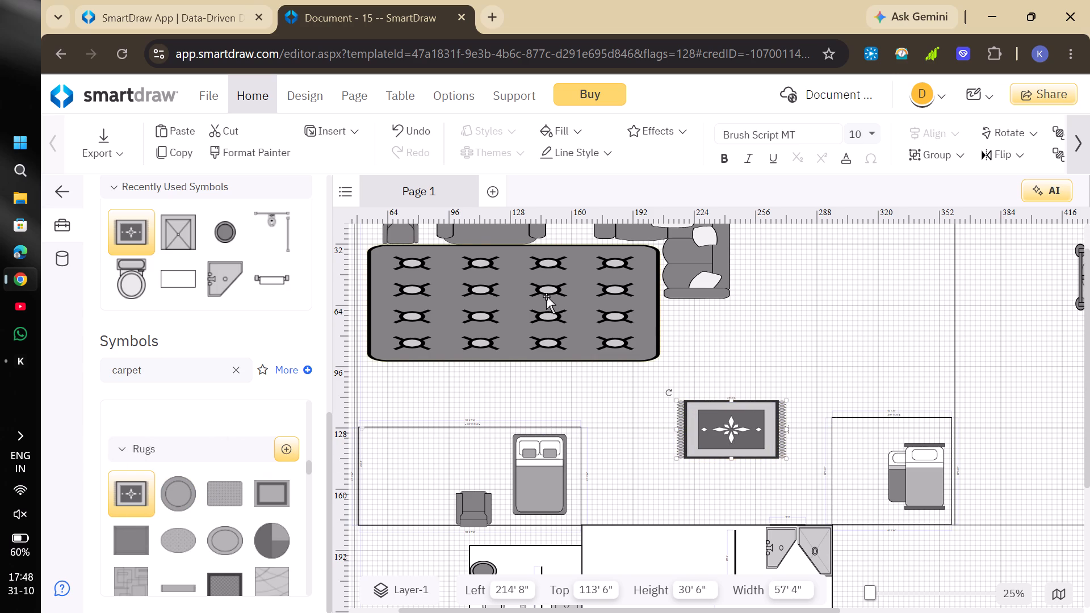
Move the large table with sixteen seats to left 0, down below the toilet room.
click(546, 296)
drag(546, 296, 192, 306)
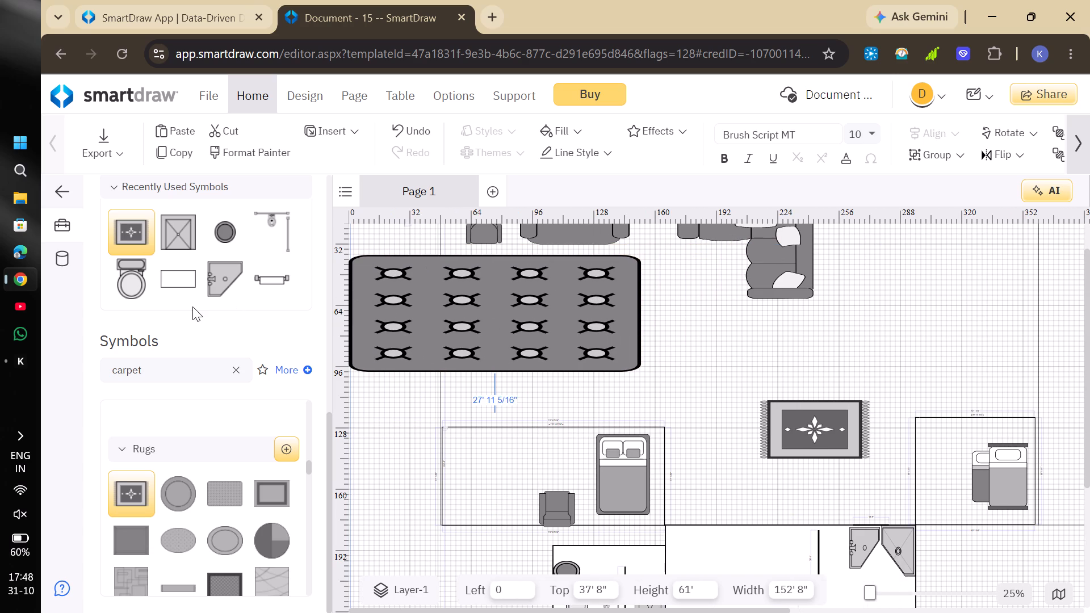
drag(192, 306, 469, 345)
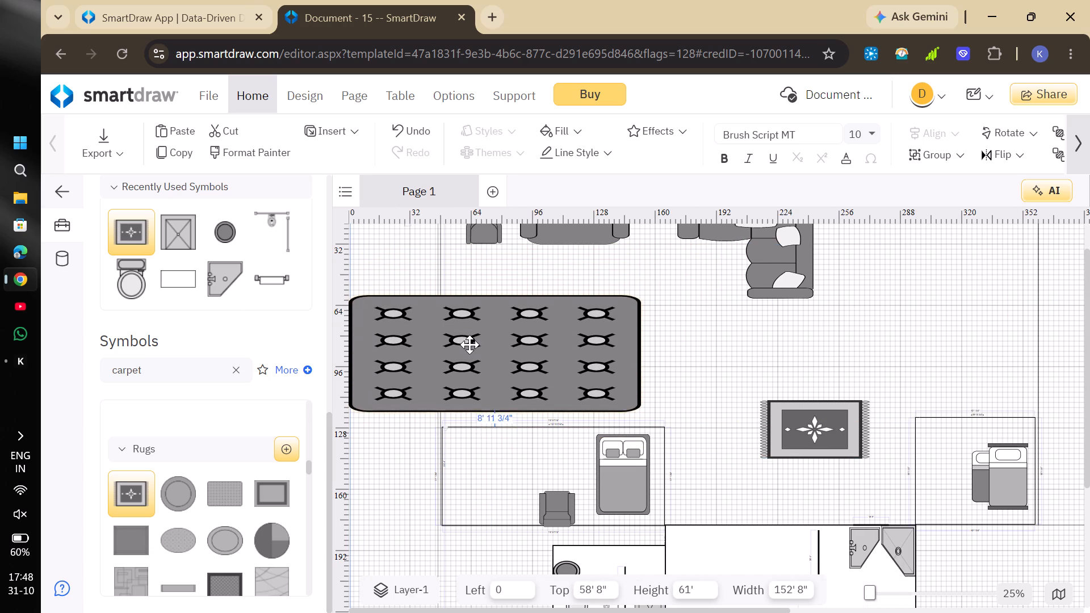
drag(469, 345, 442, 612)
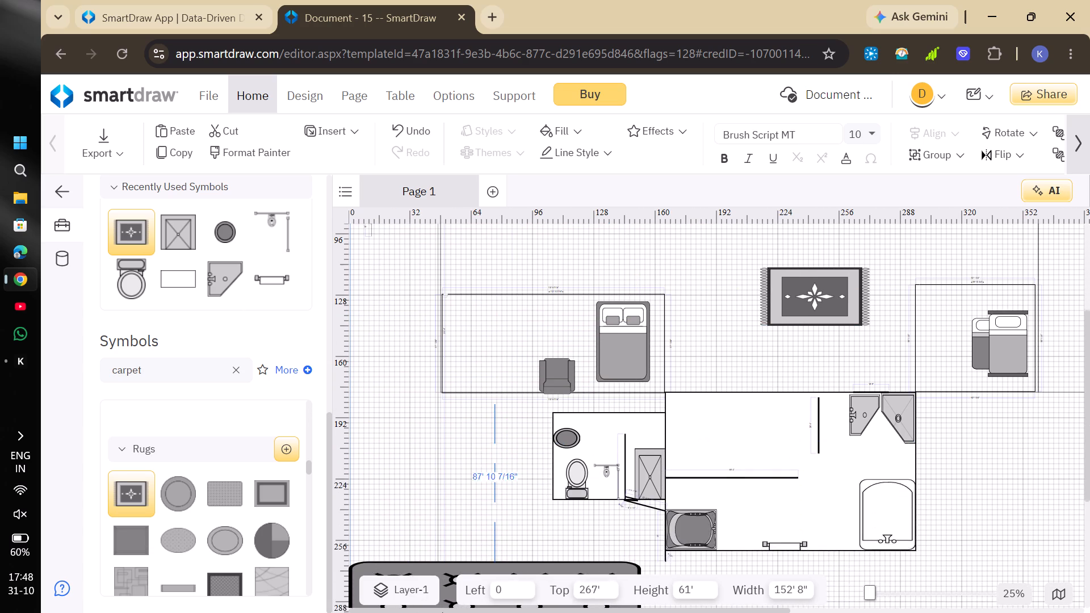
drag(442, 612, 443, 612)
Move the Persian rug below the sofas to about left 63' 8", top 44' 2", and enlarge it to about 136' 4" wide by 33' 2" high.
scroll(514, 392, up, 6)
drag(812, 470, 649, 376)
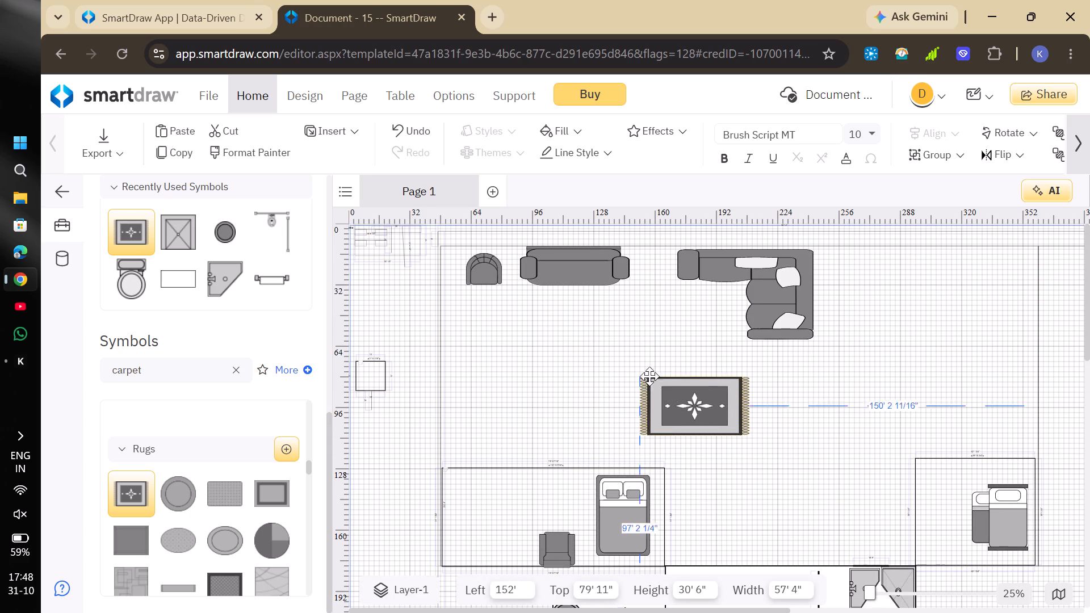
drag(649, 376, 549, 338)
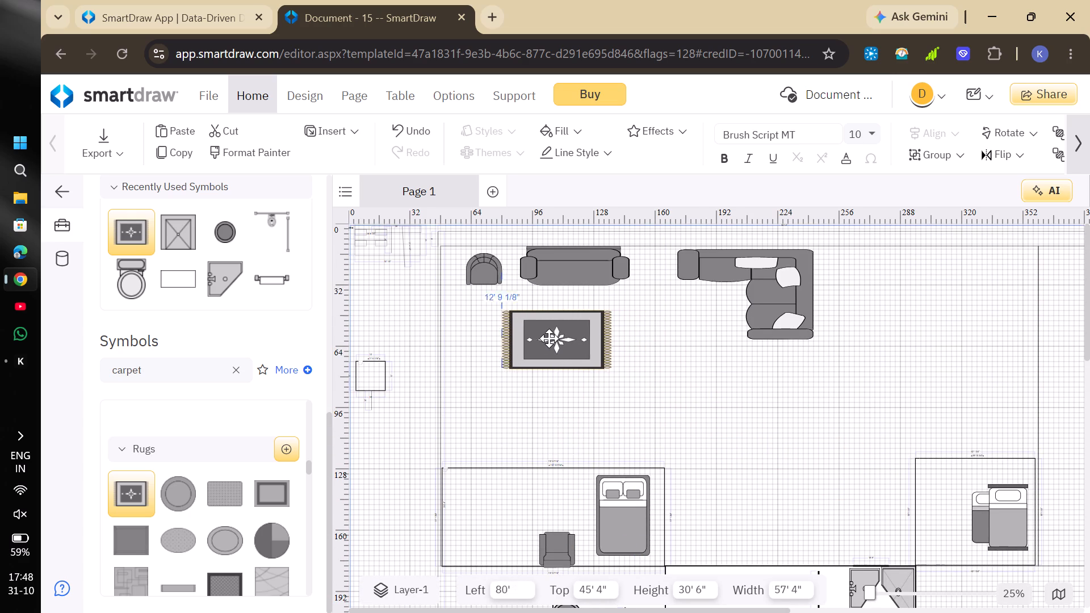
drag(549, 338, 524, 338)
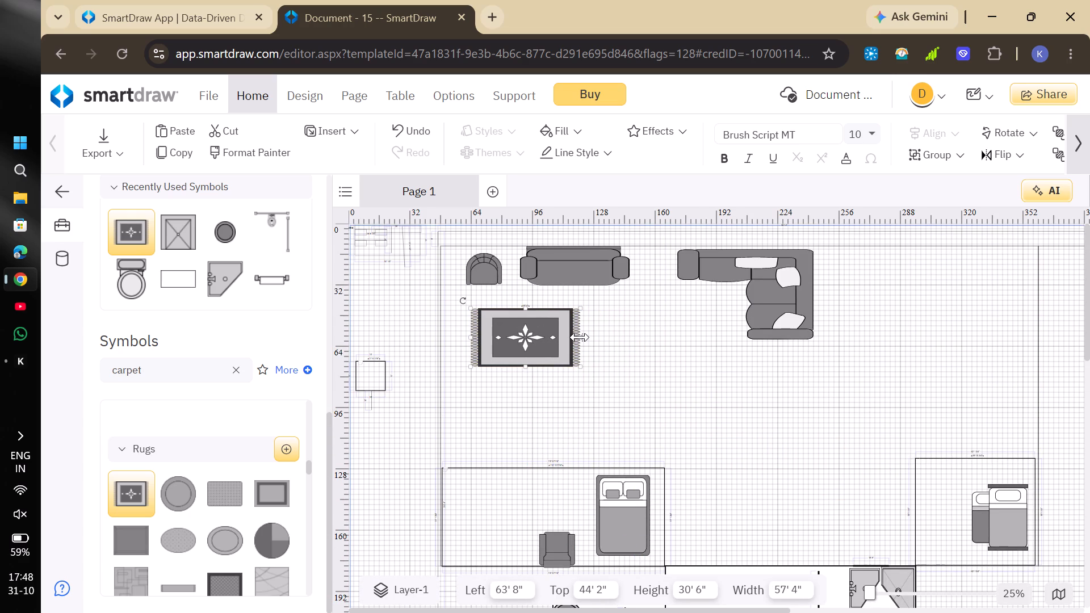
drag(580, 337, 732, 329)
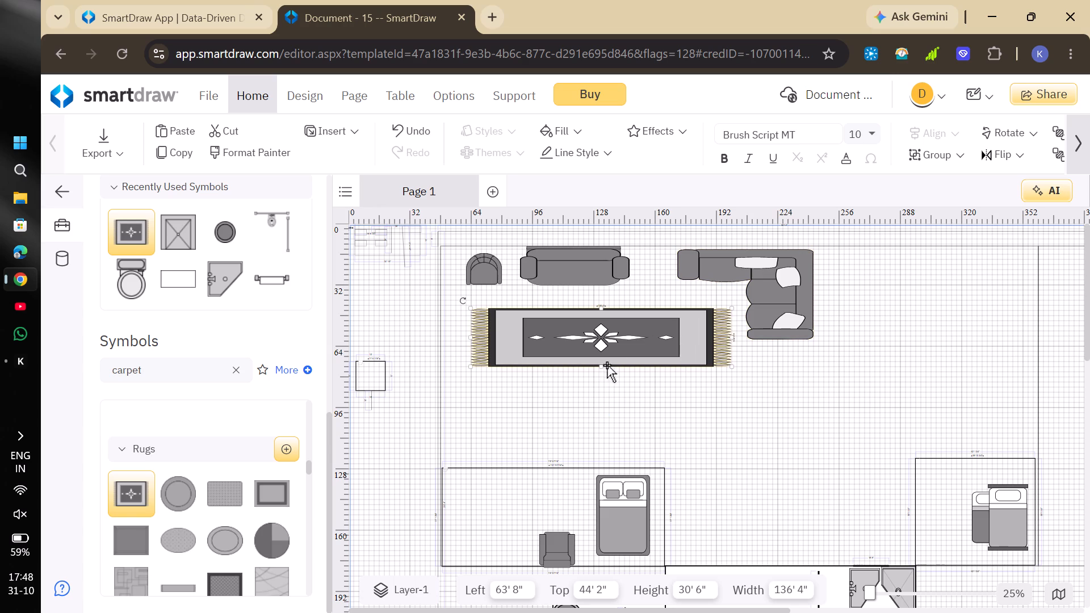
drag(601, 365, 601, 372)
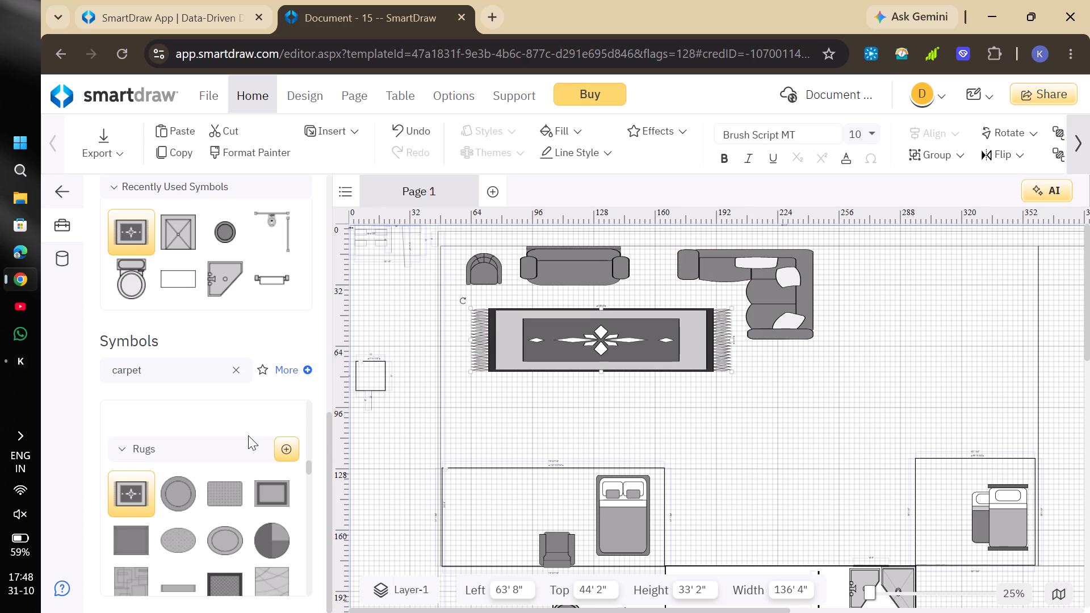
click(248, 448)
double_click(248, 448)
Replace the symbol search term with tv and run the search.
click(182, 367)
key(BackSpace)
key(BackSpace)
key(BackSpace)
key(BackSpace)
key(BackSpace)
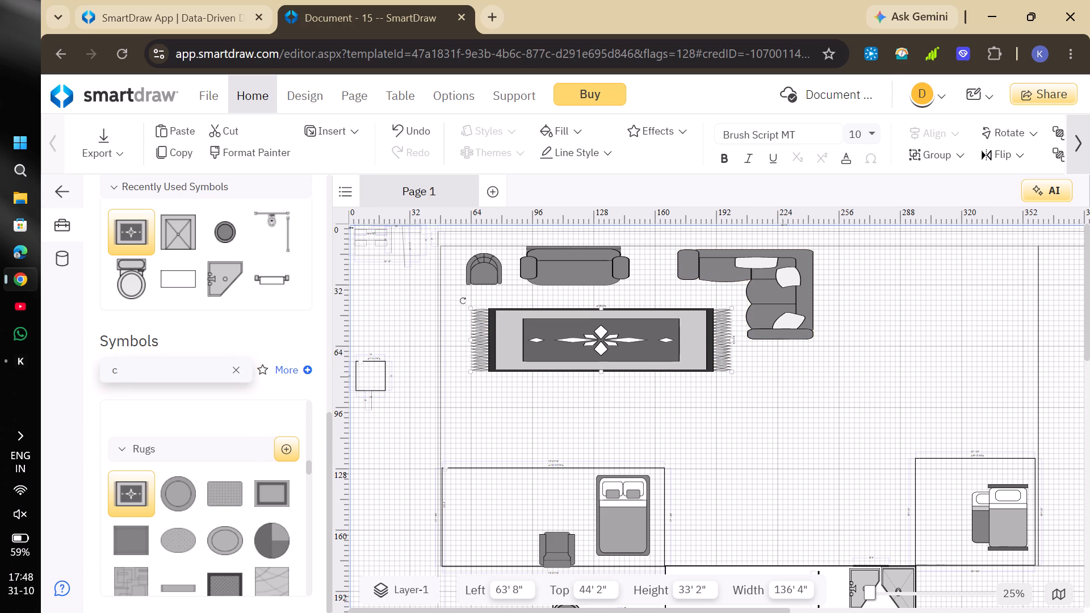
key(BackSpace)
text(tv)
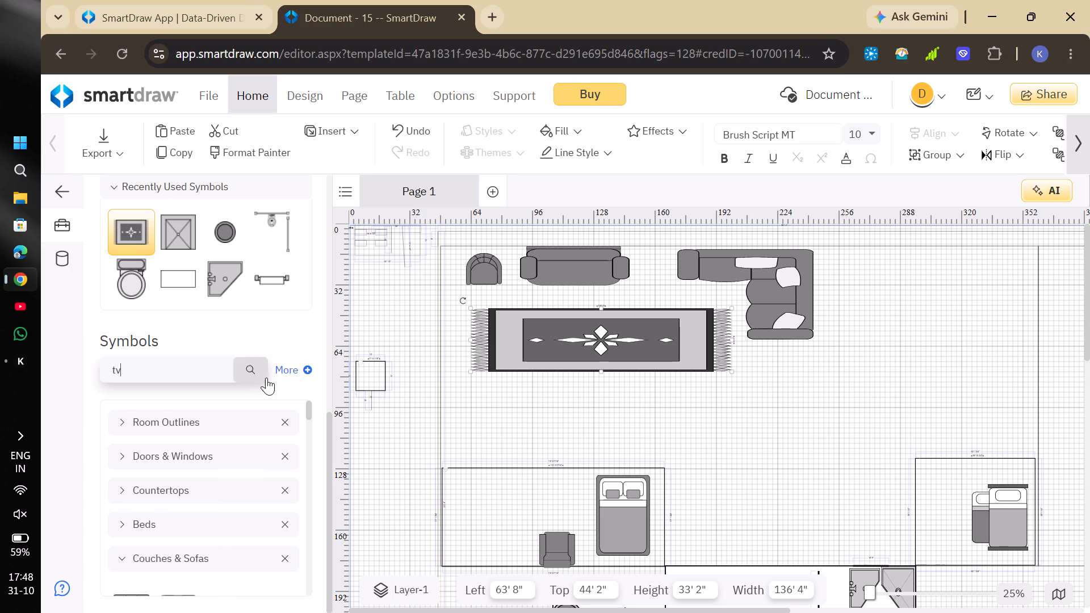
click(252, 377)
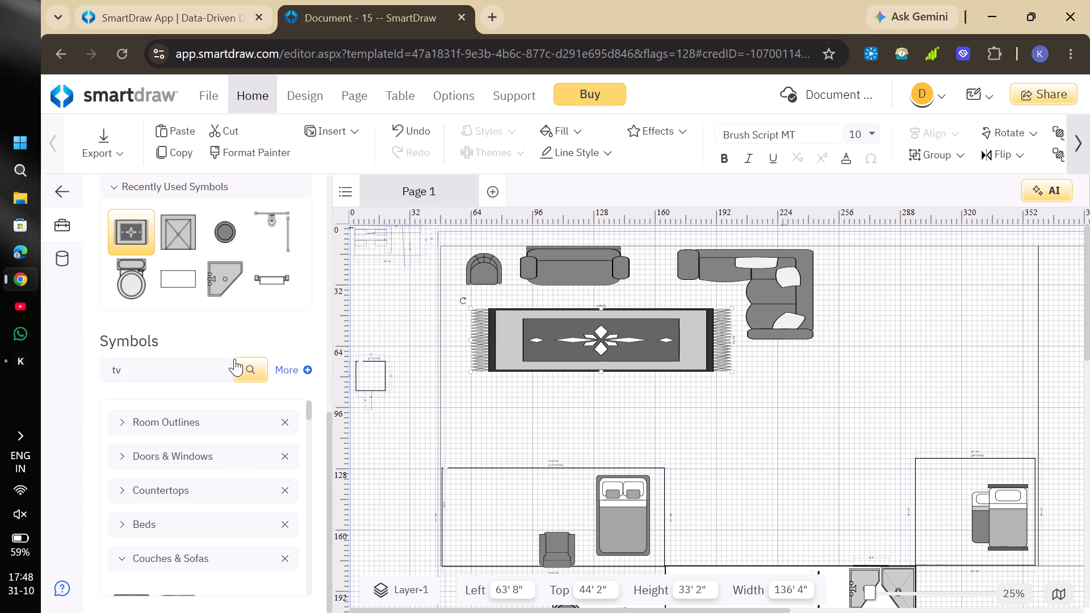
key(Return)
Place the TV symbol at about left 93' 4", top 112', and enlarge it to about 29' 4" wide by 29' 8" high.
scroll(149, 368, down, 3)
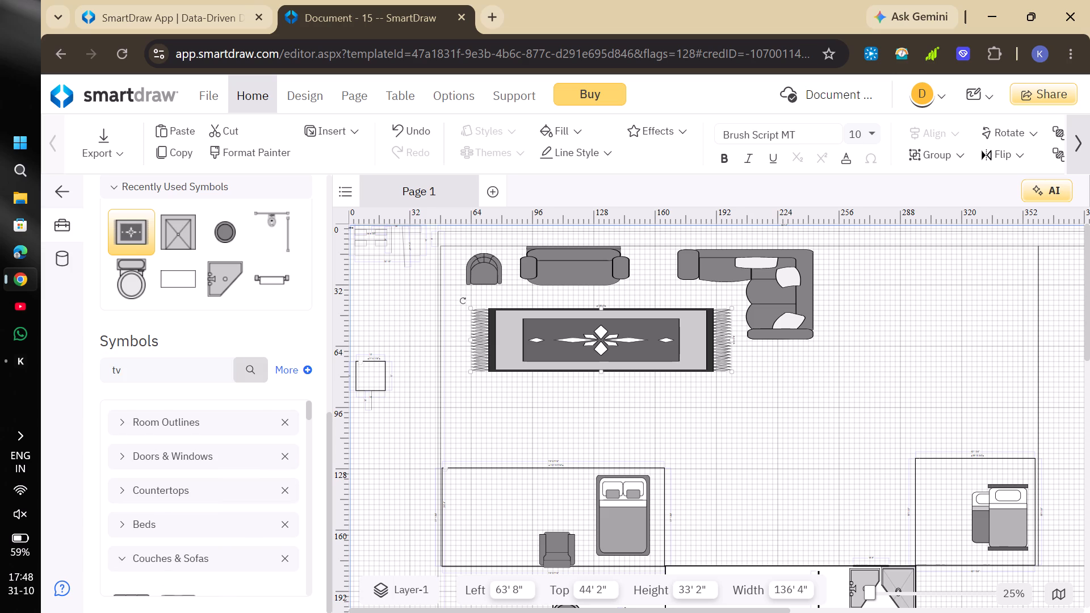
scroll(156, 497, down, 6)
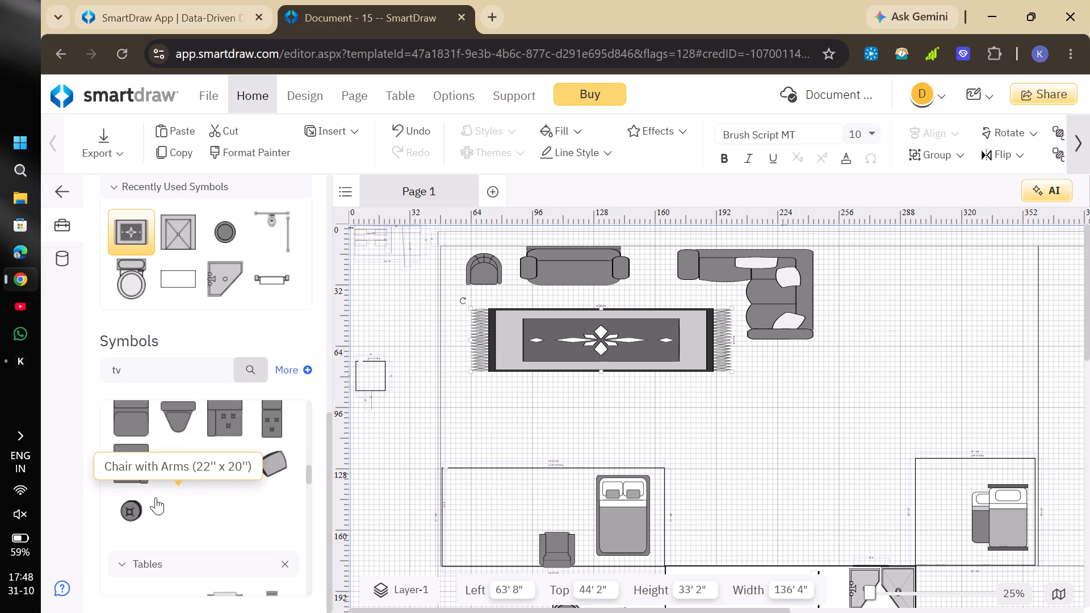
scroll(156, 497, down, 13)
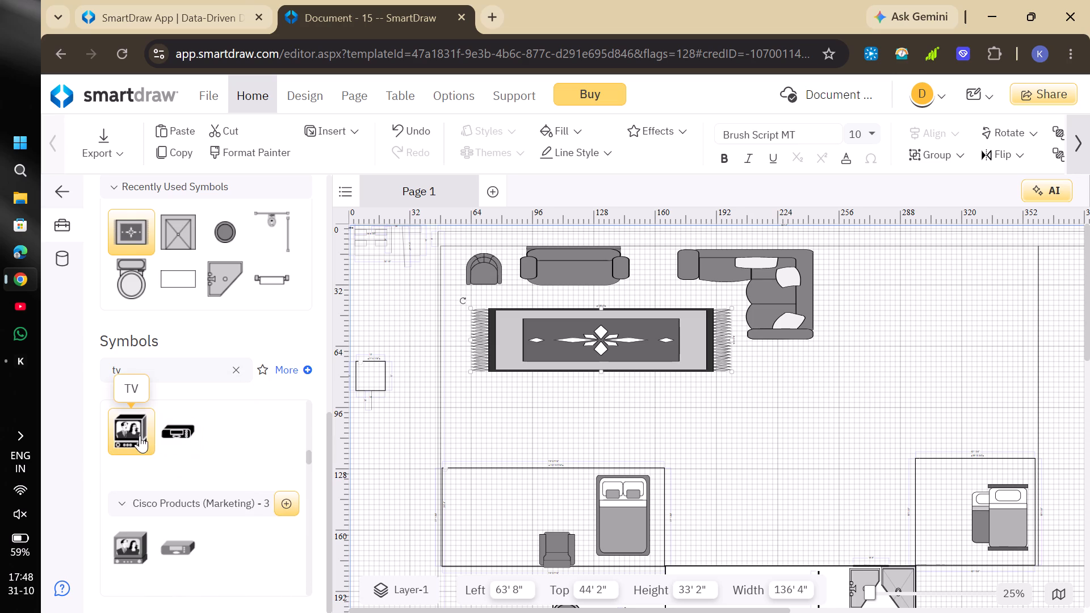
drag(140, 435, 530, 440)
drag(534, 444, 557, 450)
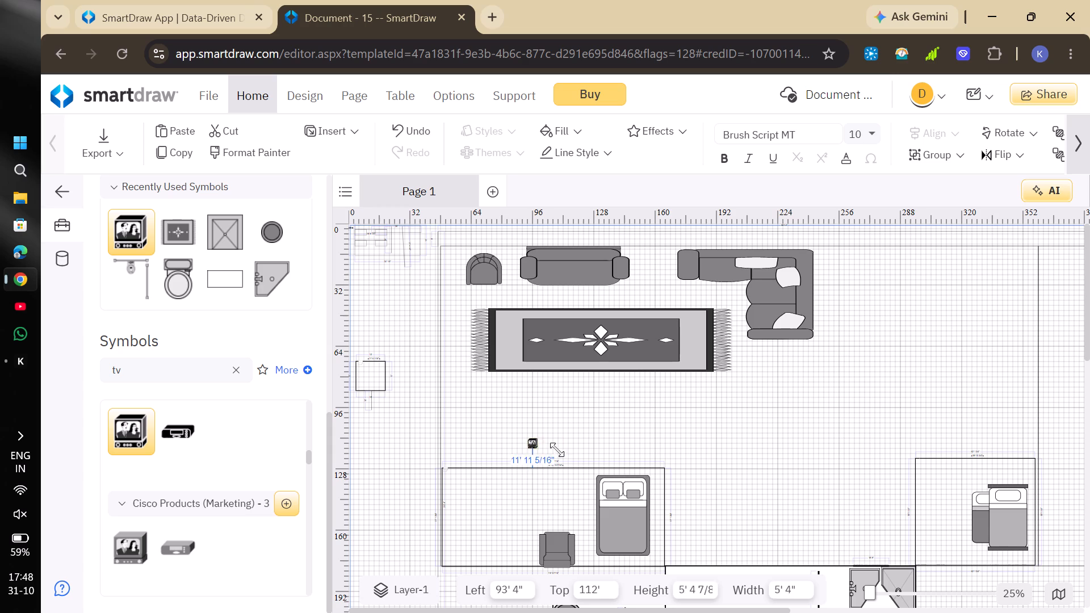
drag(557, 450, 573, 452)
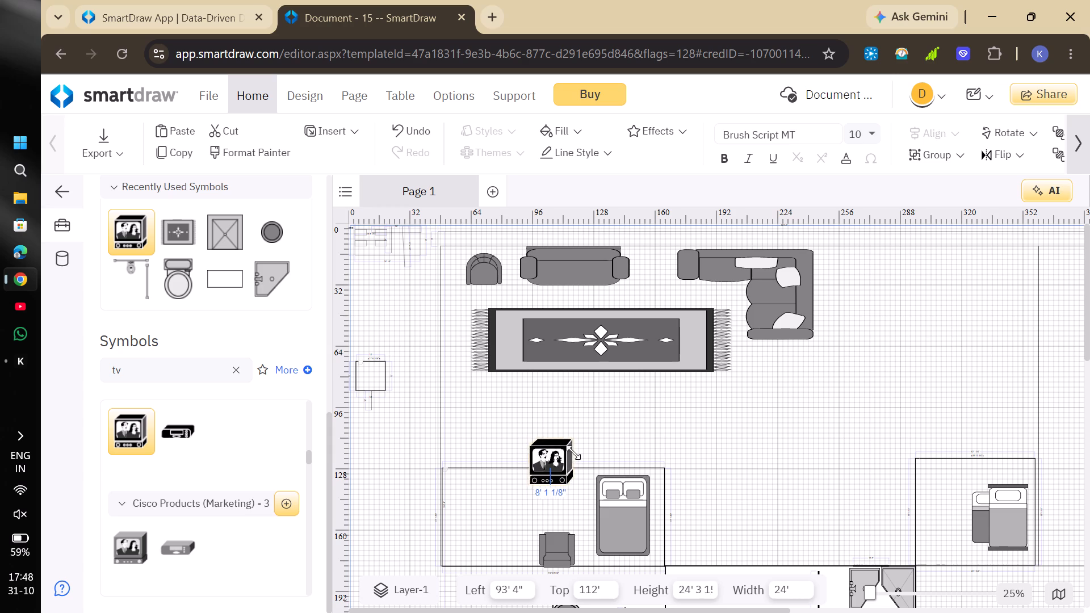
drag(573, 452, 581, 454)
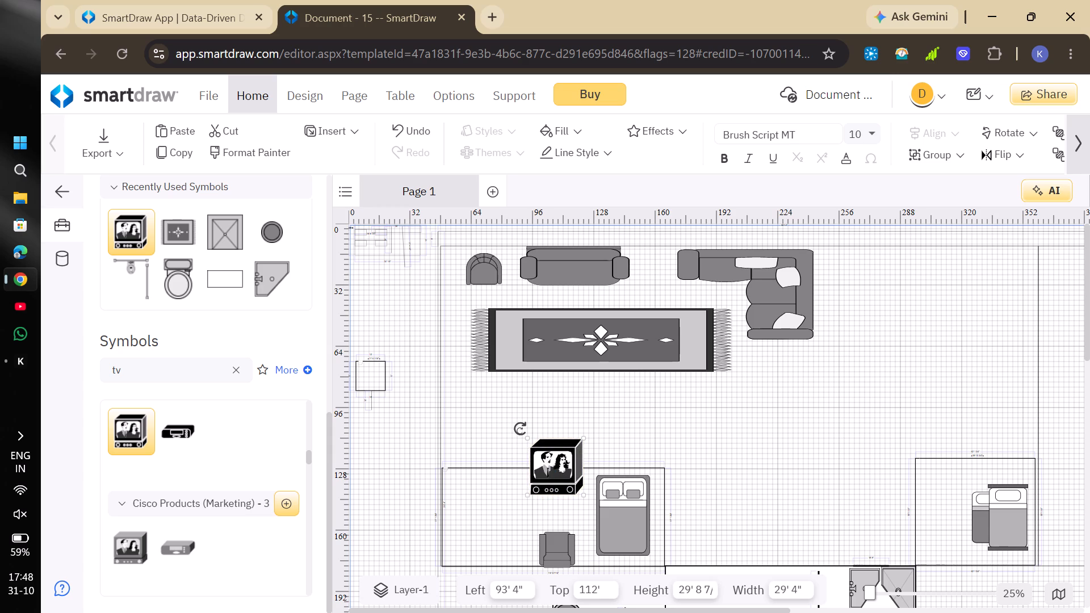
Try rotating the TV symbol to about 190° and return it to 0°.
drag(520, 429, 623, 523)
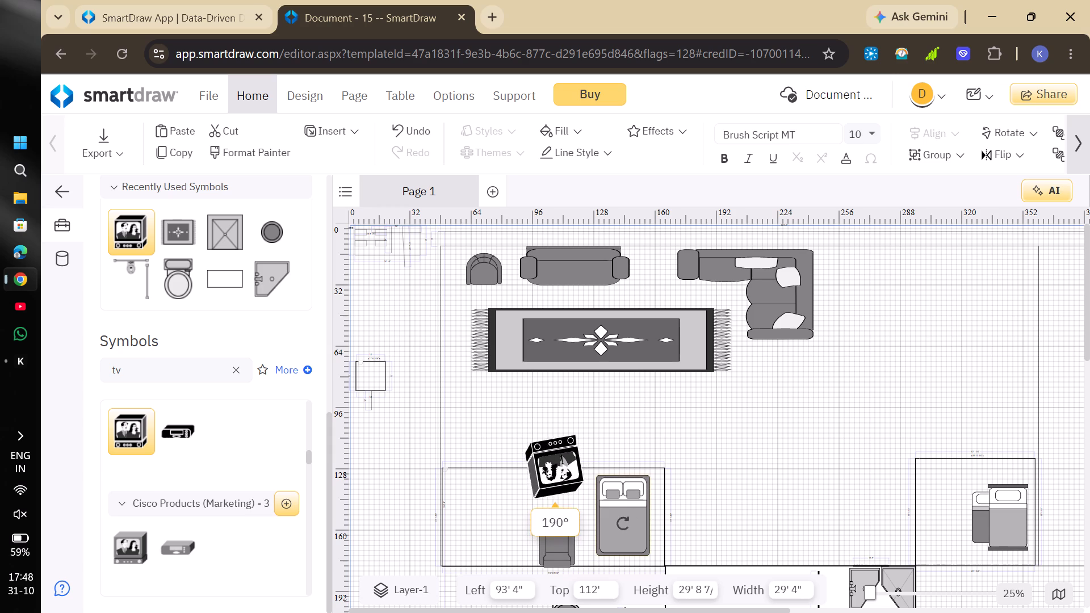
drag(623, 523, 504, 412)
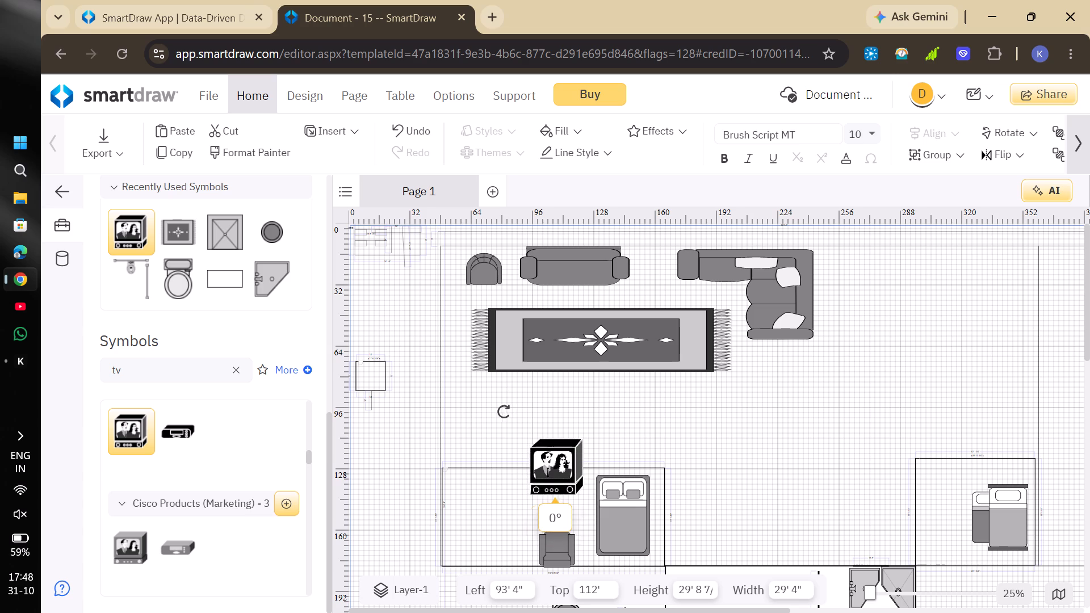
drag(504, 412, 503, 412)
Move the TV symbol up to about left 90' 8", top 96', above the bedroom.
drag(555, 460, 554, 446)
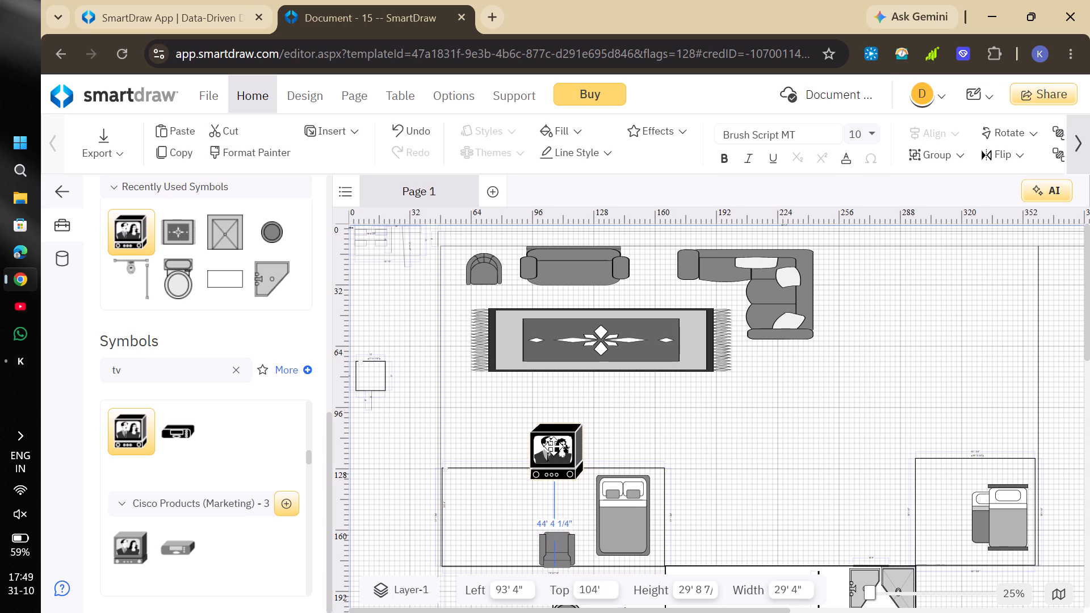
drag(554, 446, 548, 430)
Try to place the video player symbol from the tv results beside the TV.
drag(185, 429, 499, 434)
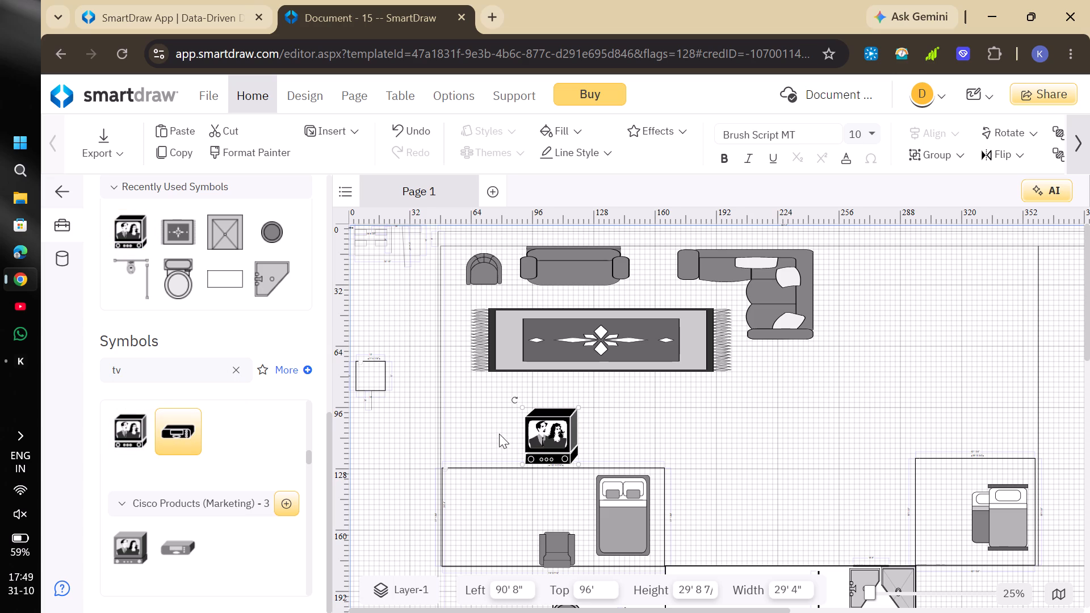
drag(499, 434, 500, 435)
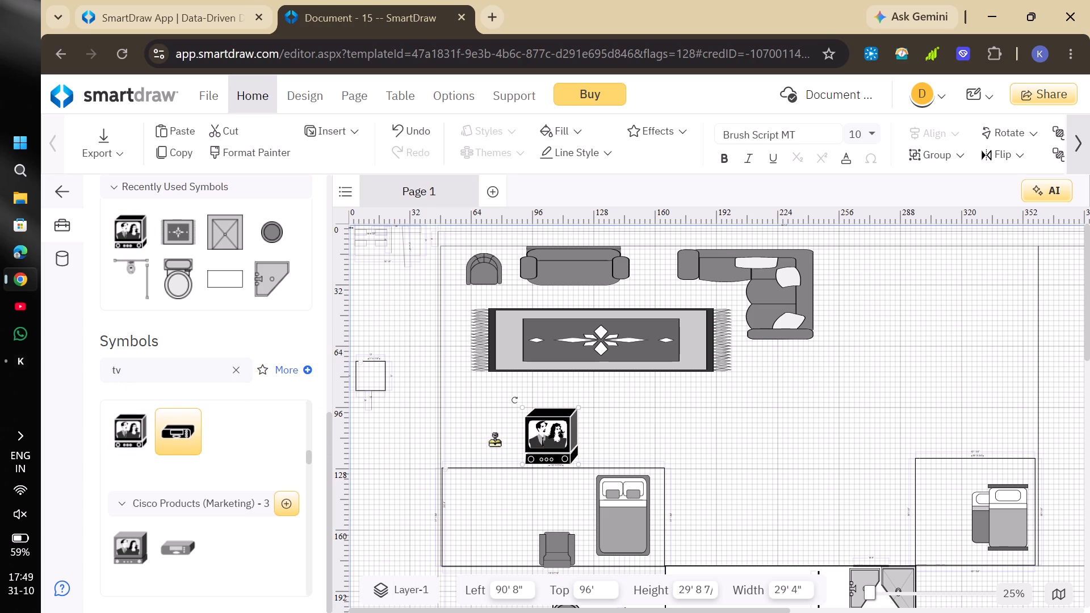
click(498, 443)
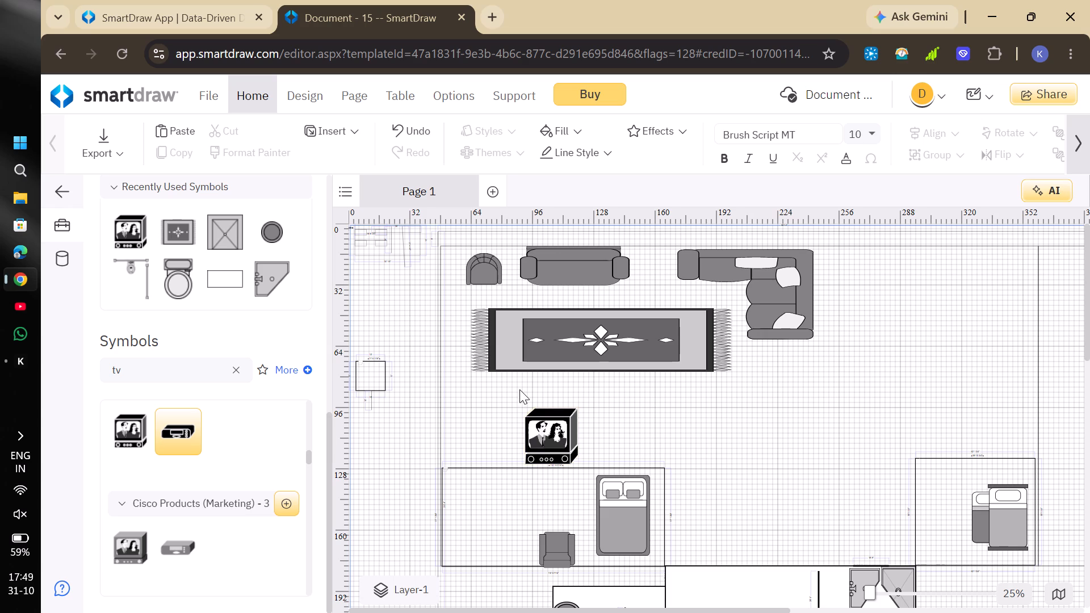
Rotate the TV symbol to 90° and move it to the rug's left end, at about left 47' 9", top 47' 9".
click(540, 426)
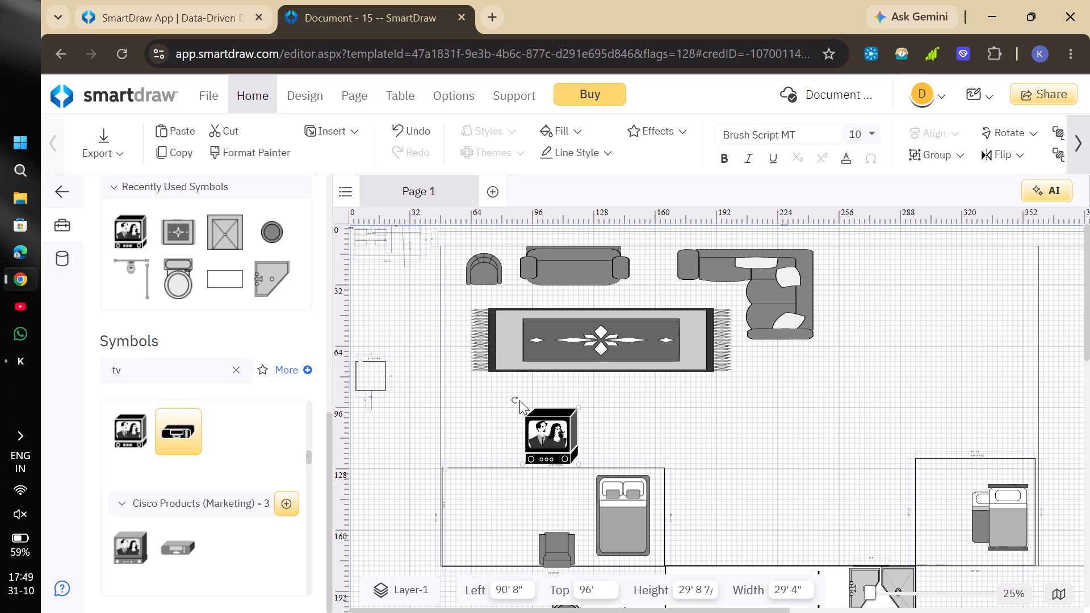
drag(515, 400, 529, 461)
click(519, 475)
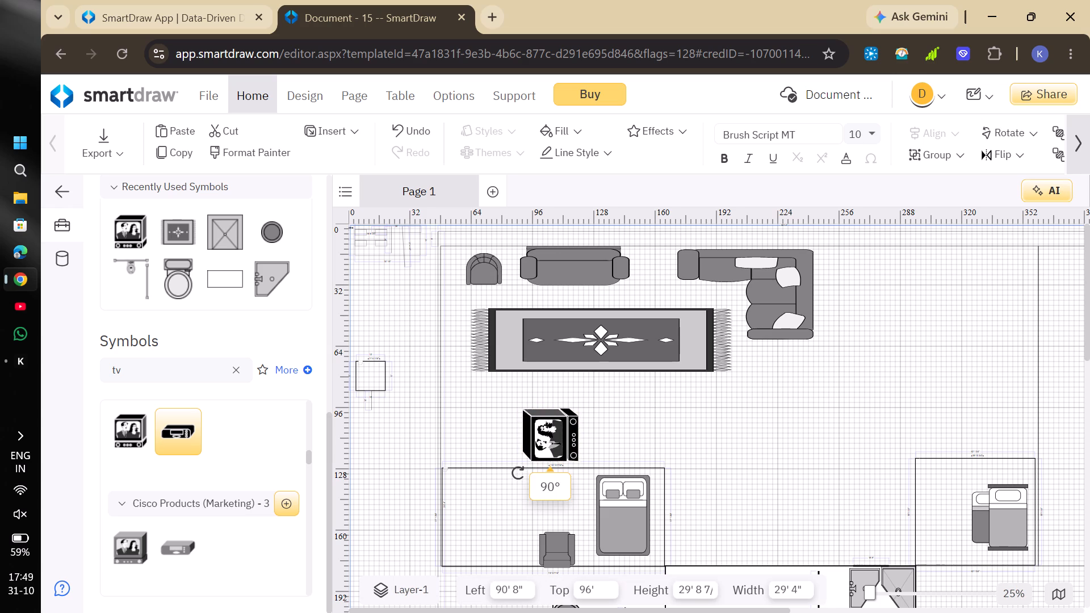
drag(551, 442, 531, 422)
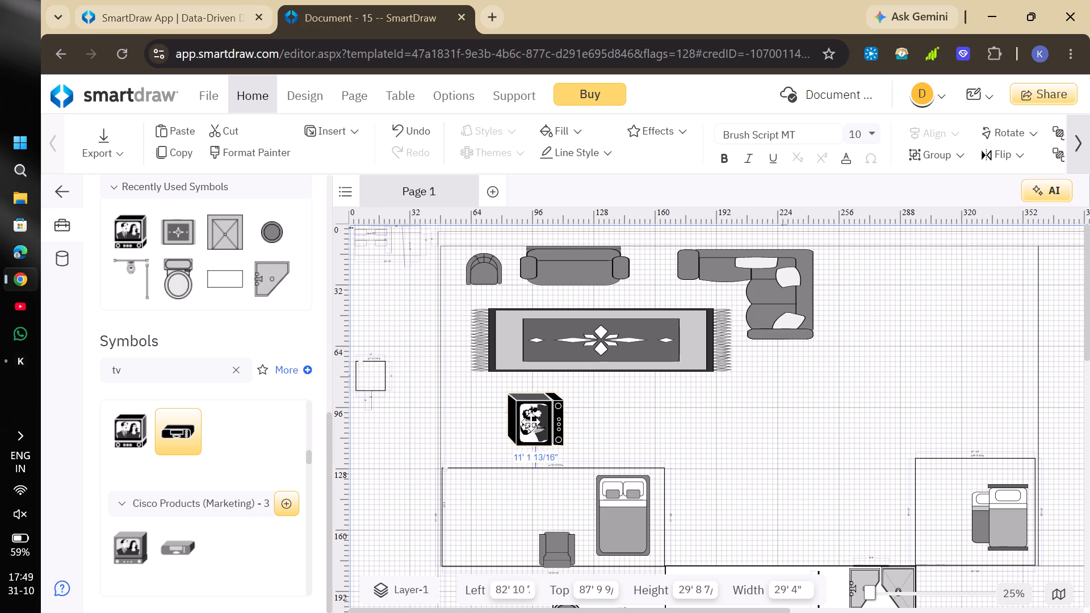
drag(531, 422, 461, 349)
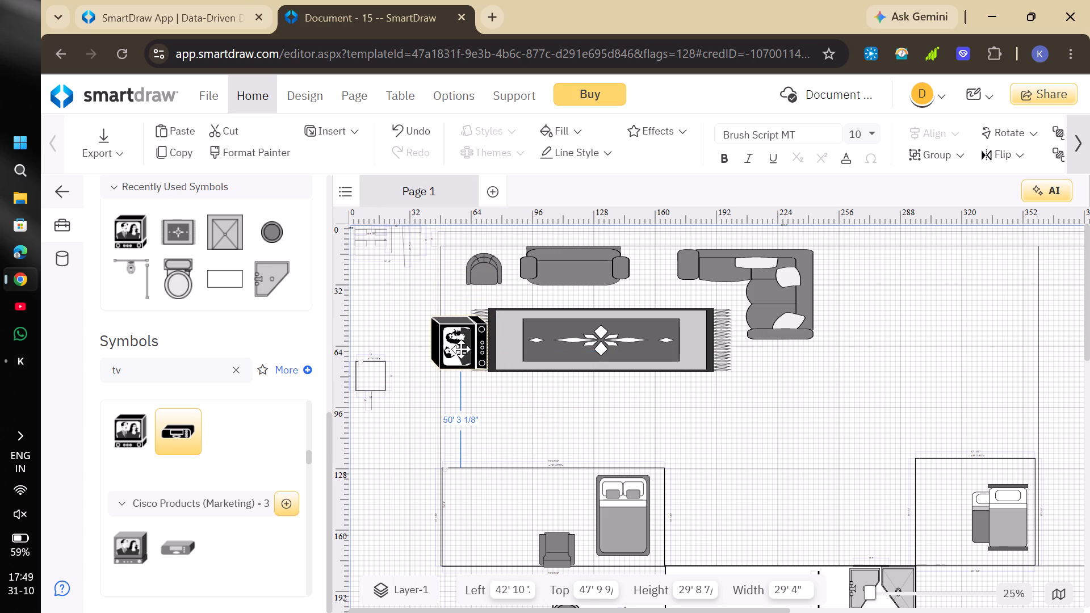
drag(461, 349, 468, 349)
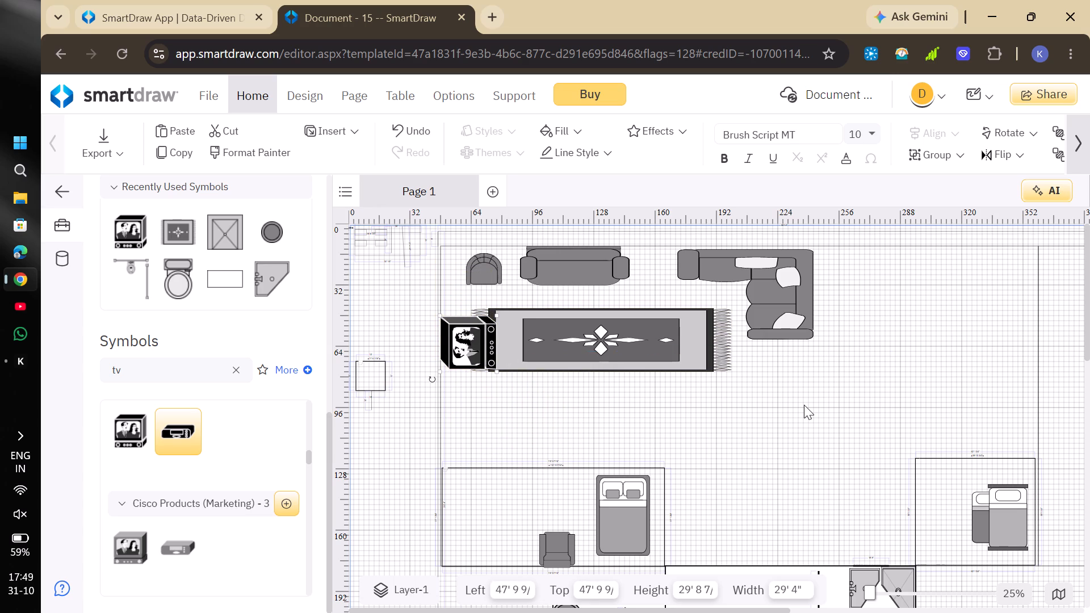
Replace the symbol search term with kitchen and run the search.
scroll(804, 405, left, 3)
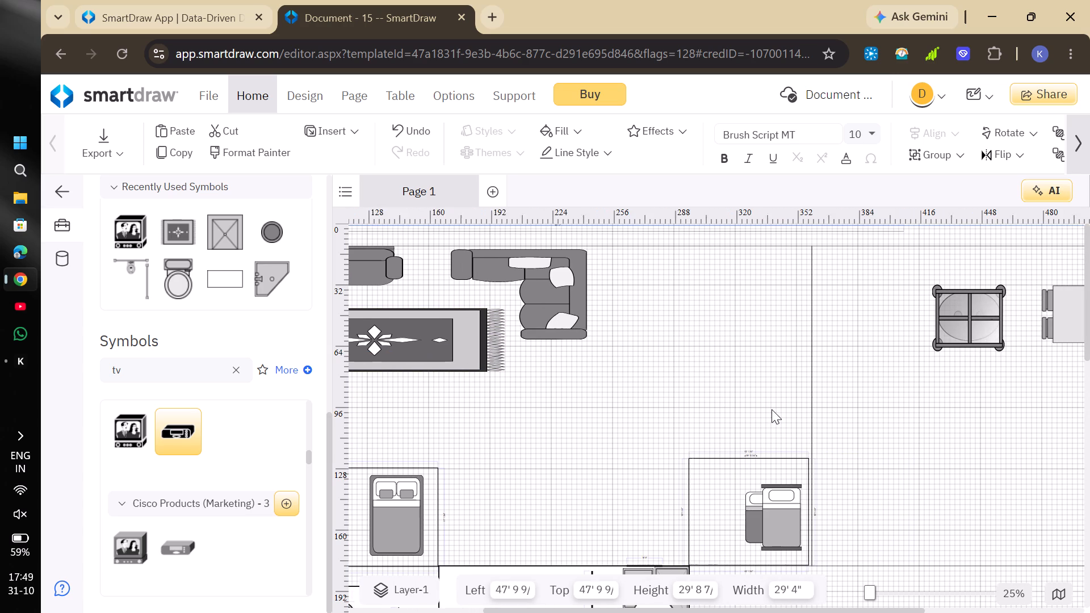
click(238, 372)
text(kit)
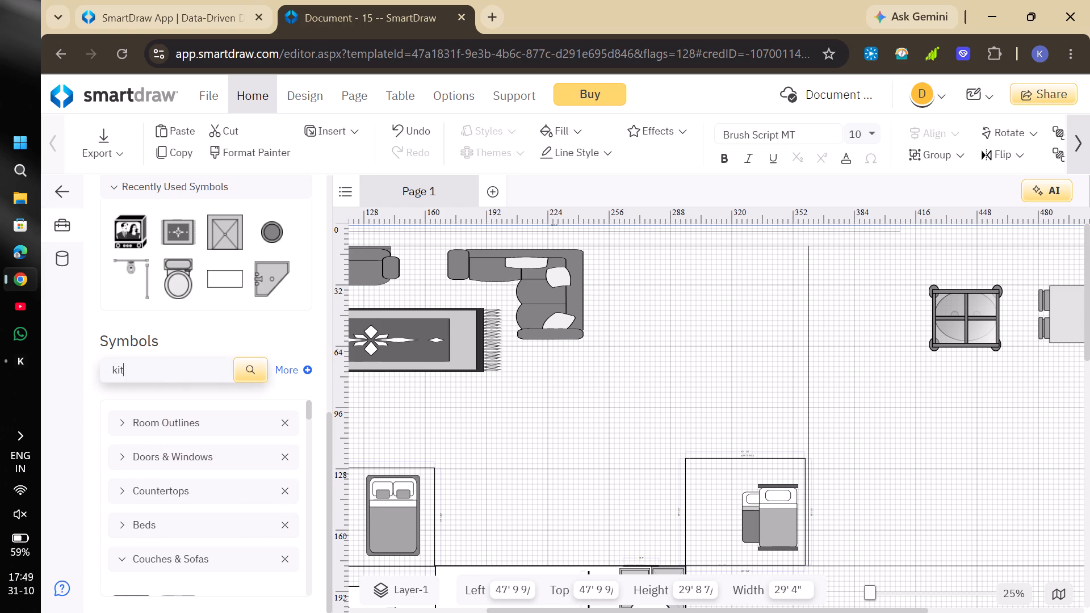
text(chen)
key(Return)
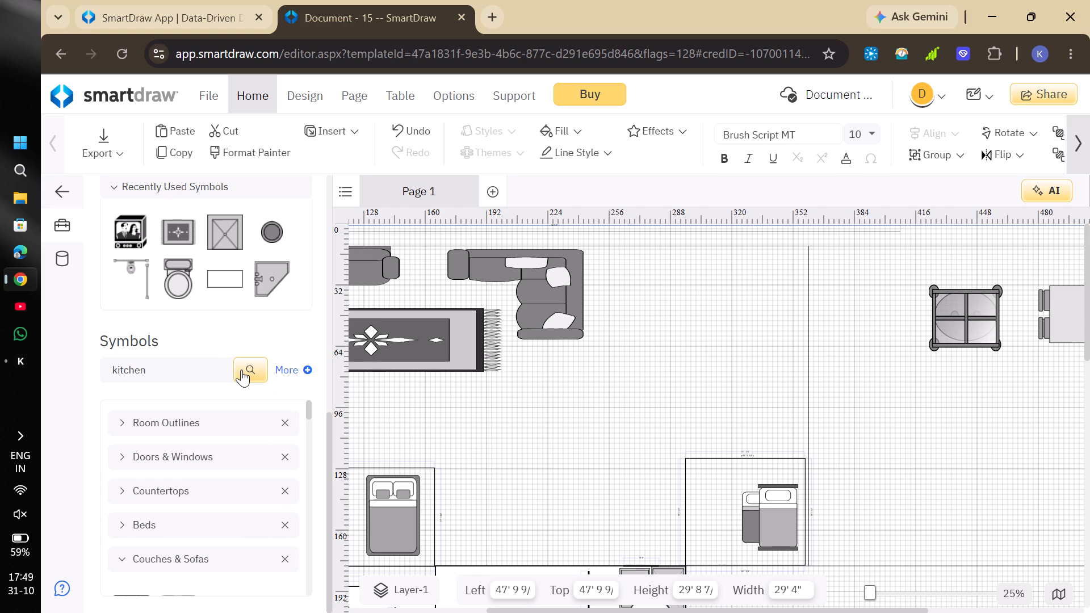
click(242, 370)
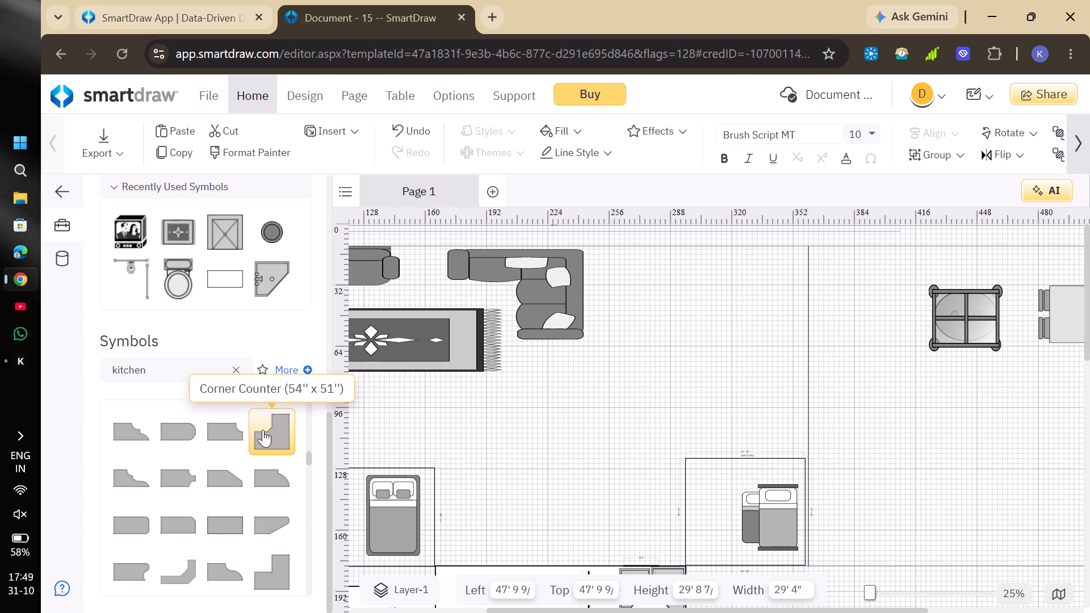
Place the Corner Counter (54" x 51") at about left 376', top 109' 4", and enlarge it to about 117' 4" wide by 69' 4" high.
drag(263, 430, 842, 435)
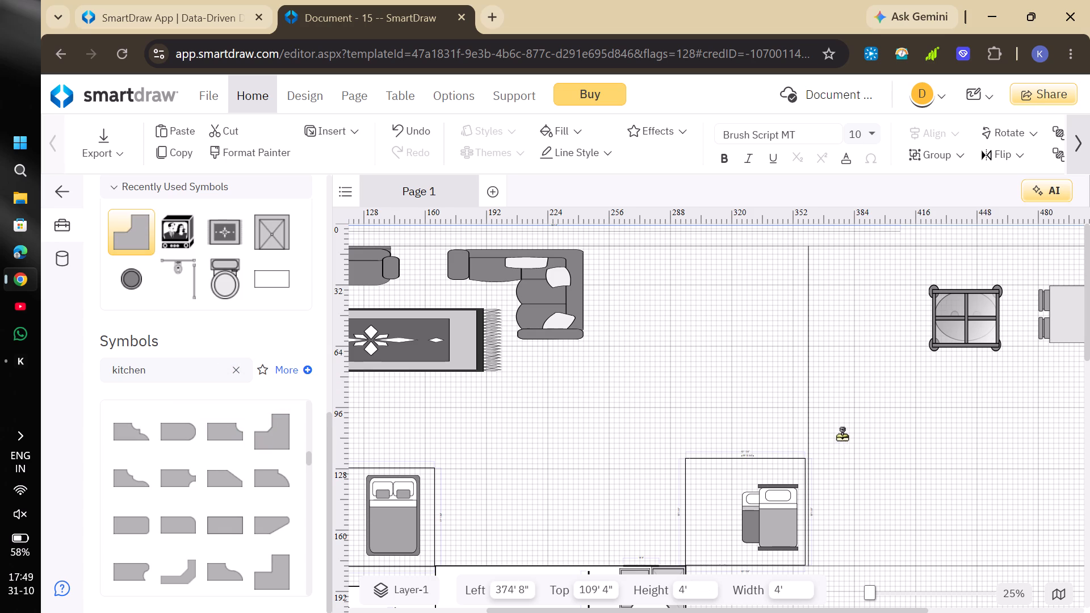
drag(842, 435, 843, 435)
drag(846, 442, 879, 467)
drag(879, 467, 1063, 565)
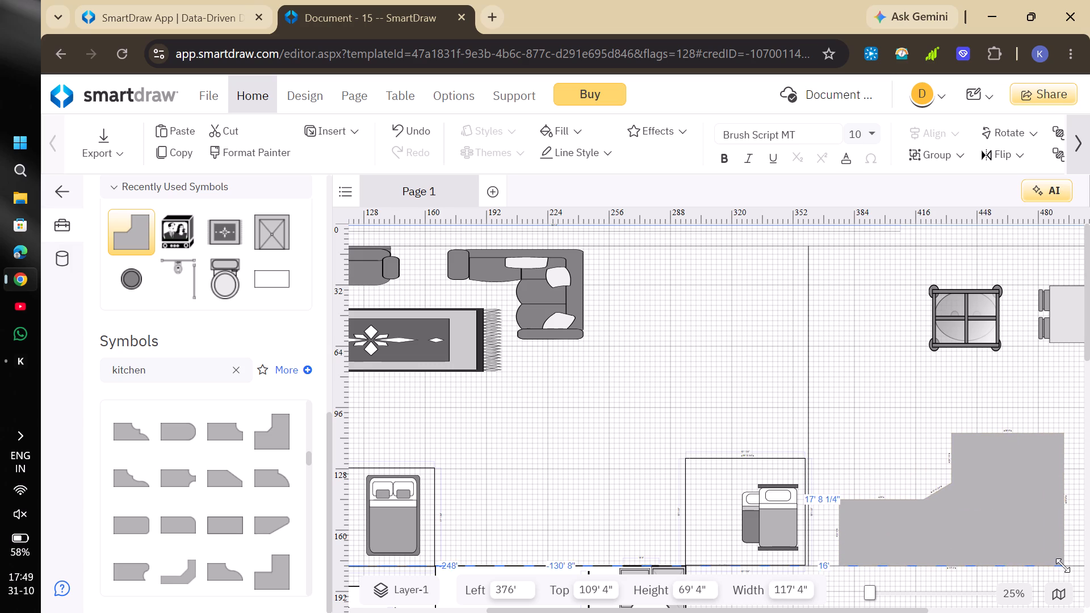
drag(1063, 565, 1064, 565)
Move the corner counter into the lower-right corner of the dining room, at about left 482' 8", top 110' 4".
scroll(1064, 565, left, 3)
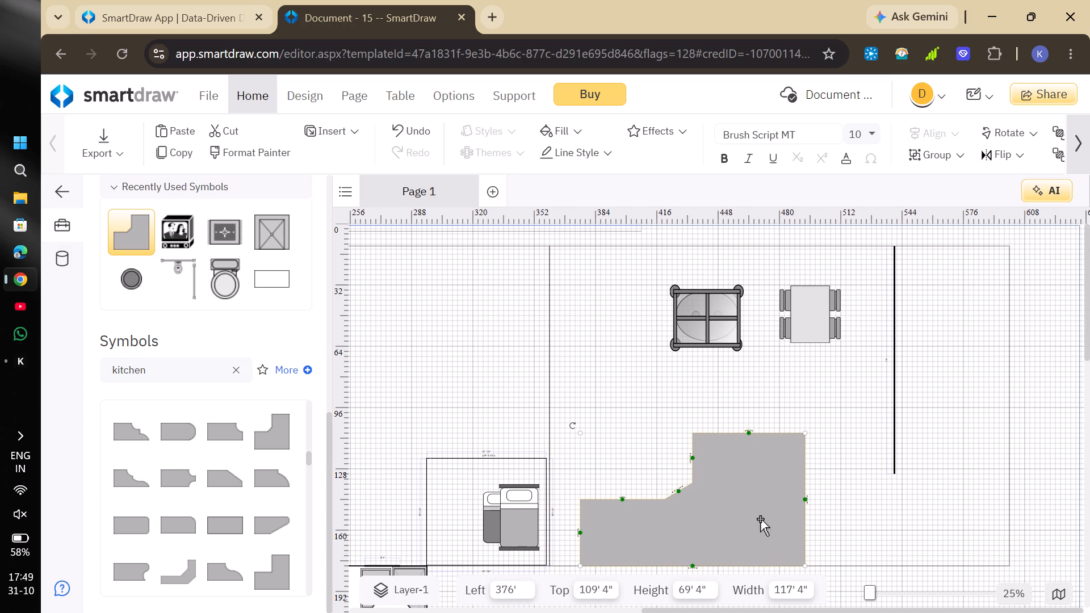
drag(760, 519, 969, 523)
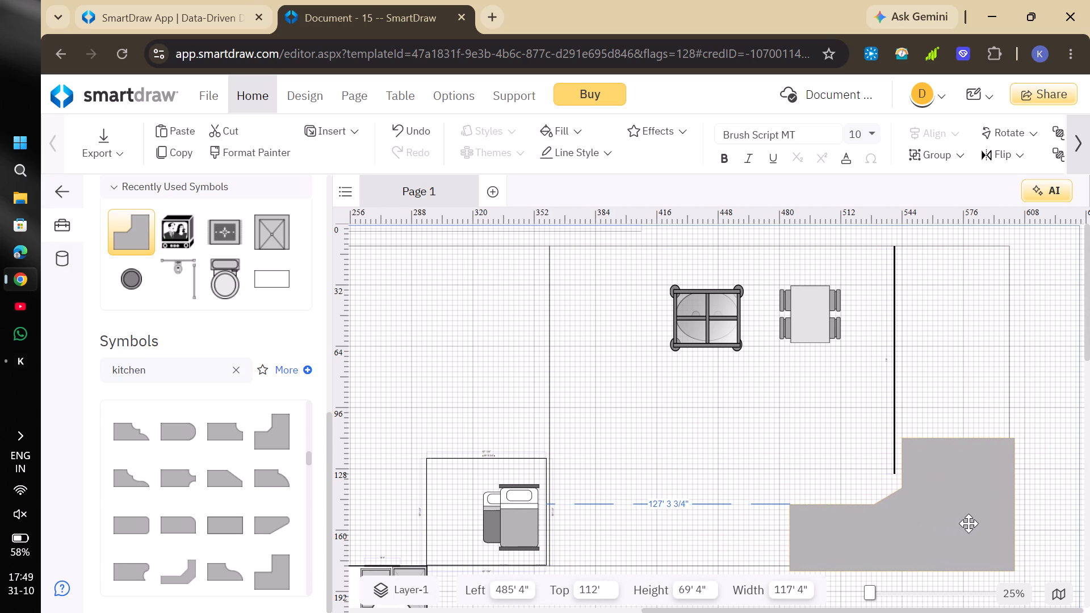
drag(969, 523, 967, 522)
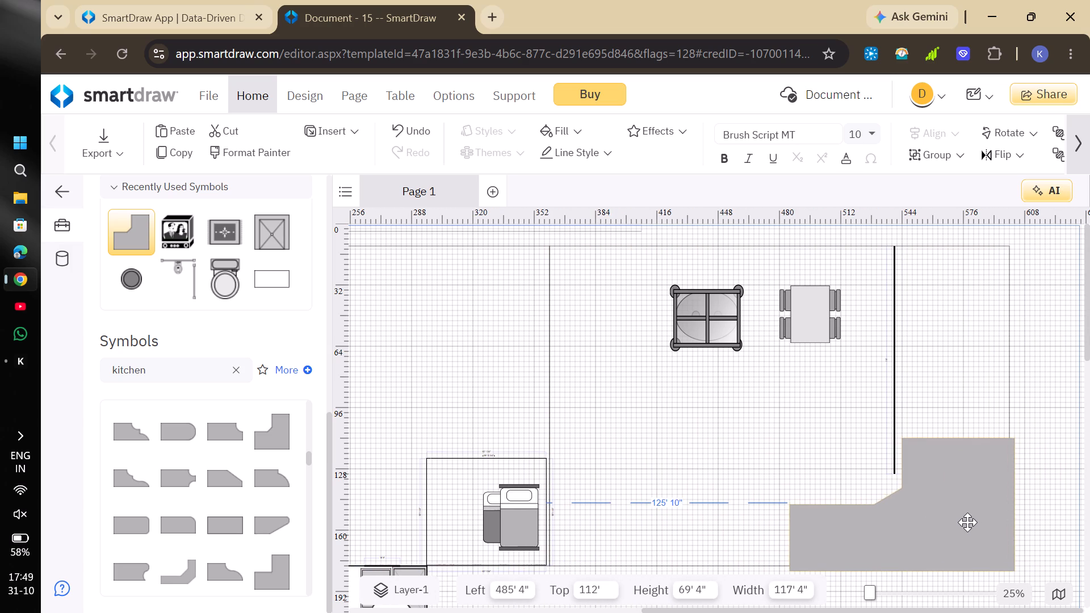
drag(967, 522, 965, 522)
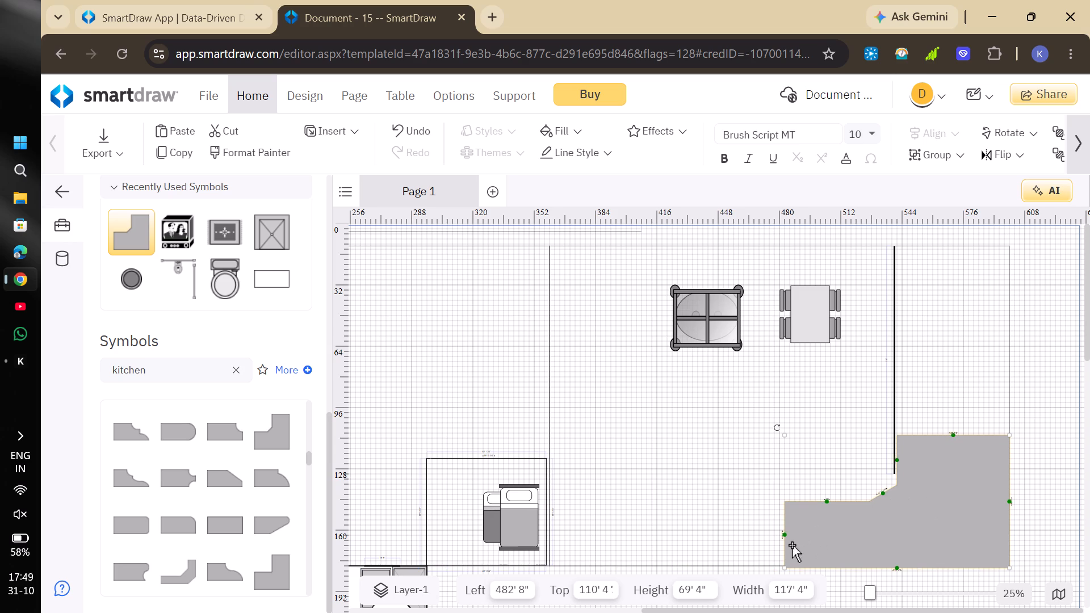
Stretch the corner counter leftward to the room's left wall at about 359' 10", making it about 240' 1" wide.
click(782, 536)
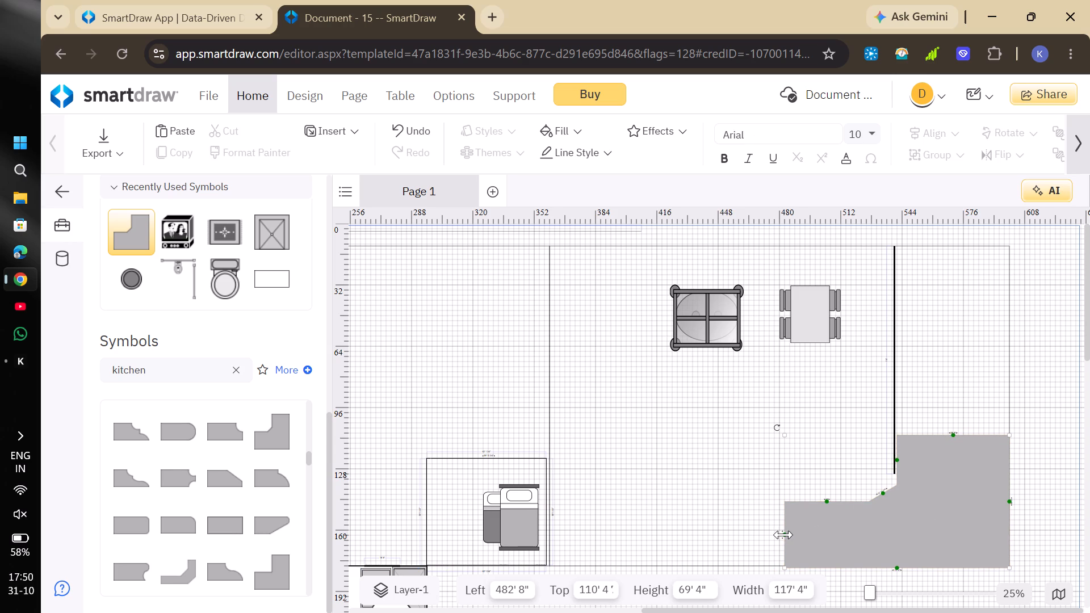
click(783, 535)
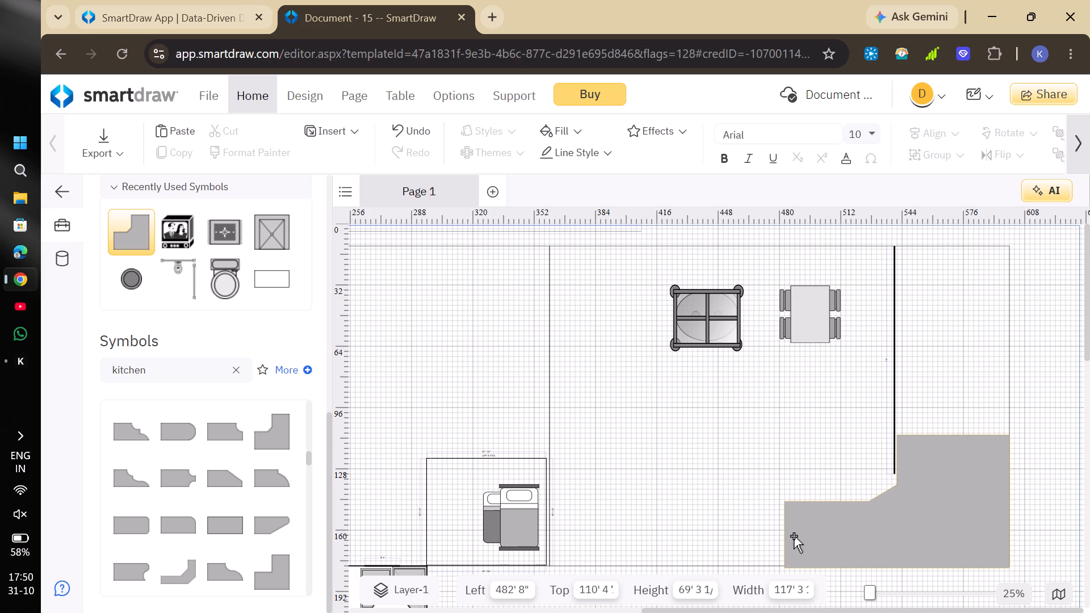
click(795, 536)
drag(785, 535, 705, 538)
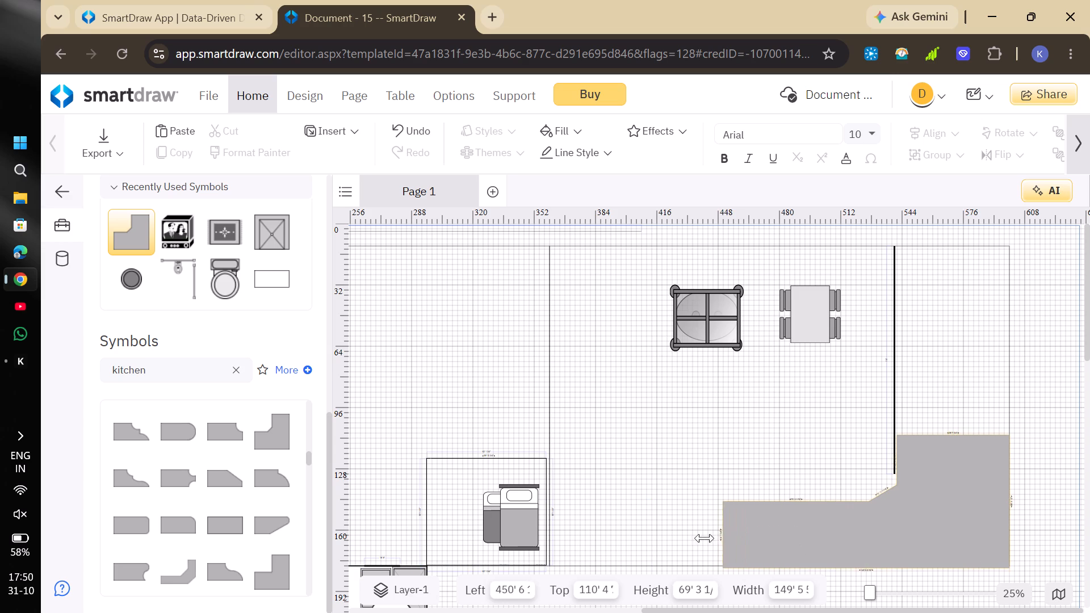
drag(705, 538, 551, 548)
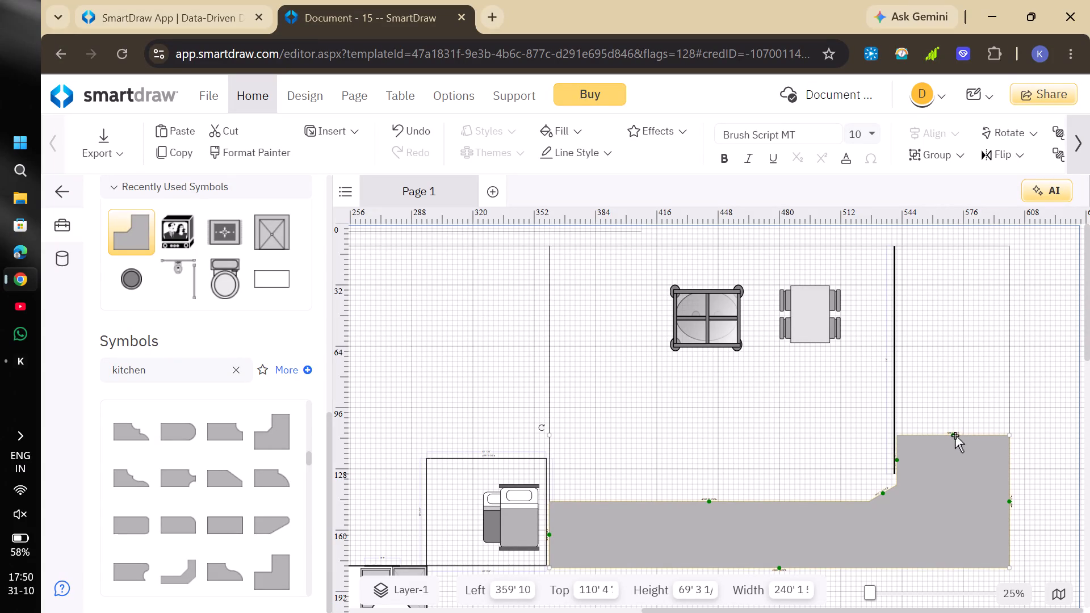
Stretch the corner counter upward to the room's upper wall at about top 13' 6", making it about 166' 2" high.
drag(953, 435, 942, 245)
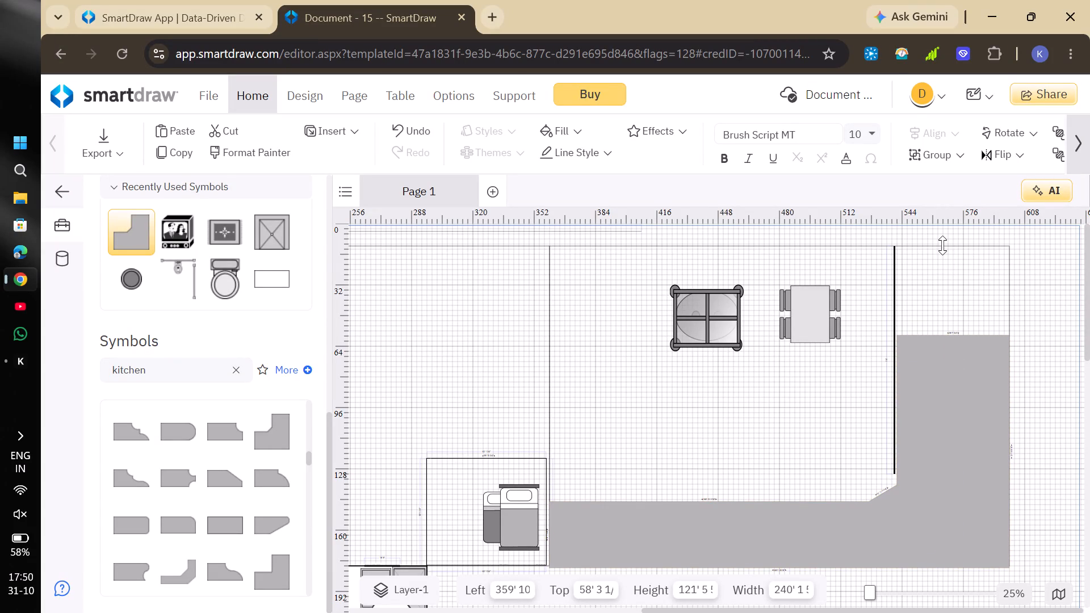
drag(942, 245, 945, 188)
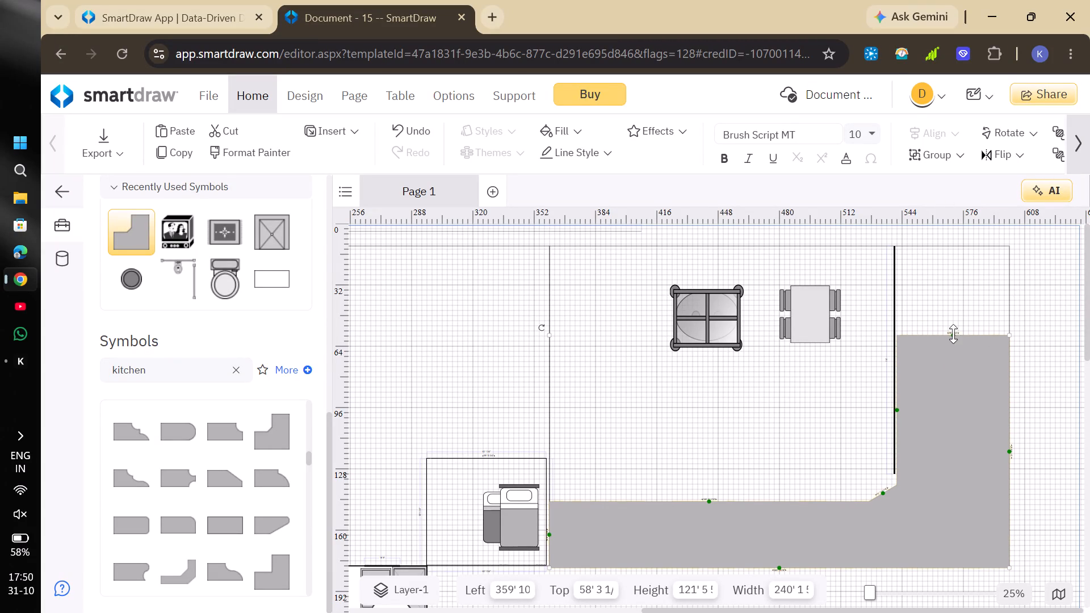
drag(953, 334, 952, 257)
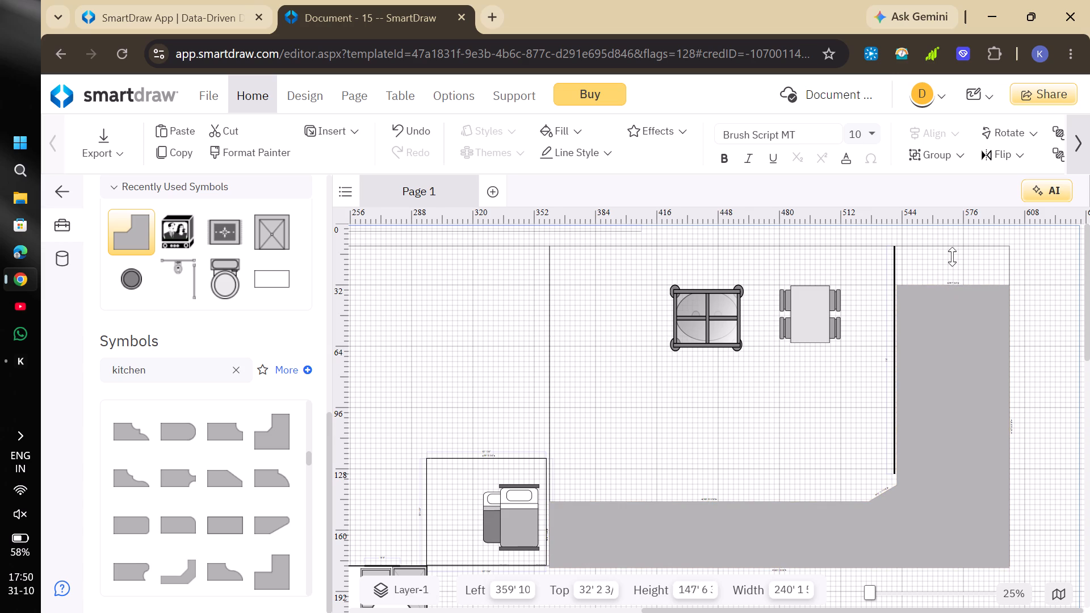
drag(952, 257, 951, 252)
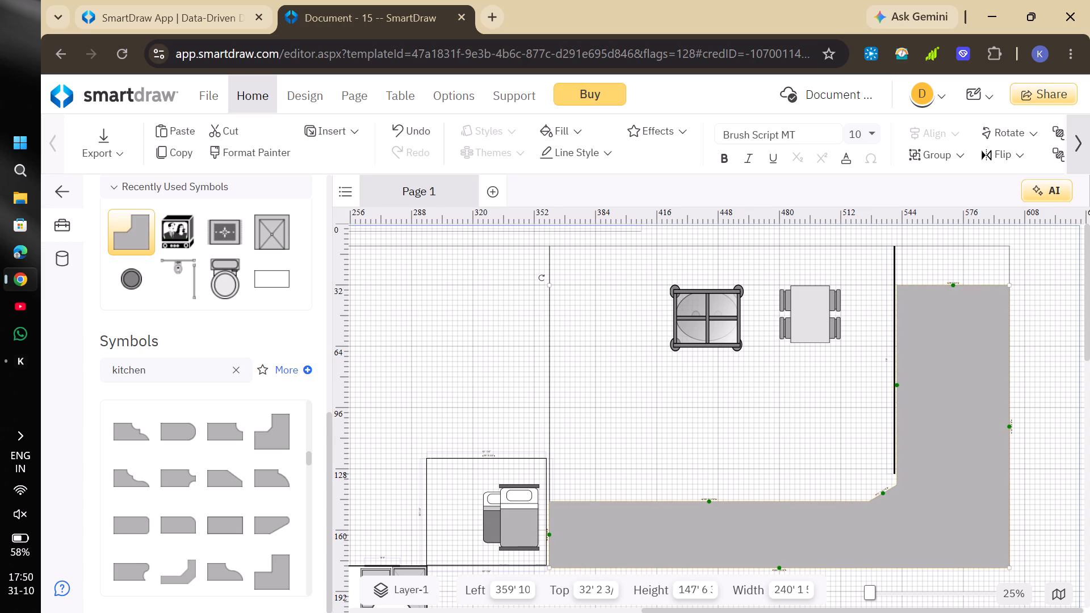
click(952, 283)
drag(951, 286, 942, 243)
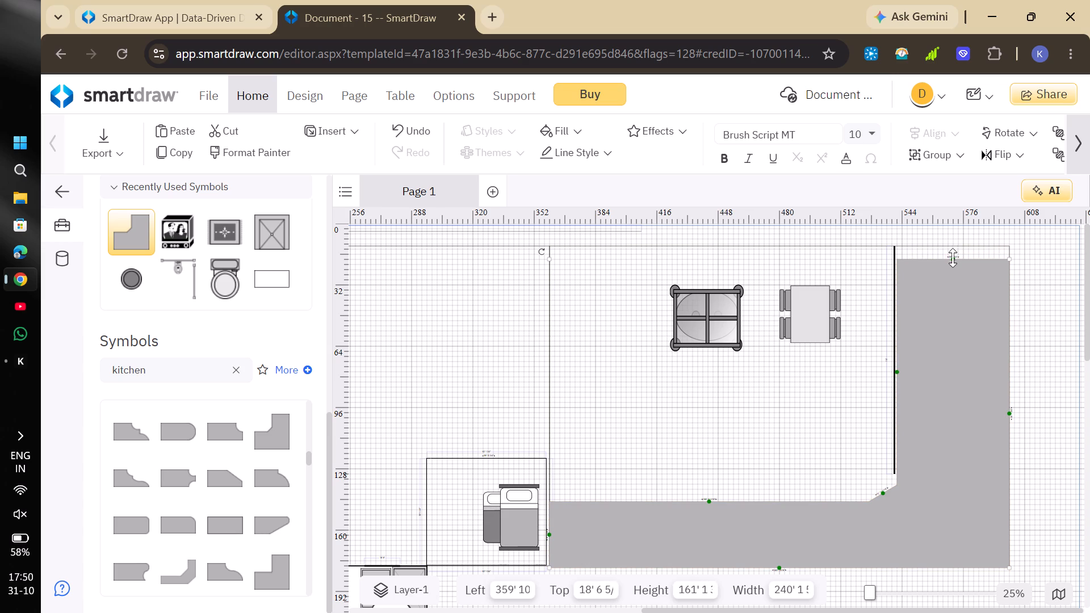
drag(954, 258, 951, 249)
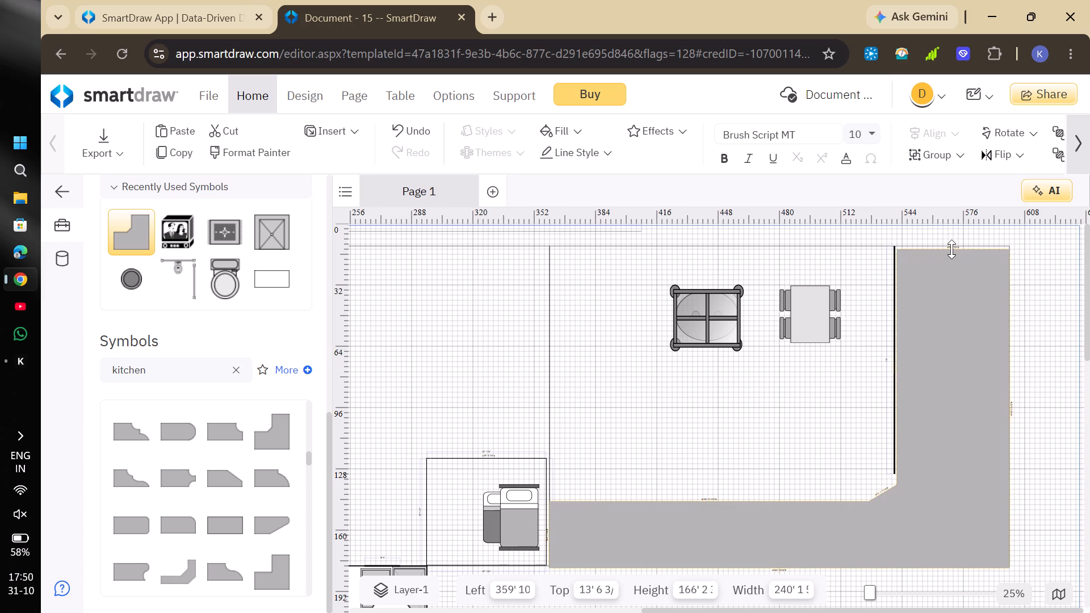
drag(951, 249, 951, 248)
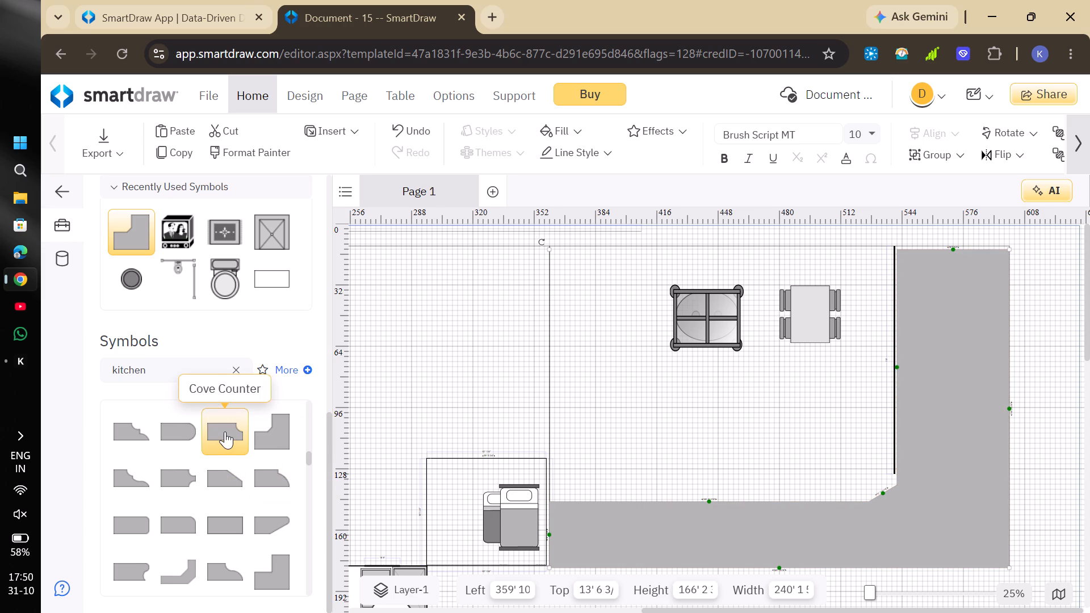
Place a Cove Counter in the dining room at about left 385' 2", top 96', enlarged to about 70' 10" wide by 32' high.
drag(225, 431, 609, 461)
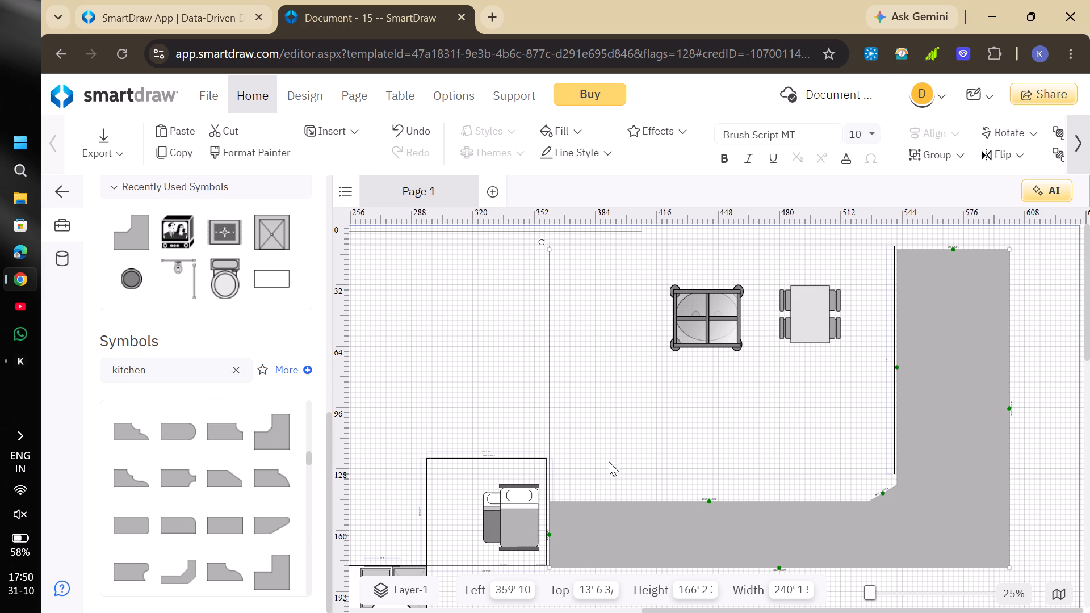
drag(609, 461, 611, 427)
drag(232, 420, 601, 408)
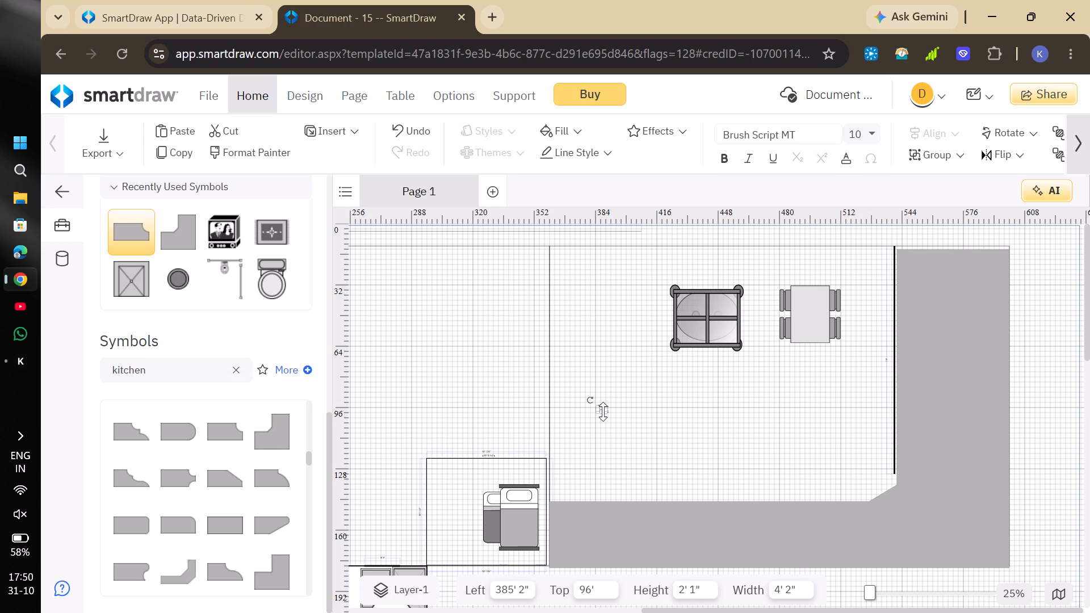
drag(602, 412, 602, 467)
drag(606, 439, 681, 439)
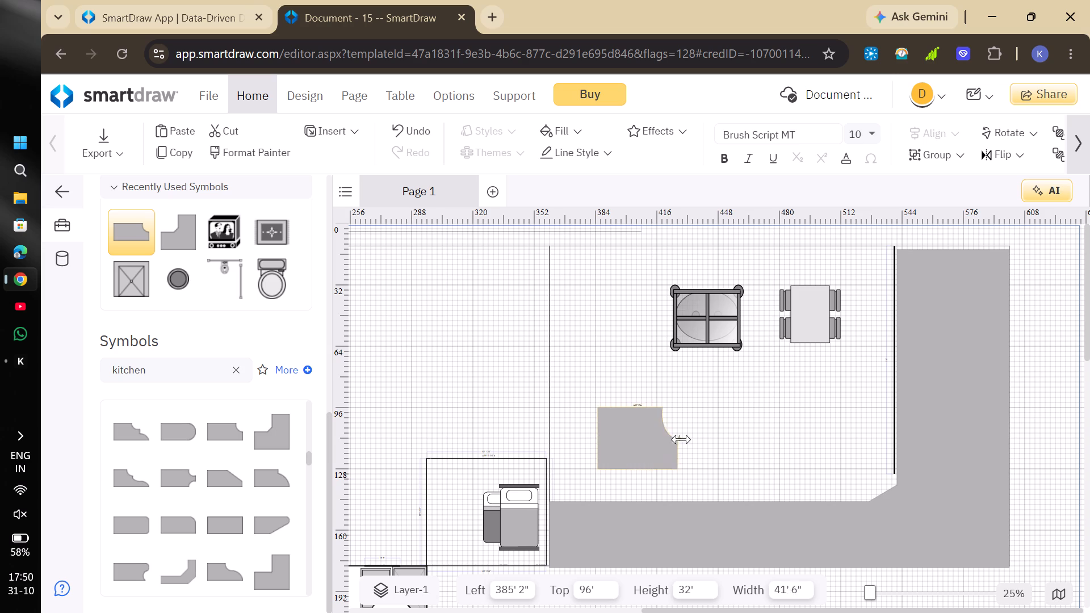
drag(681, 439, 734, 440)
Move the cove counter against the dining room's left wall, along the corner counter's lower arm, at about left 360', top 114' 8".
drag(653, 430, 614, 449)
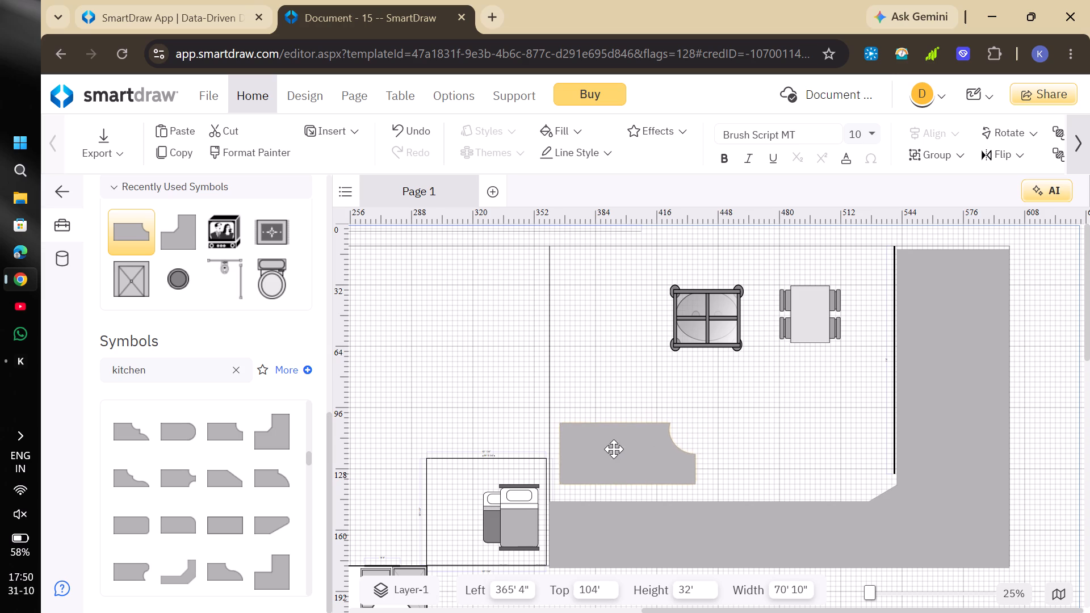
drag(614, 449, 607, 462)
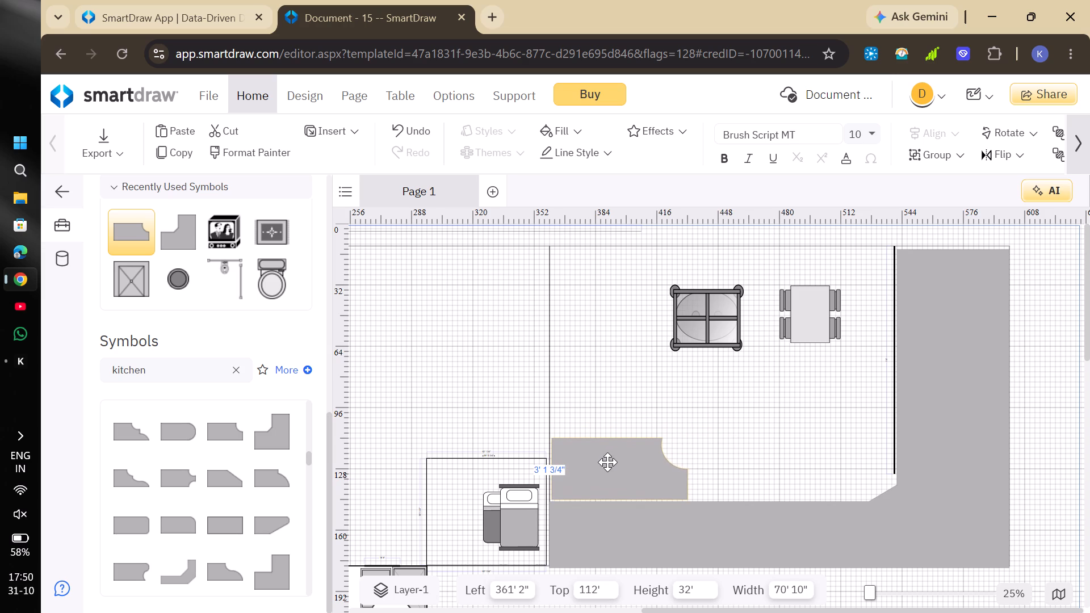
drag(607, 462, 605, 465)
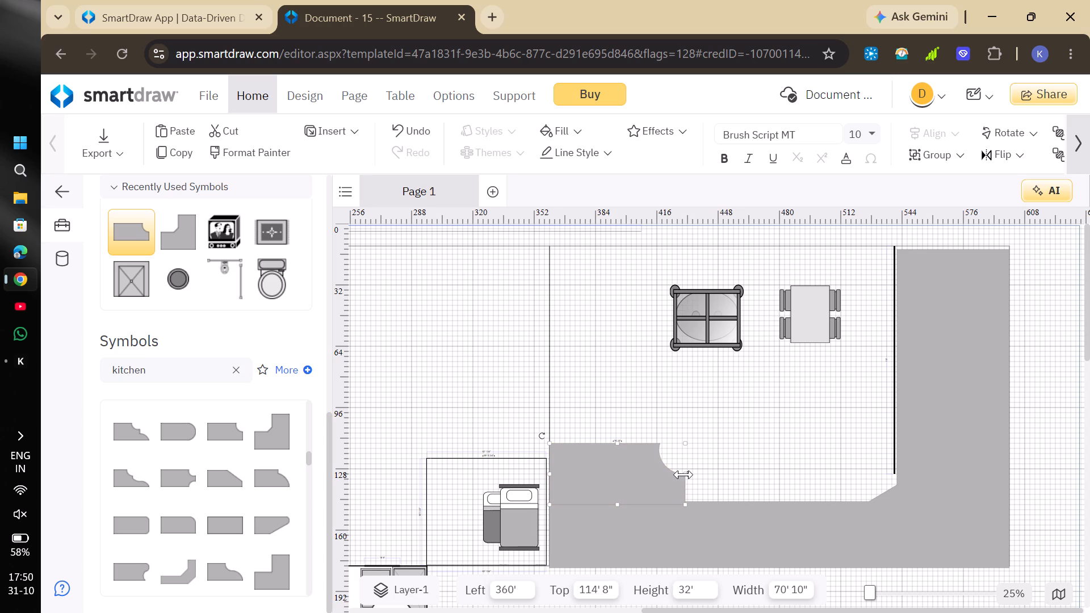
Stretch the cove counter rightward along the corner counter to a width of about 122' 8".
drag(684, 474, 785, 484)
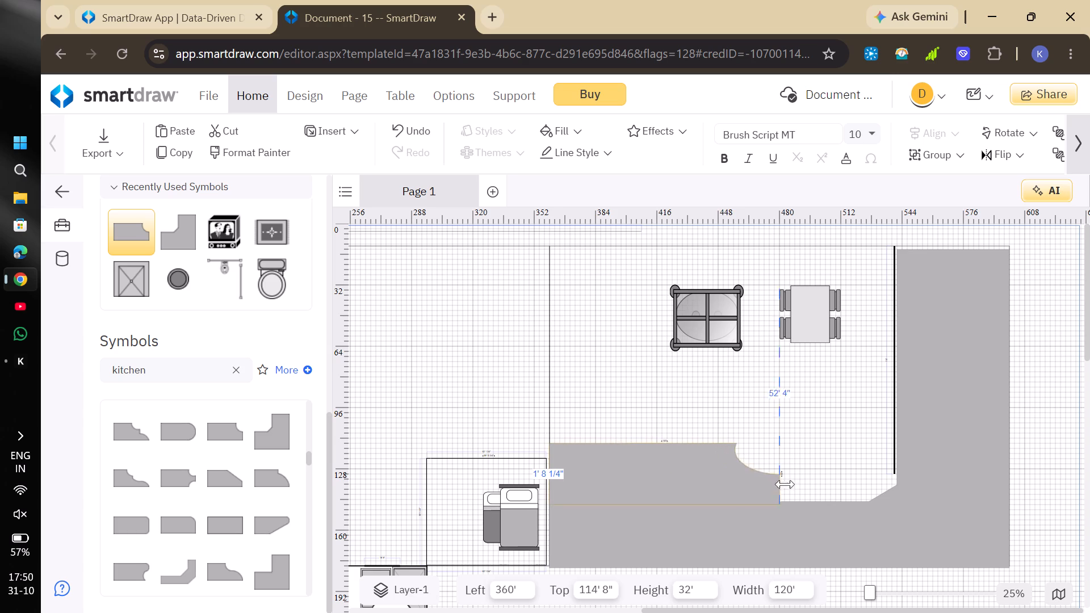
drag(785, 484, 878, 486)
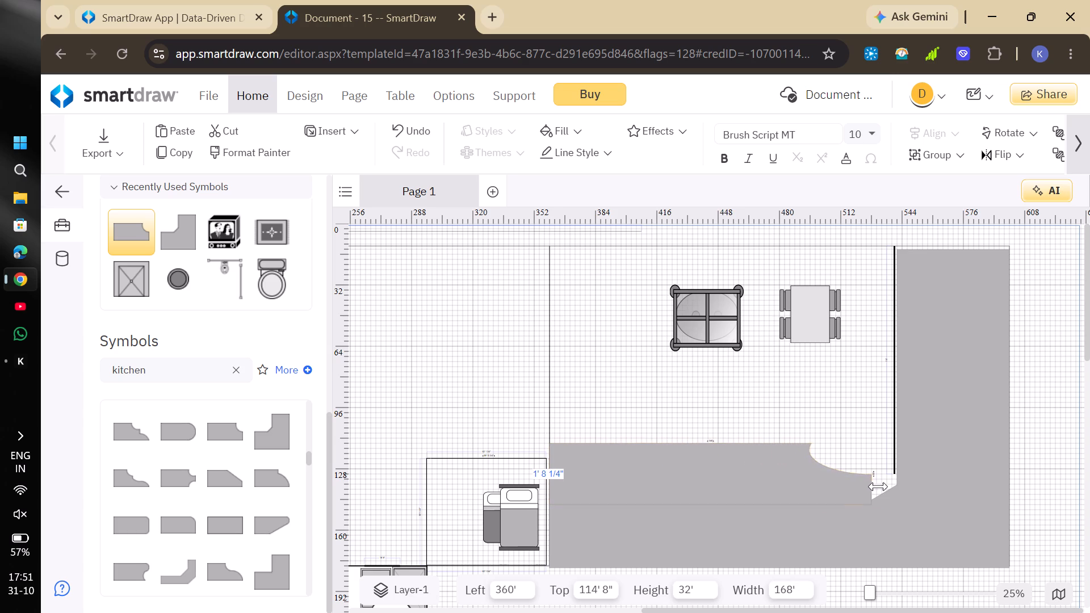
drag(878, 486, 989, 484)
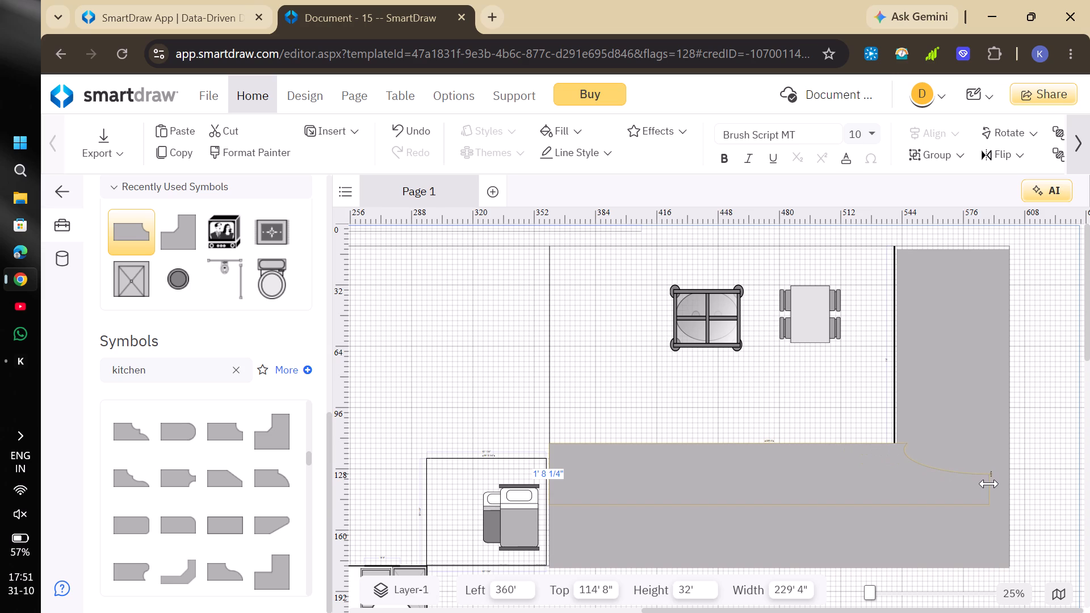
drag(989, 484, 782, 472)
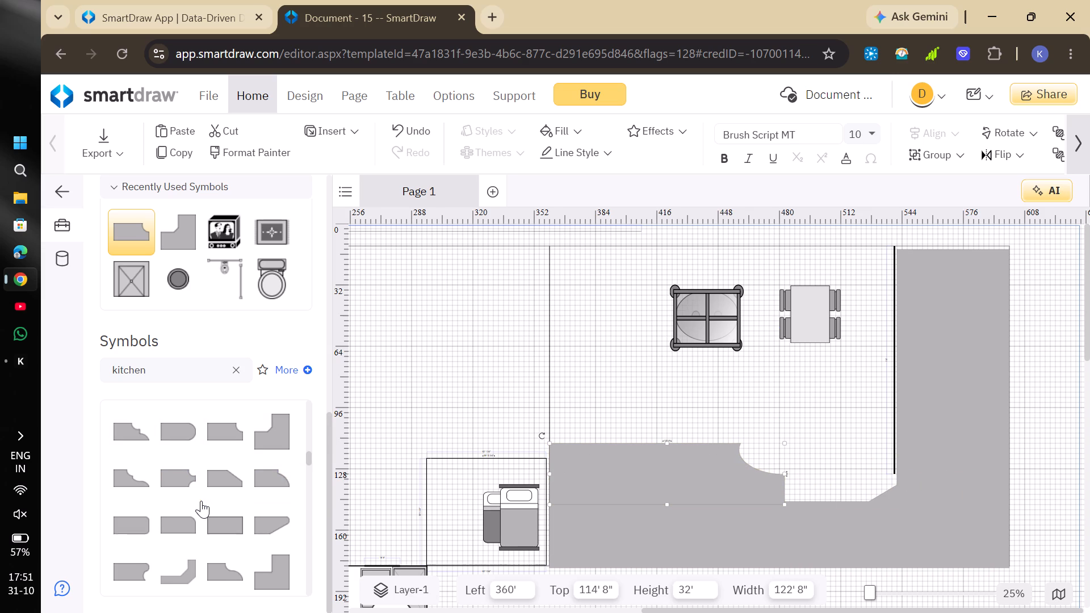
Place a Corner Dishwasher, about 32' wide by 31' 6" high, at the corner counter's upper-left end, about left 541' 4", top 12' 8".
scroll(201, 501, down, 3)
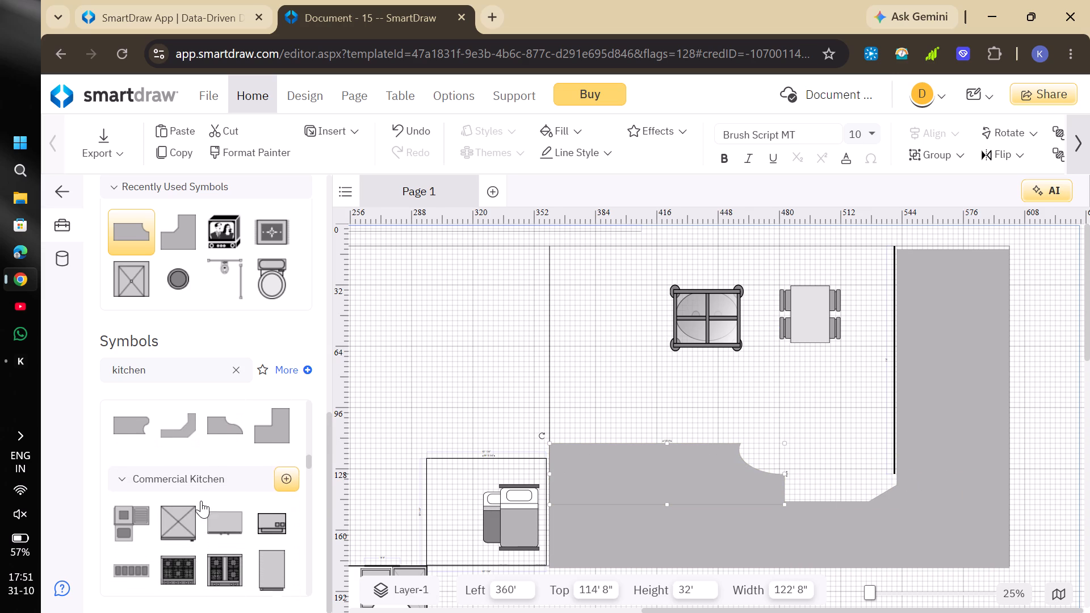
scroll(201, 501, down, 1)
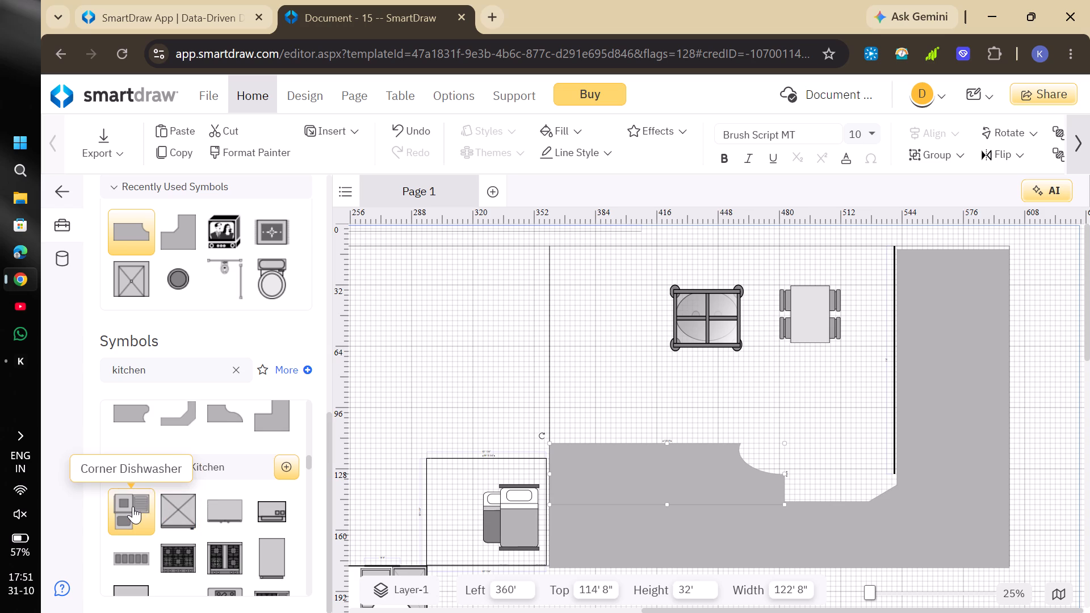
drag(133, 506, 981, 404)
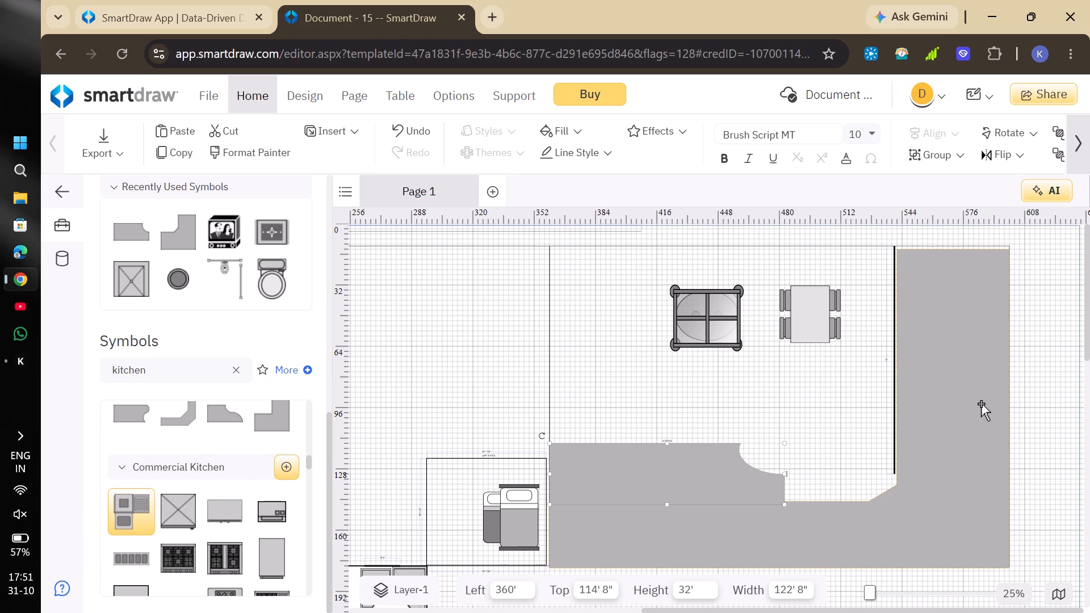
drag(981, 404, 815, 397)
drag(820, 403, 873, 453)
drag(832, 410, 915, 262)
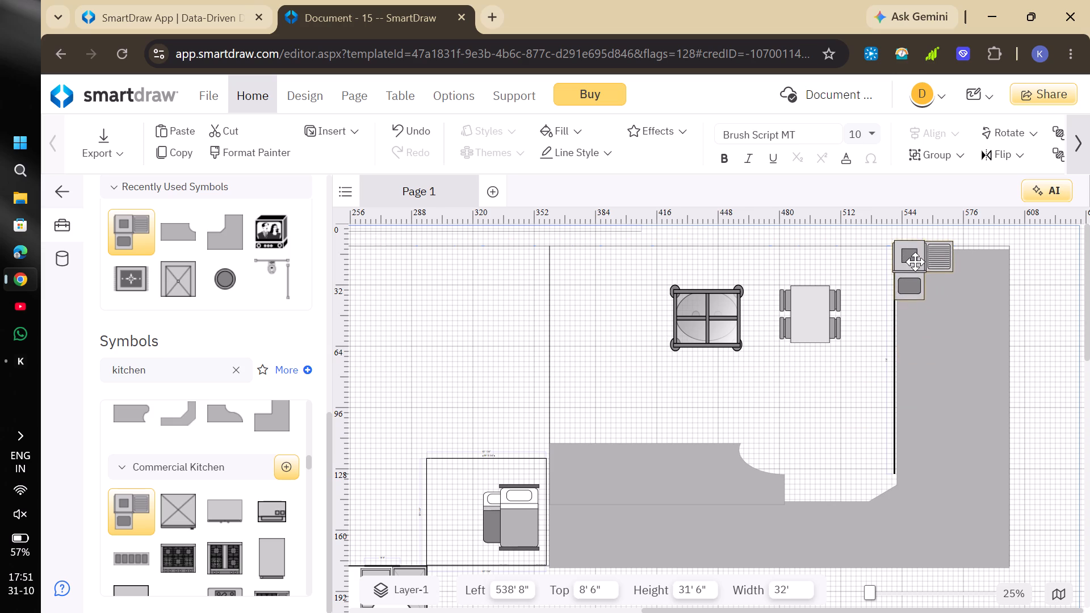
drag(915, 262, 919, 264)
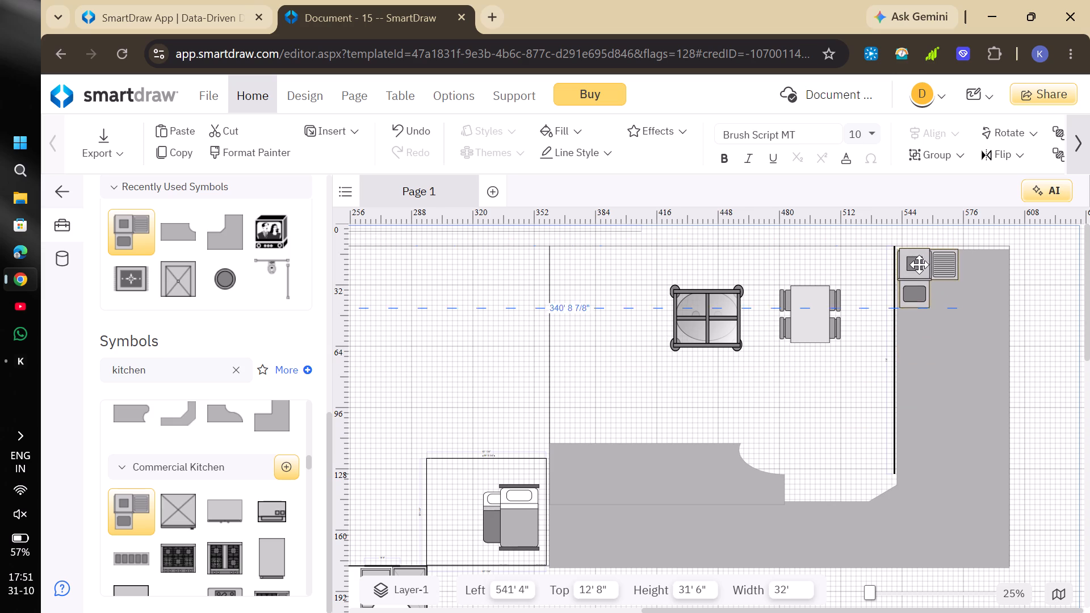
drag(919, 264, 917, 264)
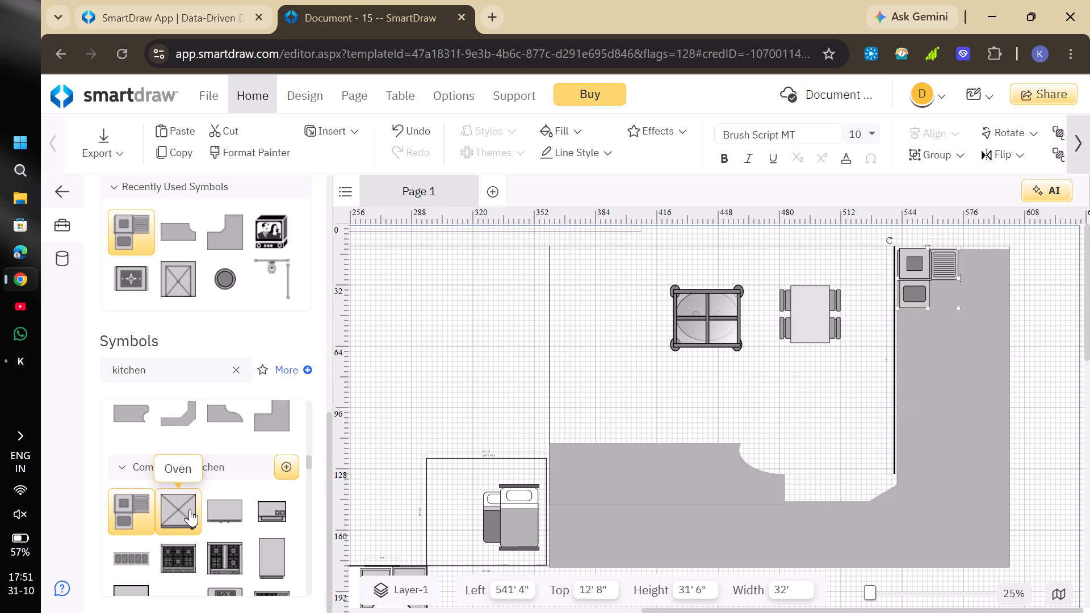
Place a Range - 6 Burners, about 26' 8" wide by 24' high, in the counter's upper-right corner at about left 573' 4", top 12' 8".
click(190, 509)
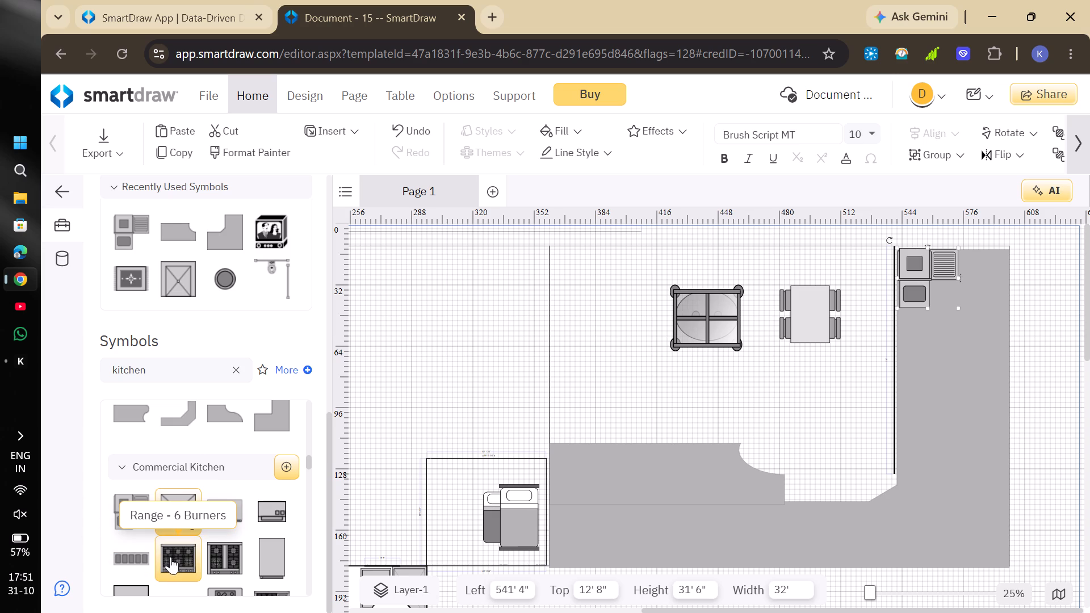
scroll(170, 557, down, 1)
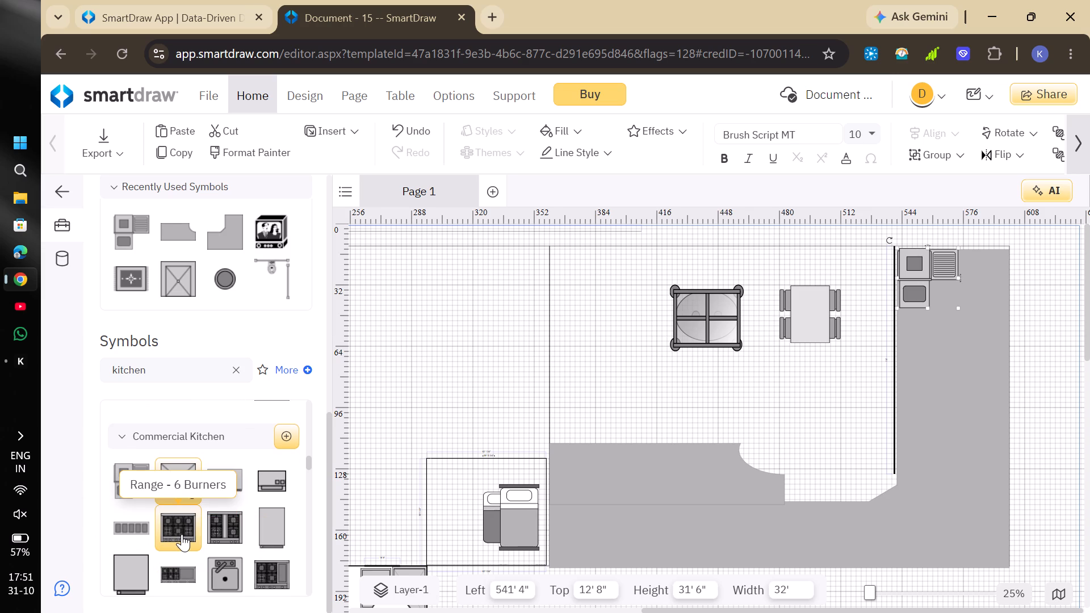
drag(187, 534, 835, 455)
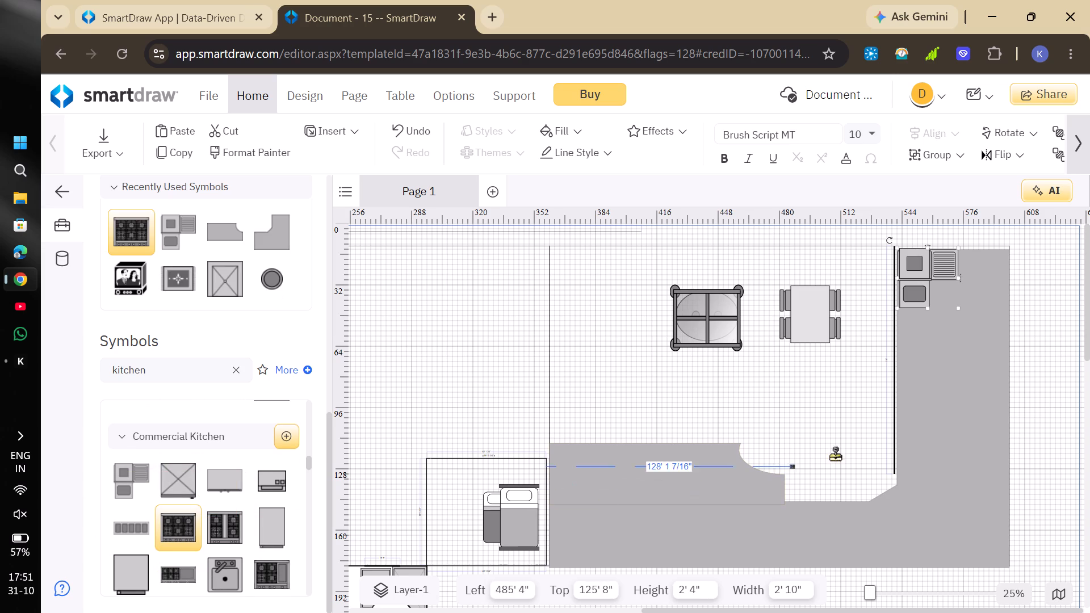
drag(835, 455, 936, 403)
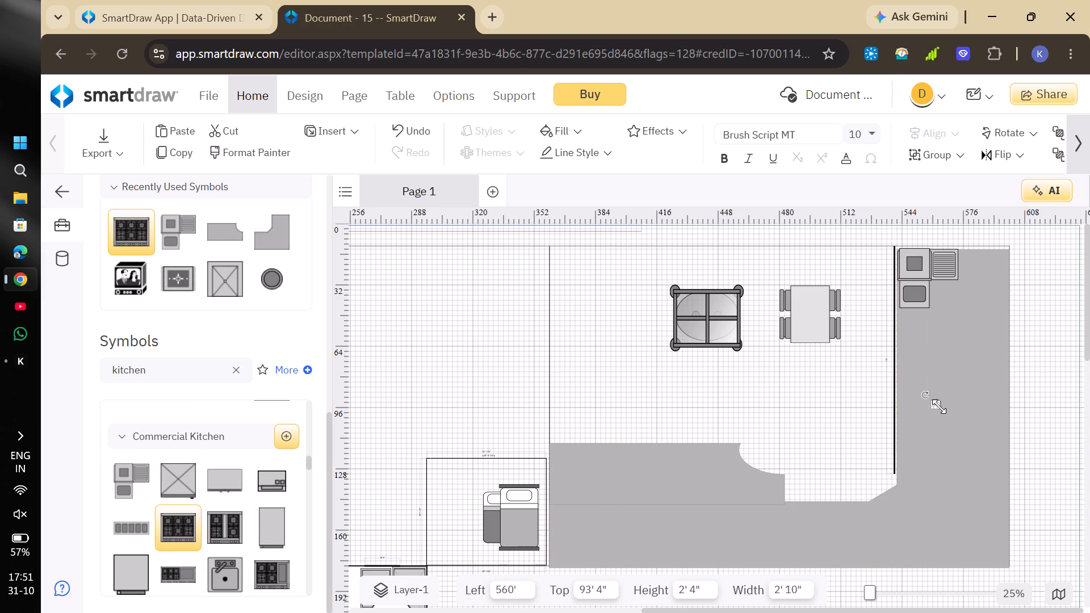
drag(939, 406, 970, 446)
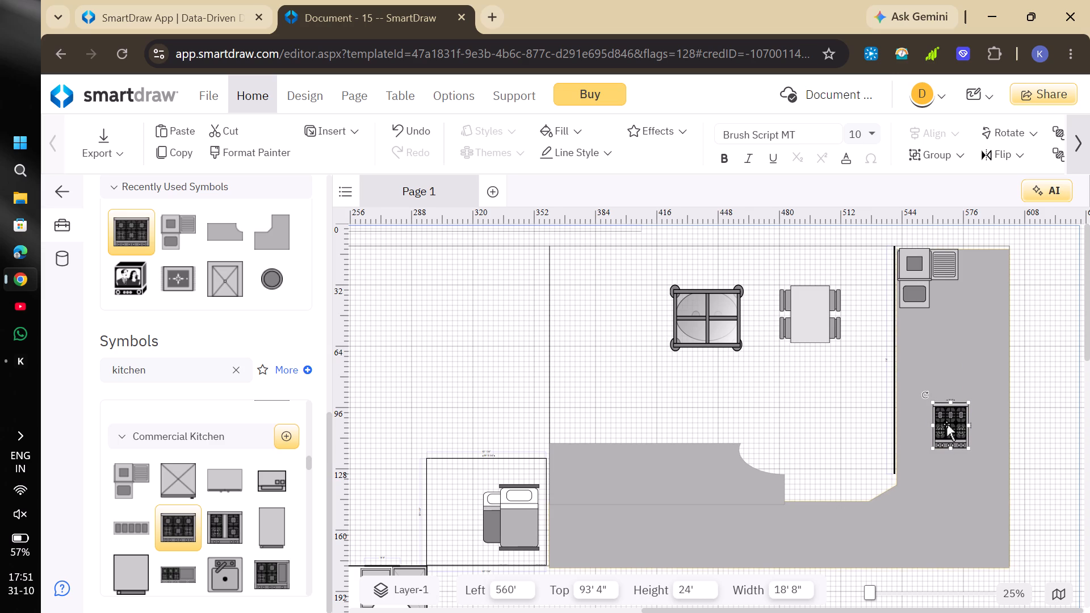
drag(951, 418, 969, 270)
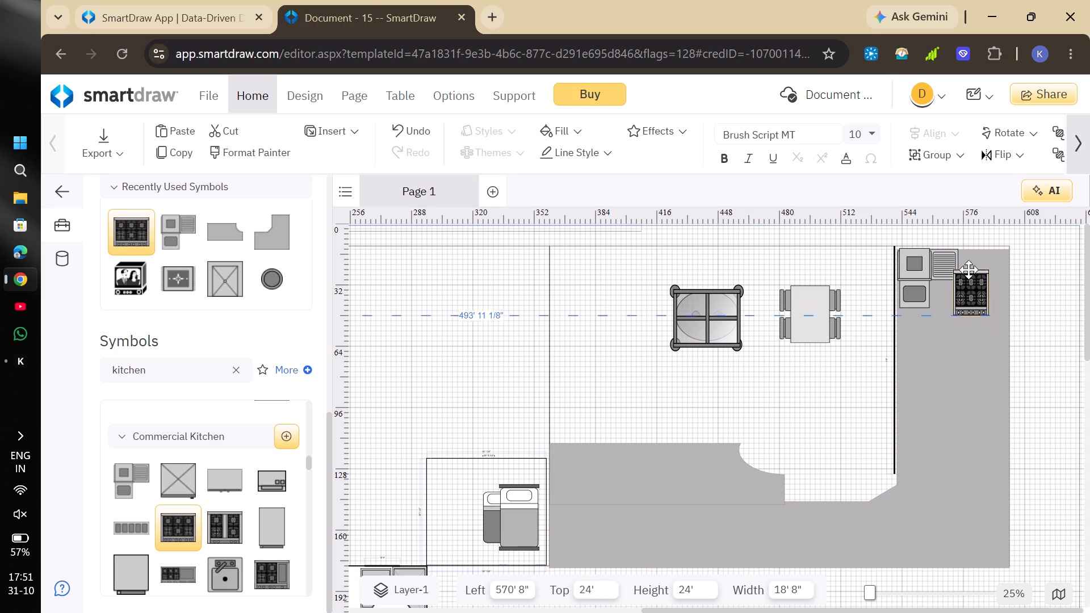
drag(969, 270, 991, 264)
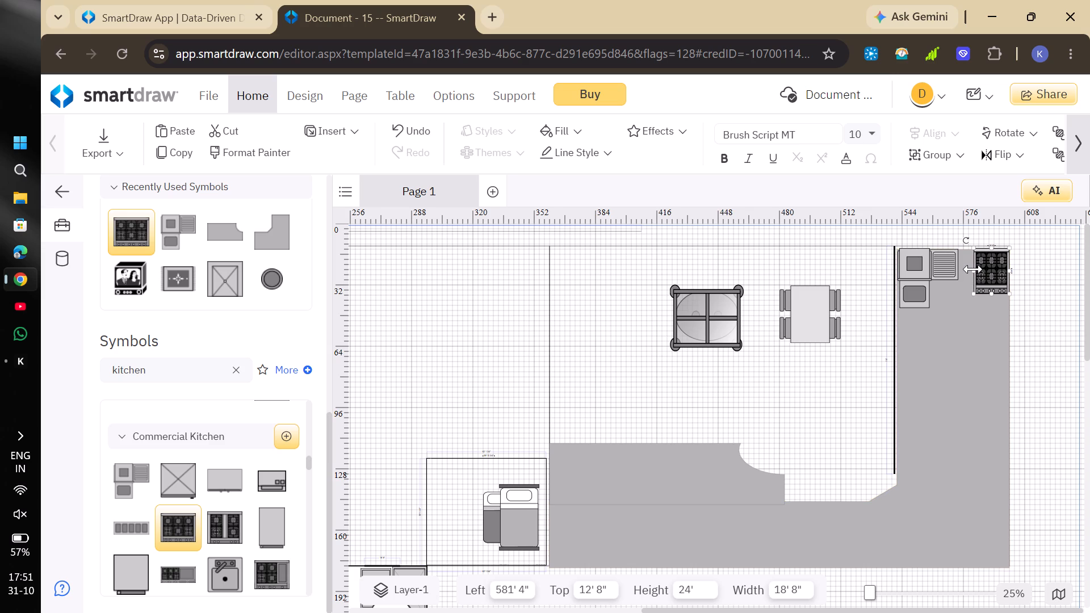
drag(973, 269, 955, 272)
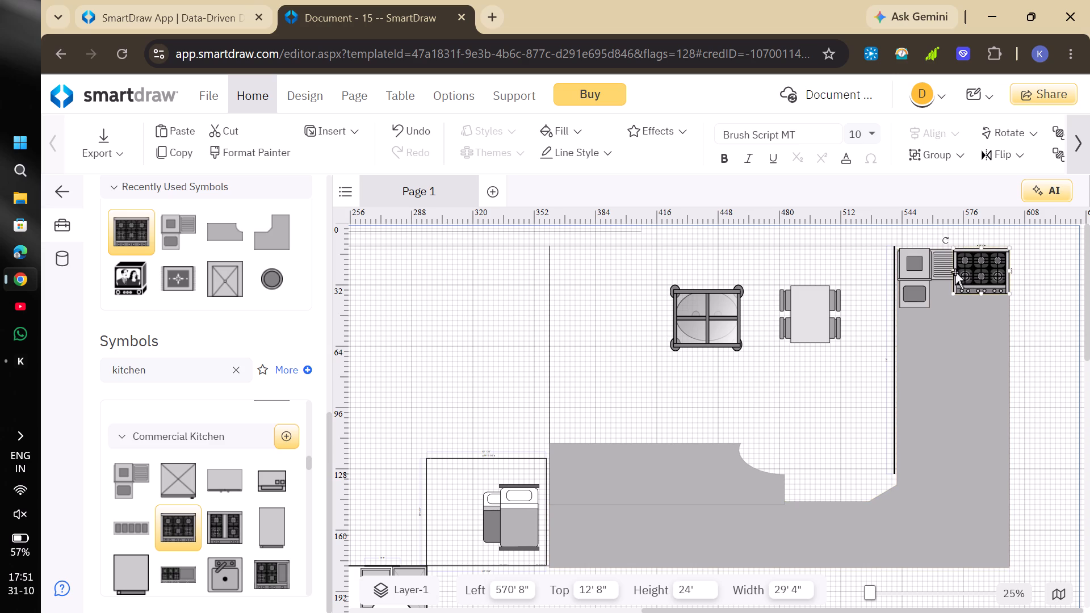
drag(951, 271, 956, 270)
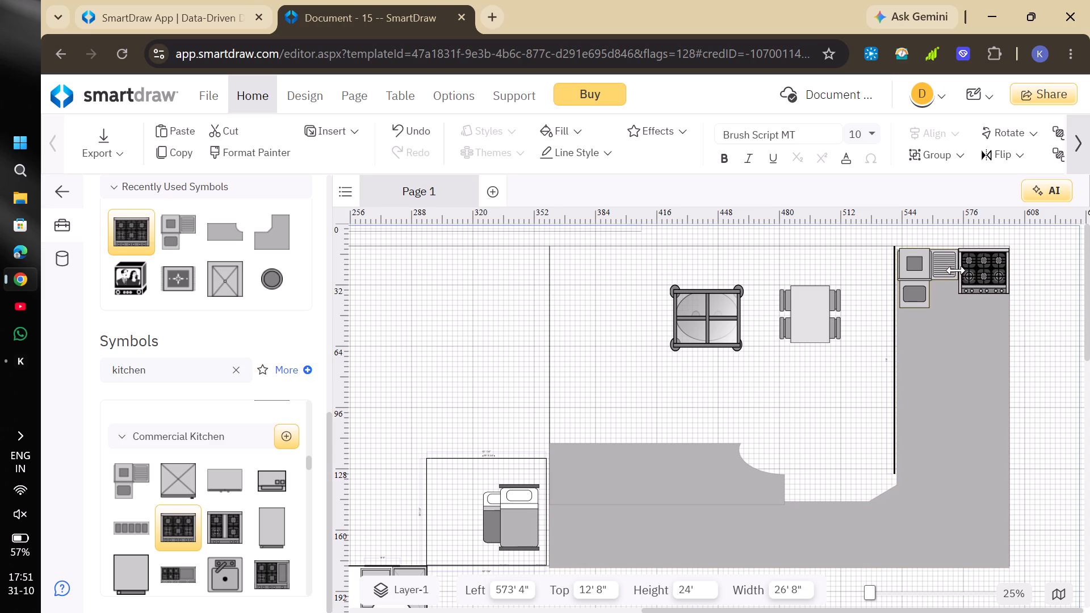
drag(956, 270, 957, 270)
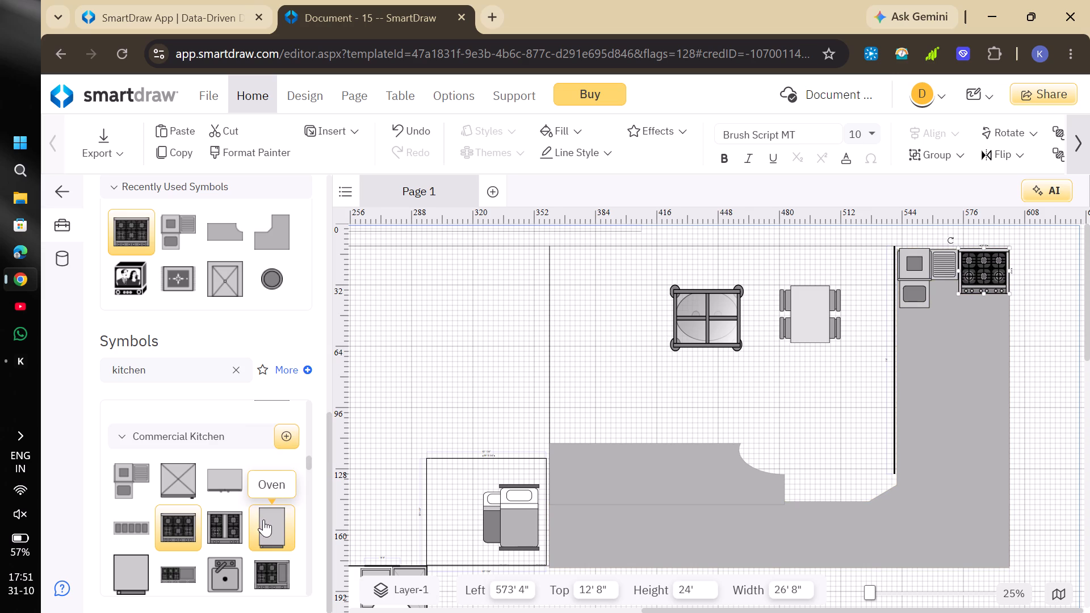
Place a Single Compartment Sink, about 15' 4" wide by 20' 8" high, on the counter's vertical arm at about left 560' 8", top 85' 4".
scroll(266, 522, down, 1)
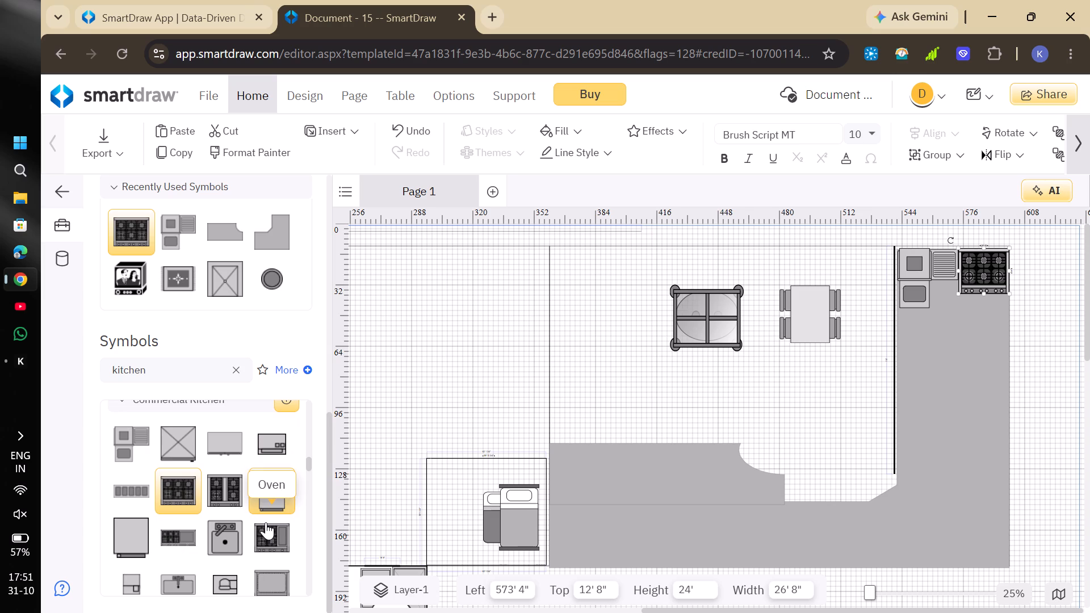
scroll(266, 522, down, 1)
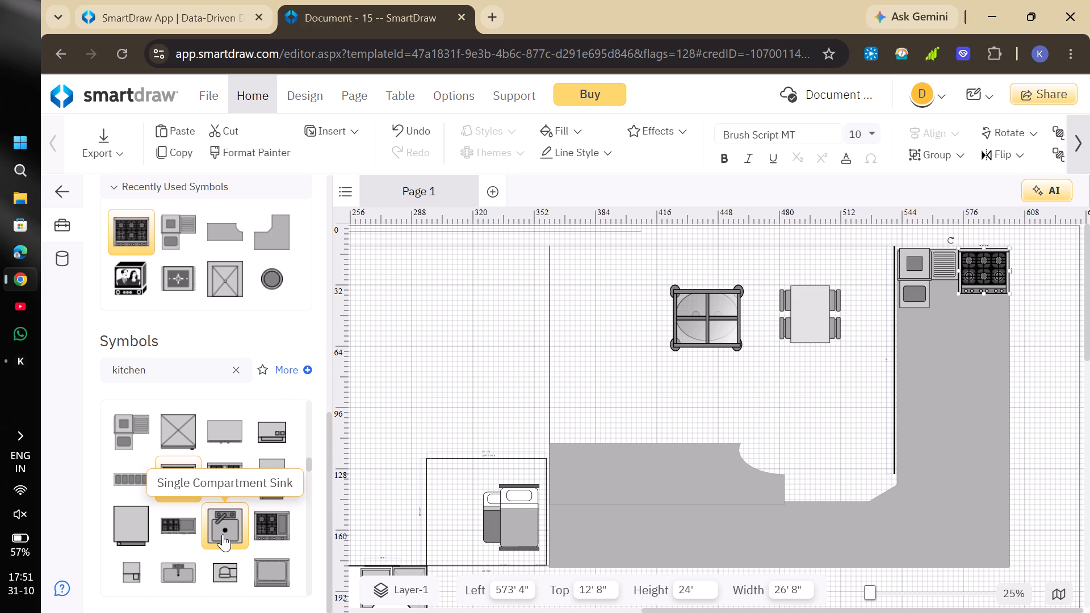
drag(223, 534, 923, 447)
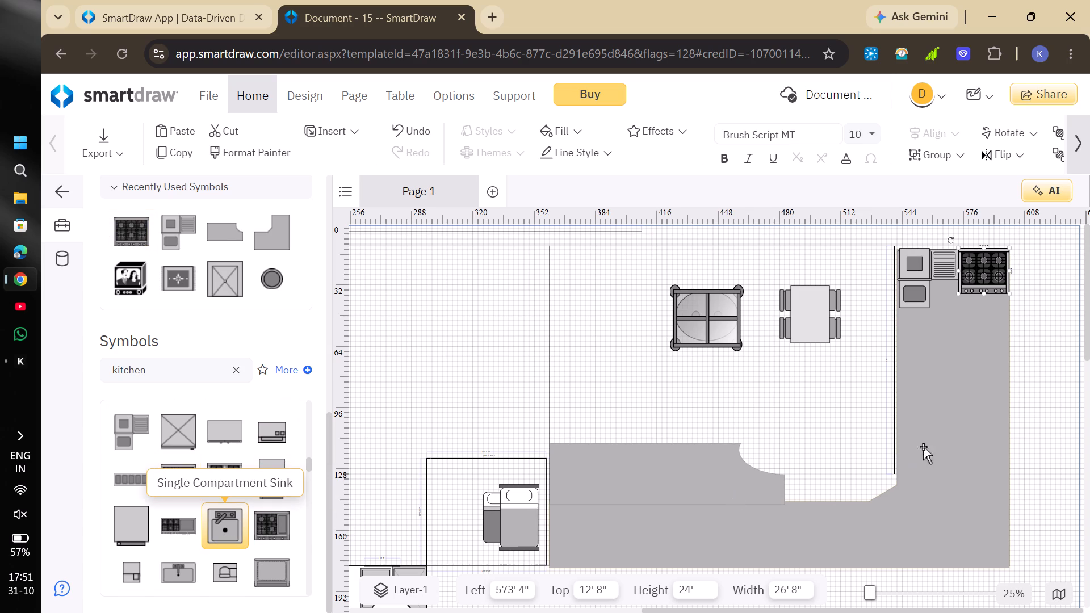
drag(923, 447, 936, 423)
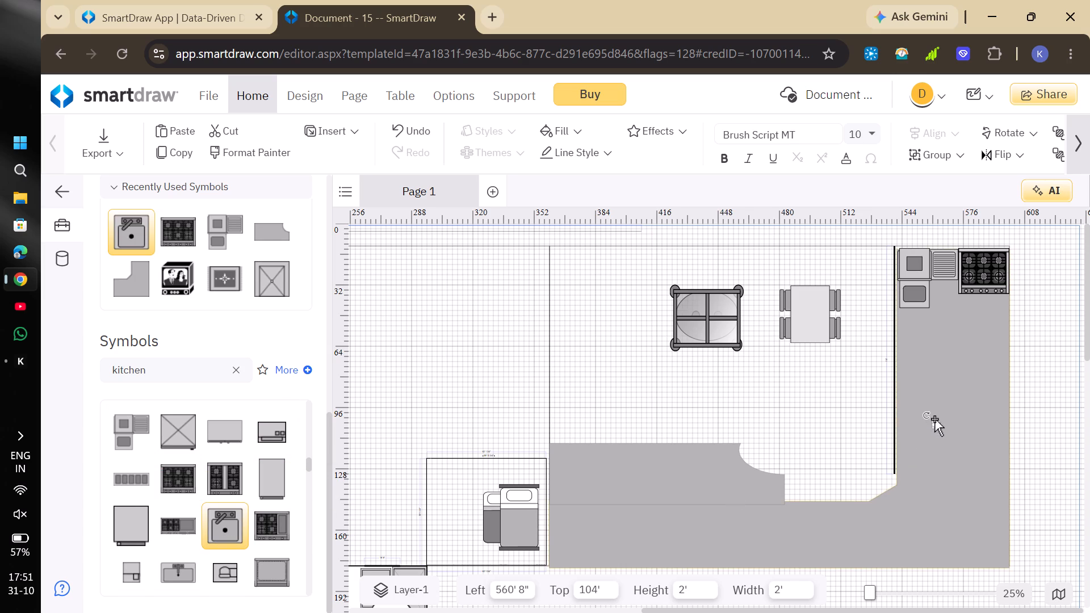
drag(936, 423, 963, 423)
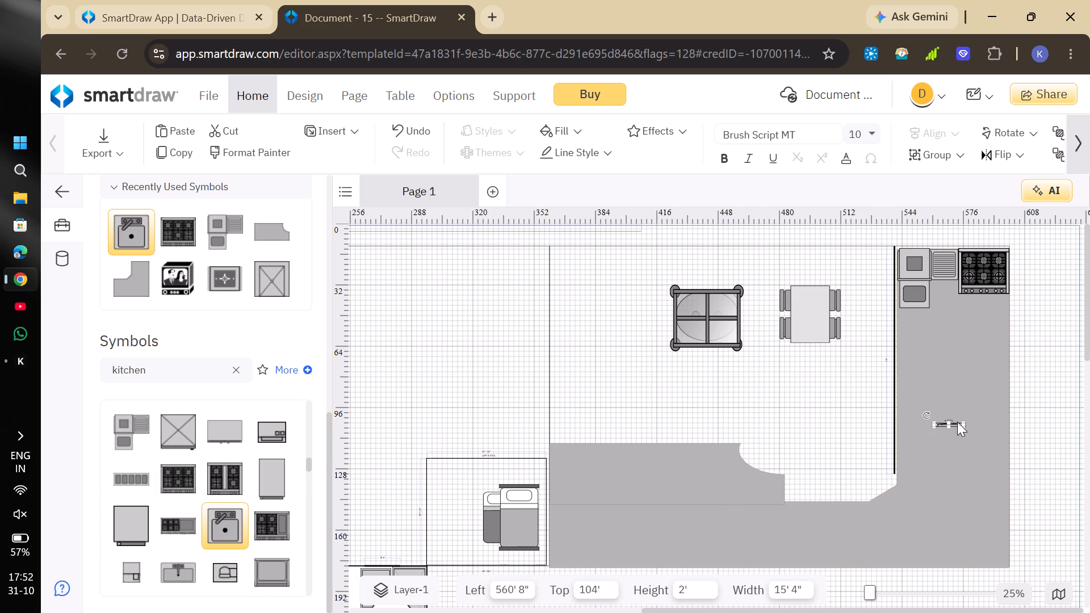
drag(950, 422, 952, 394)
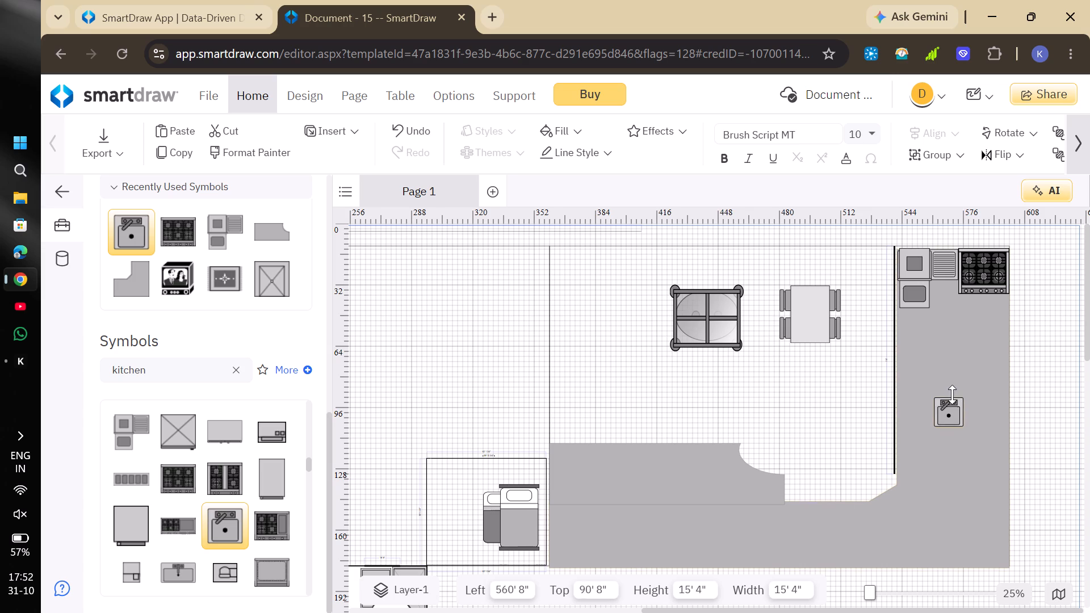
drag(952, 394, 953, 386)
Rotate the single compartment sink to 90°.
drag(930, 383, 927, 389)
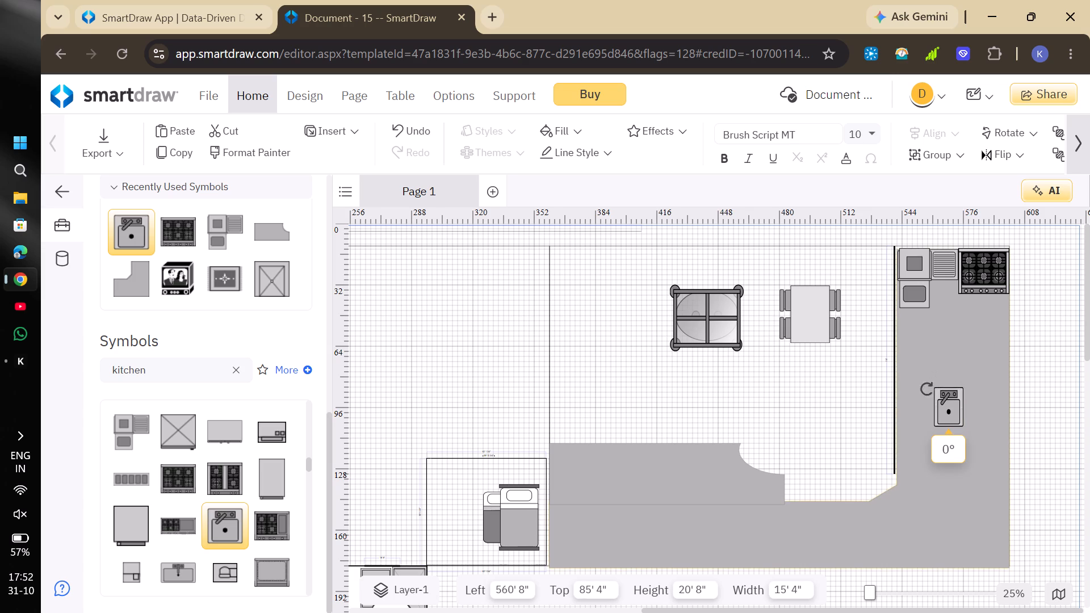
drag(927, 389, 924, 425)
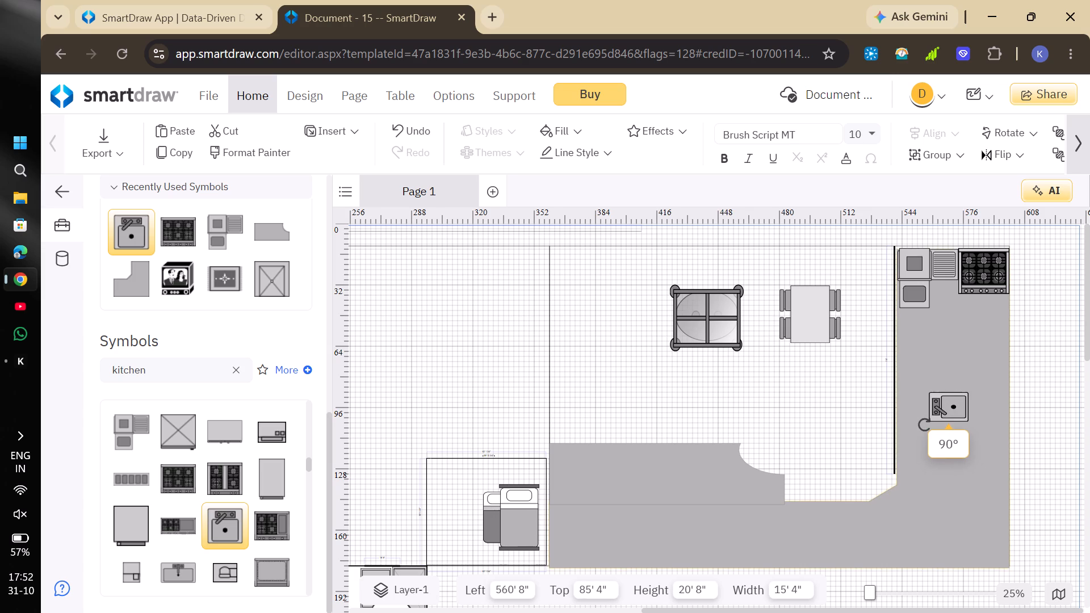
Move the 90° single compartment sink directly below the Corner Dishwasher, at about left 544', top 44' 3".
drag(924, 425, 927, 426)
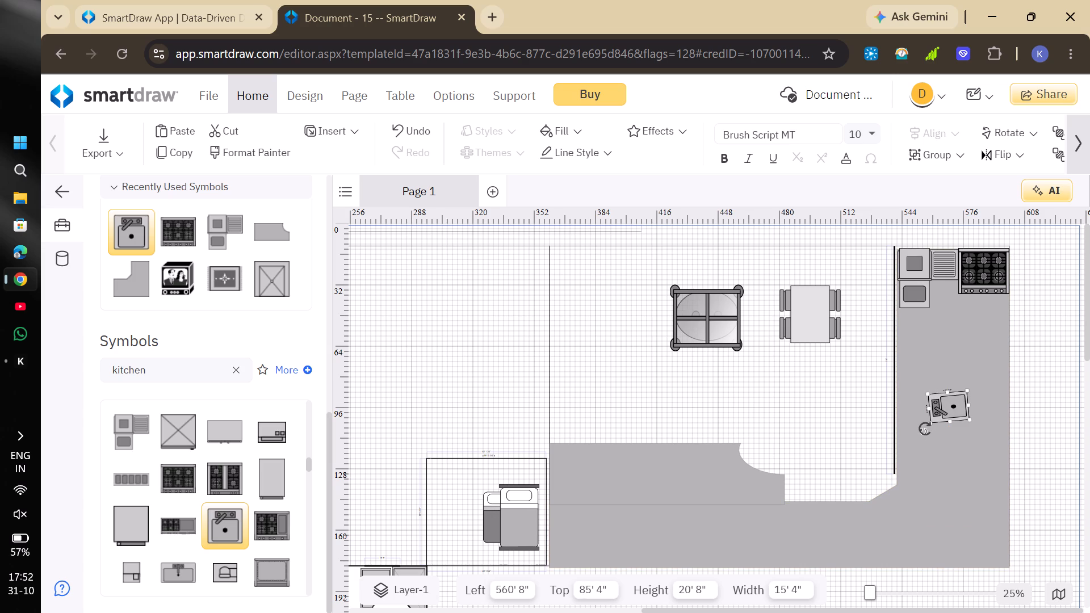
click(925, 429)
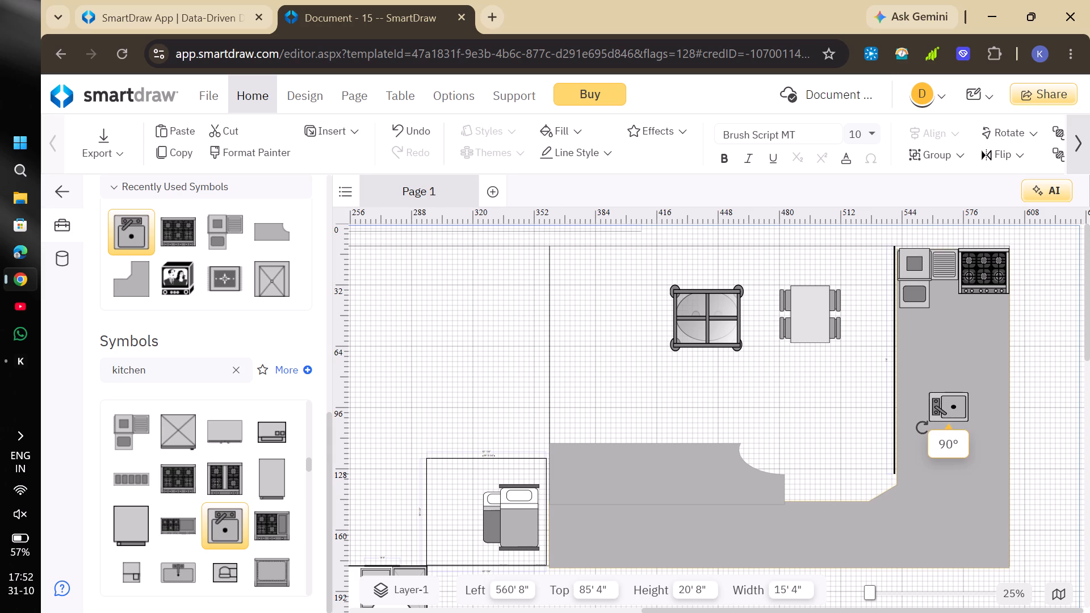
drag(951, 410, 927, 350)
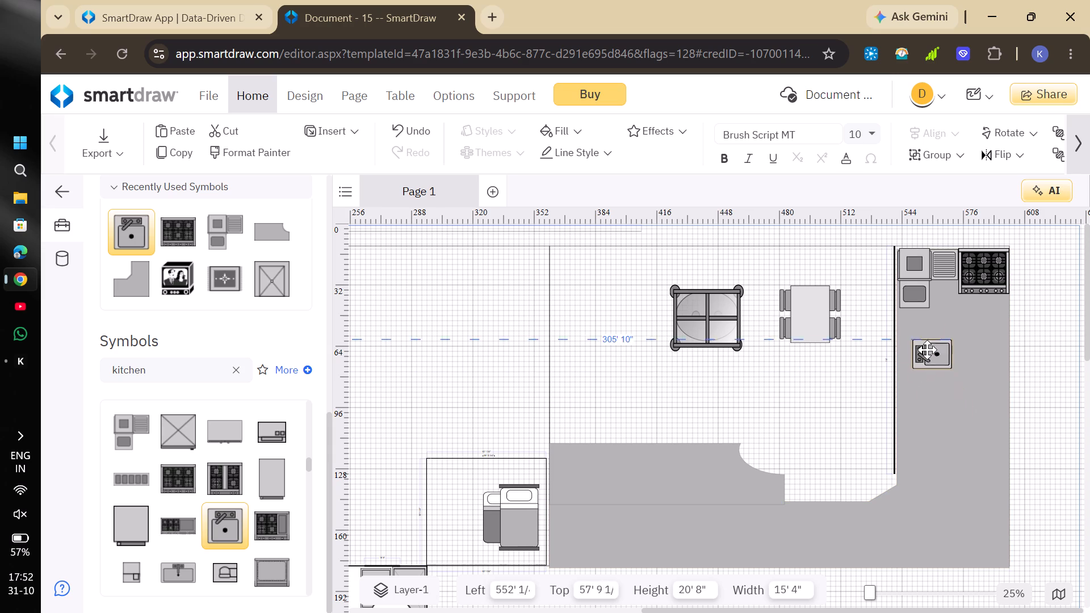
drag(927, 350, 917, 327)
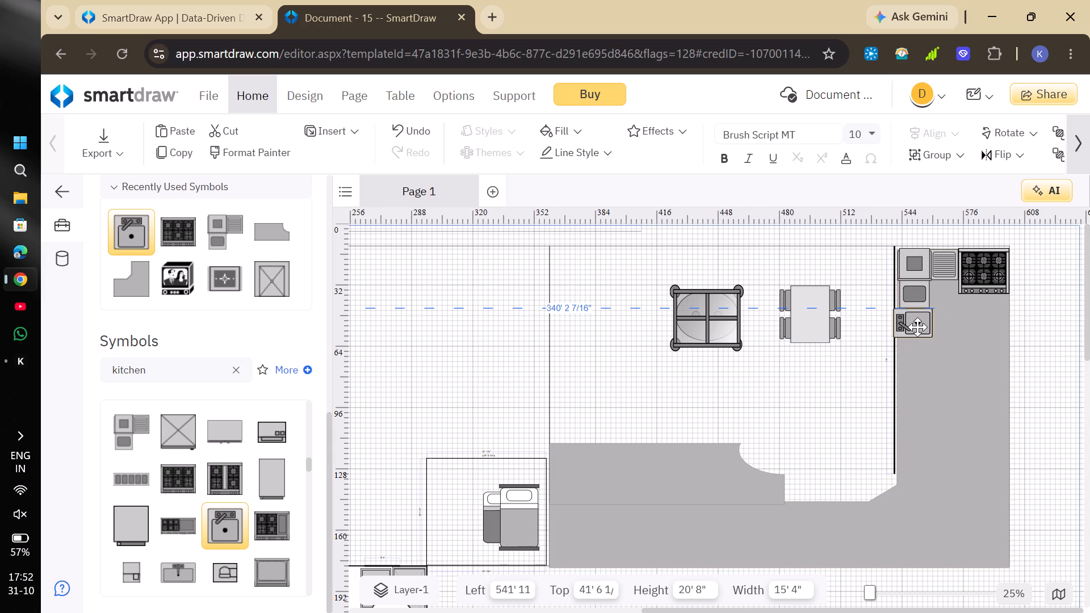
drag(917, 327, 919, 331)
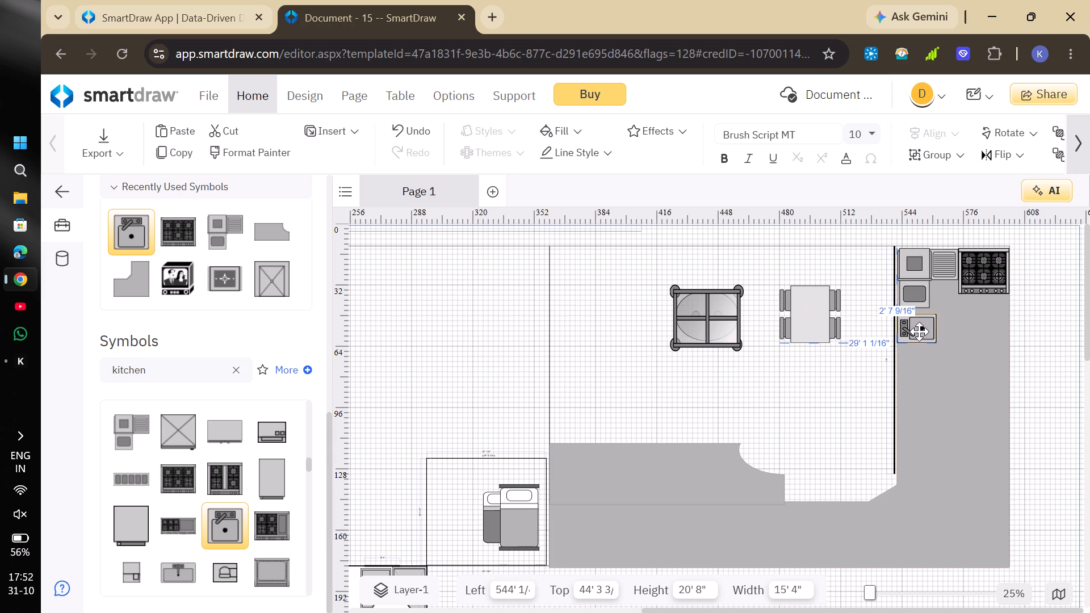
drag(919, 331, 919, 333)
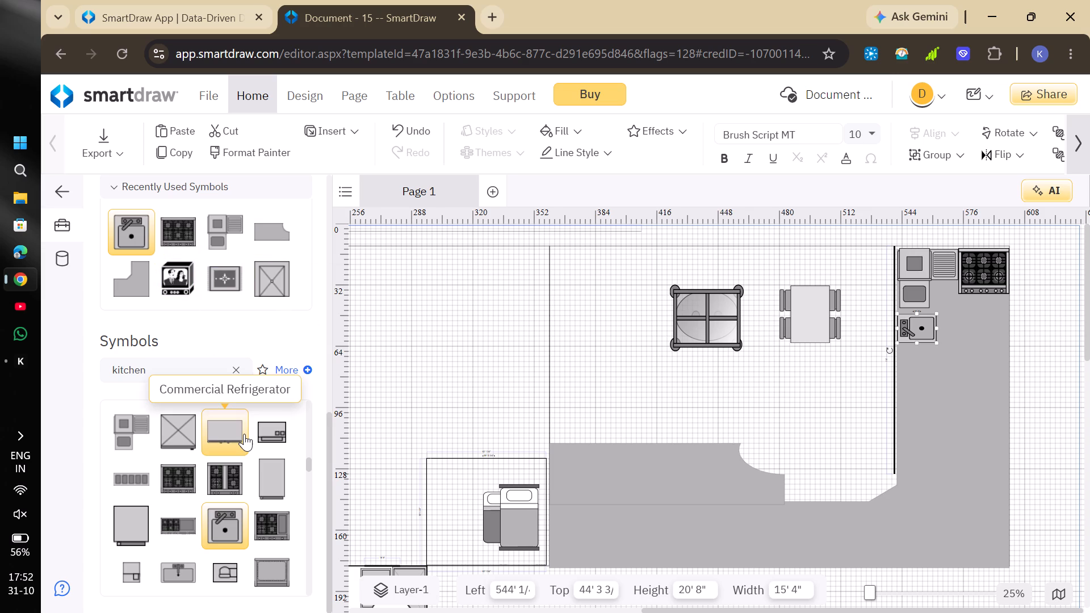
Place a Deep Fryer, about 20' wide by 28' 9" high, on the counter's vertical arm at about left 566' 8", top 93' 11".
scroll(244, 434, down, 2)
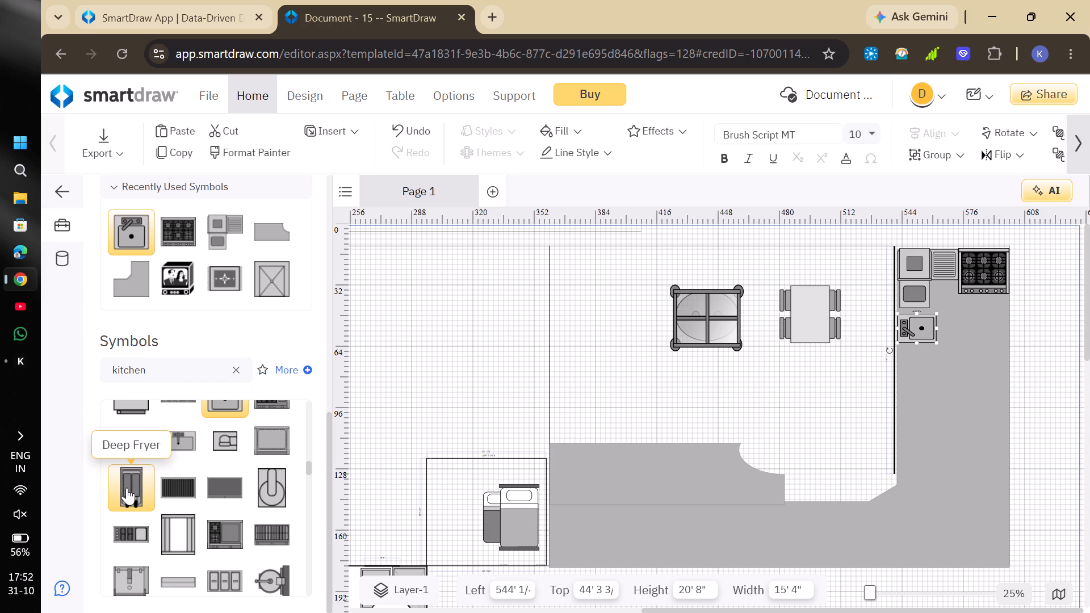
drag(127, 488, 878, 410)
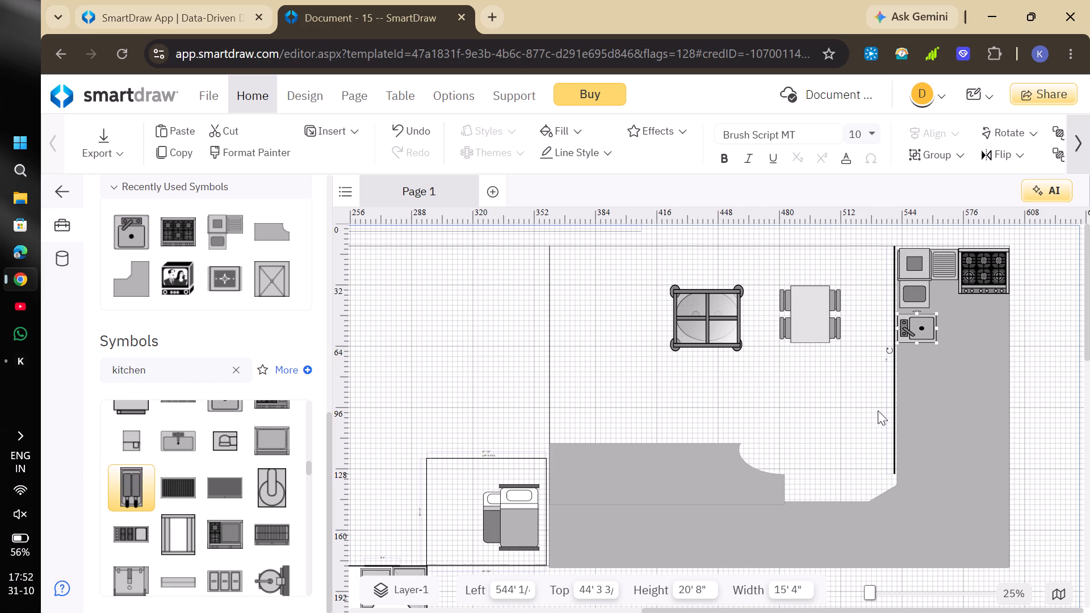
drag(878, 410, 948, 405)
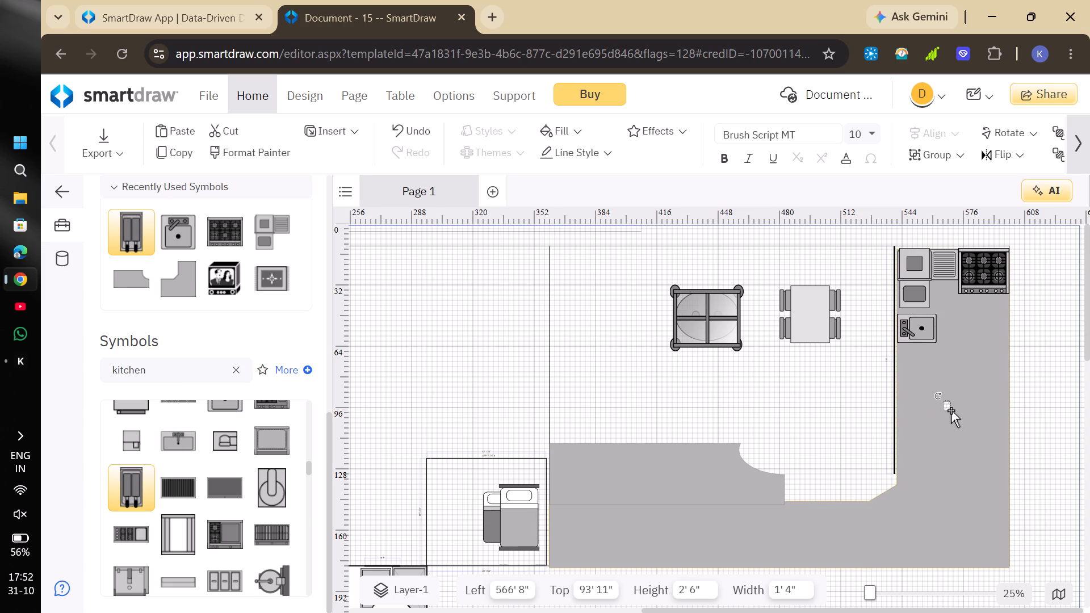
drag(949, 406, 986, 430)
drag(965, 408, 963, 457)
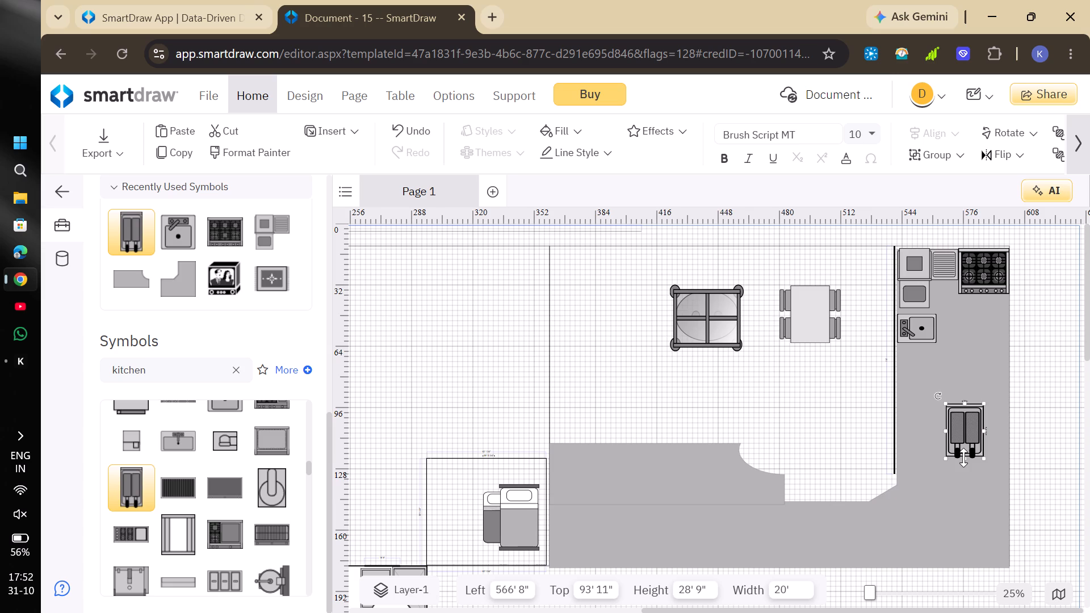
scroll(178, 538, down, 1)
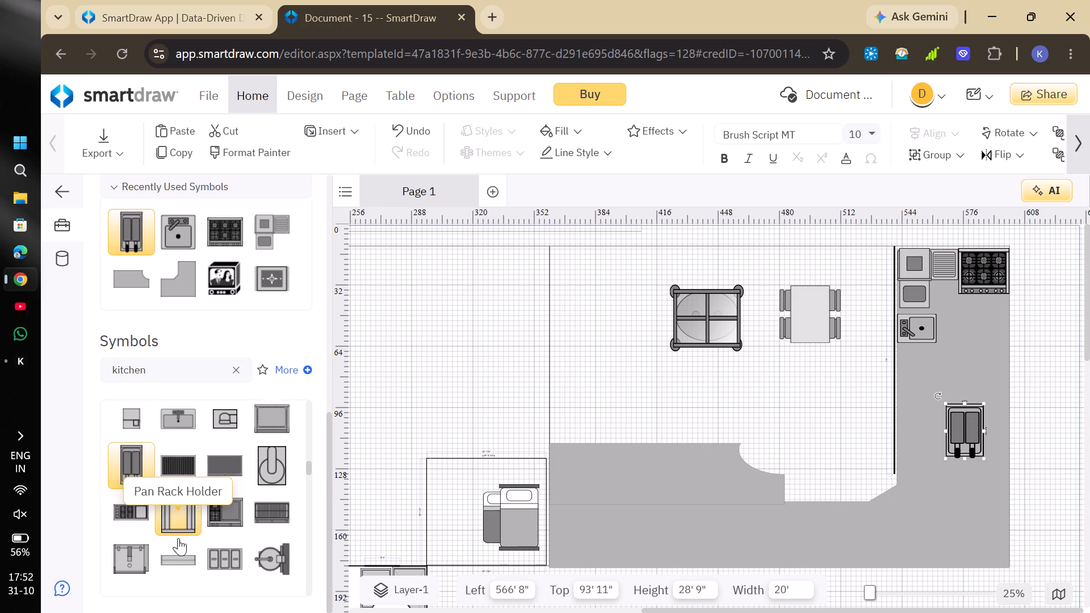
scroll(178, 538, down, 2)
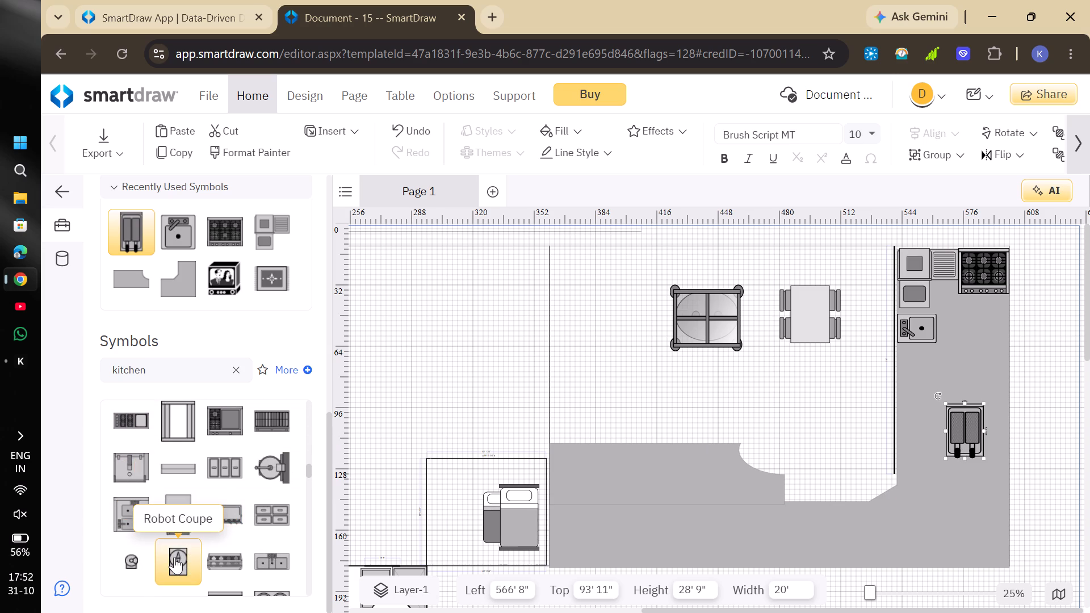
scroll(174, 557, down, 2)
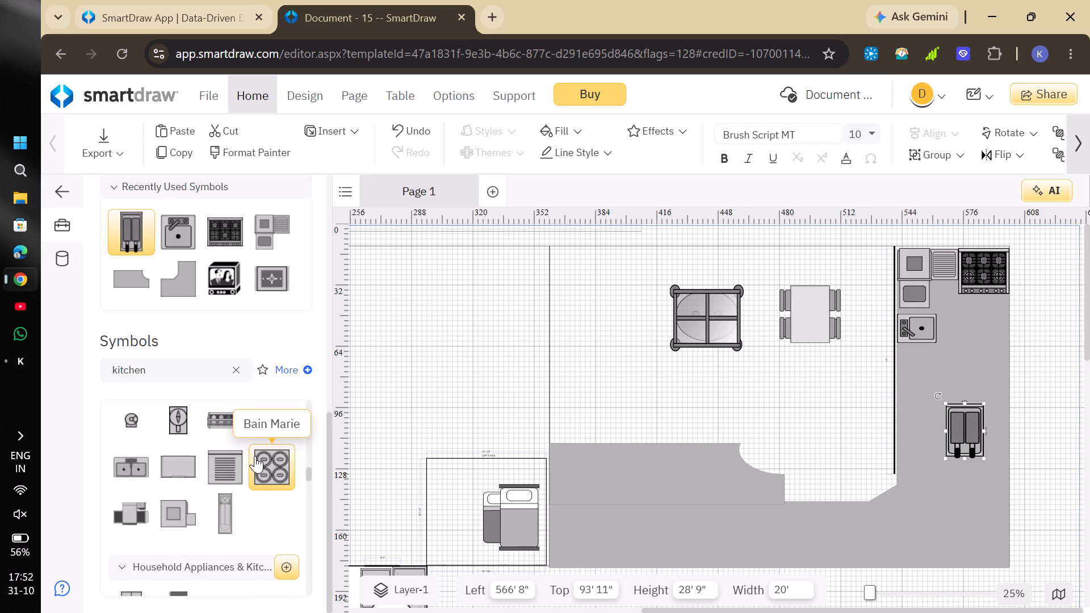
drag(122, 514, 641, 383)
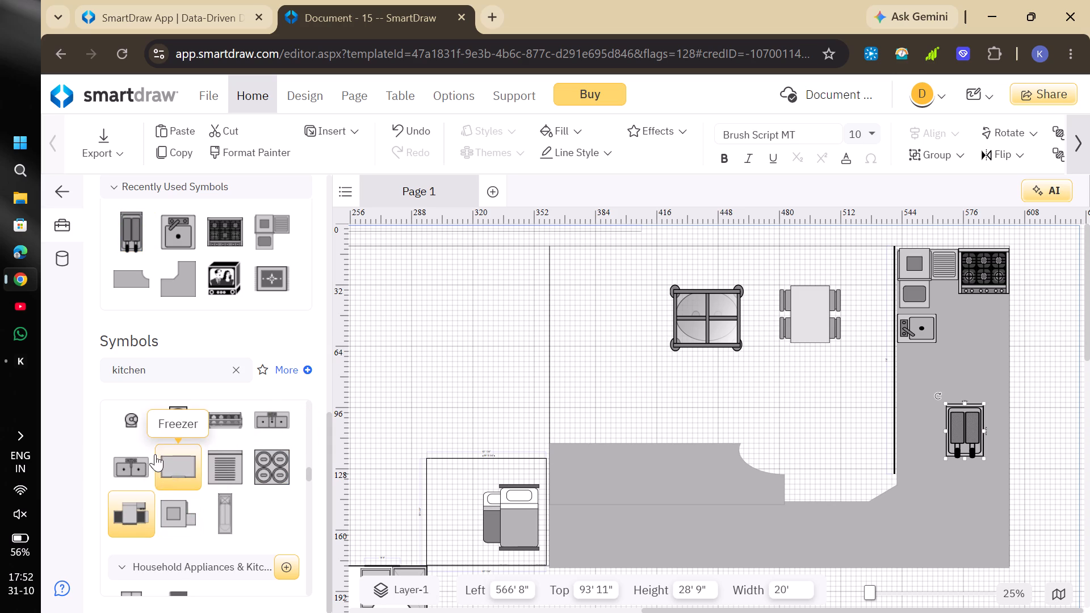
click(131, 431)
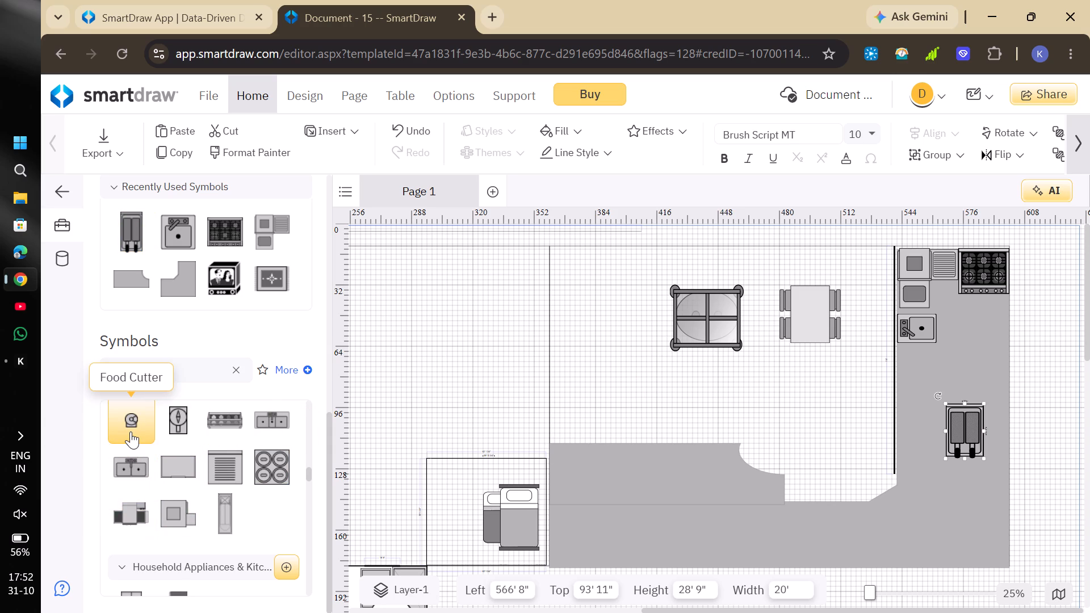
Place a double-door refrigerator, about 21' 8" wide by 34' 2" high, in the kitchen's upper-left corner at about left 360', top 11' 8".
scroll(139, 490, down, 3)
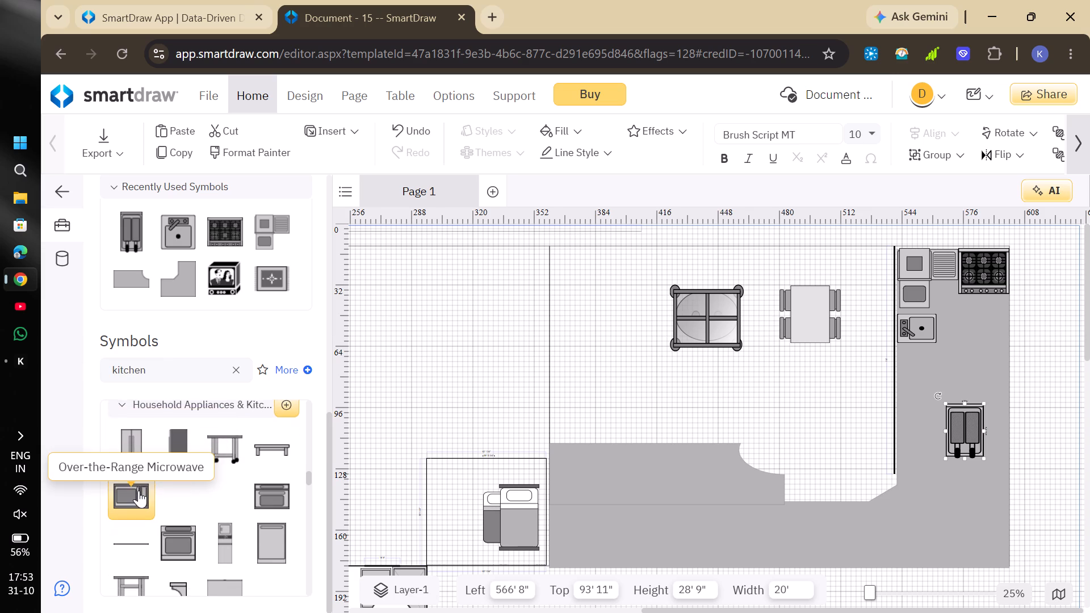
drag(134, 456, 618, 336)
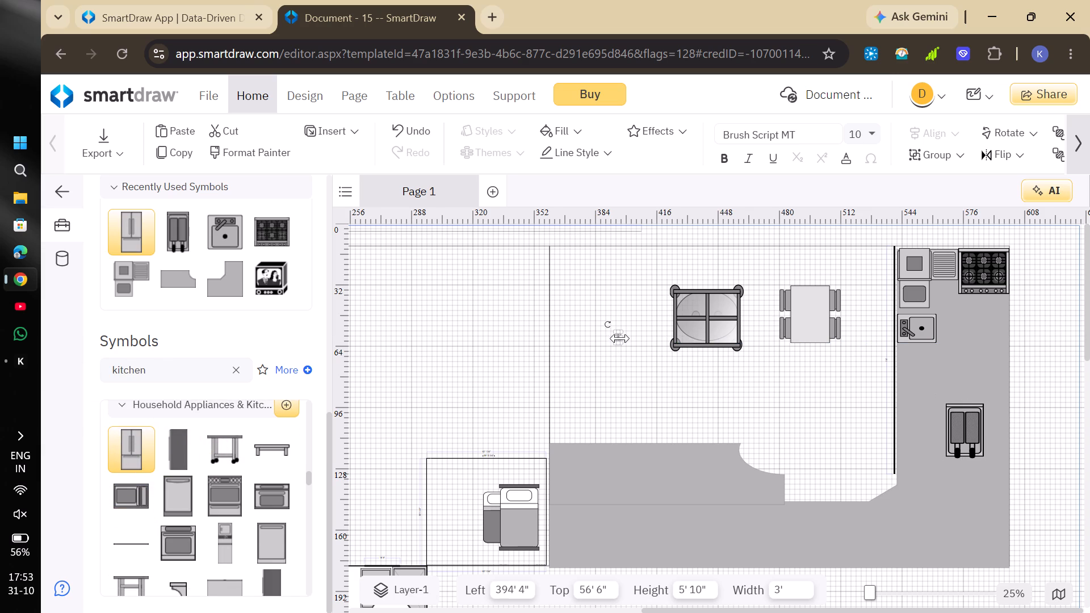
drag(620, 338, 656, 304)
drag(637, 343, 639, 394)
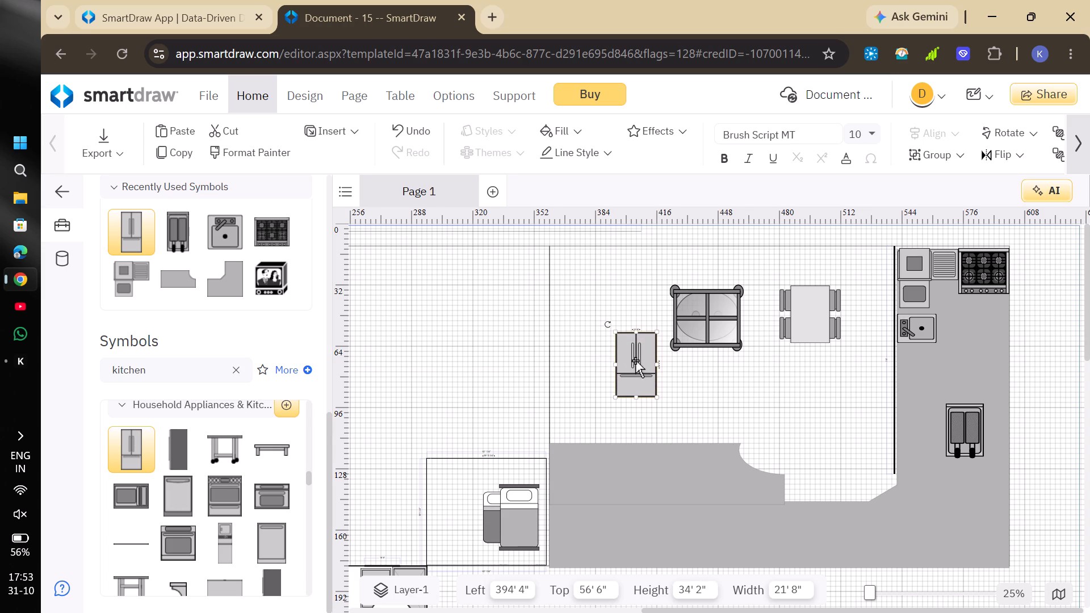
drag(635, 360, 571, 275)
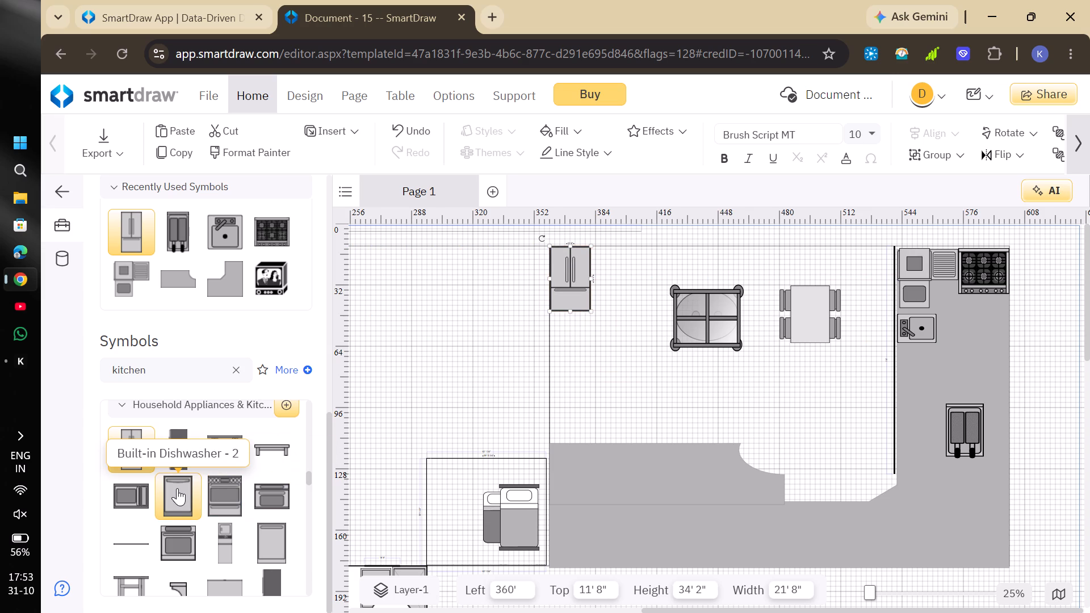
Place a Built-in Dishwasher - 2, about 10' wide by 18' 10" high, beside the bathroom's short vertical wall, about left 224' 8", top 181' 2".
drag(183, 491, 391, 598)
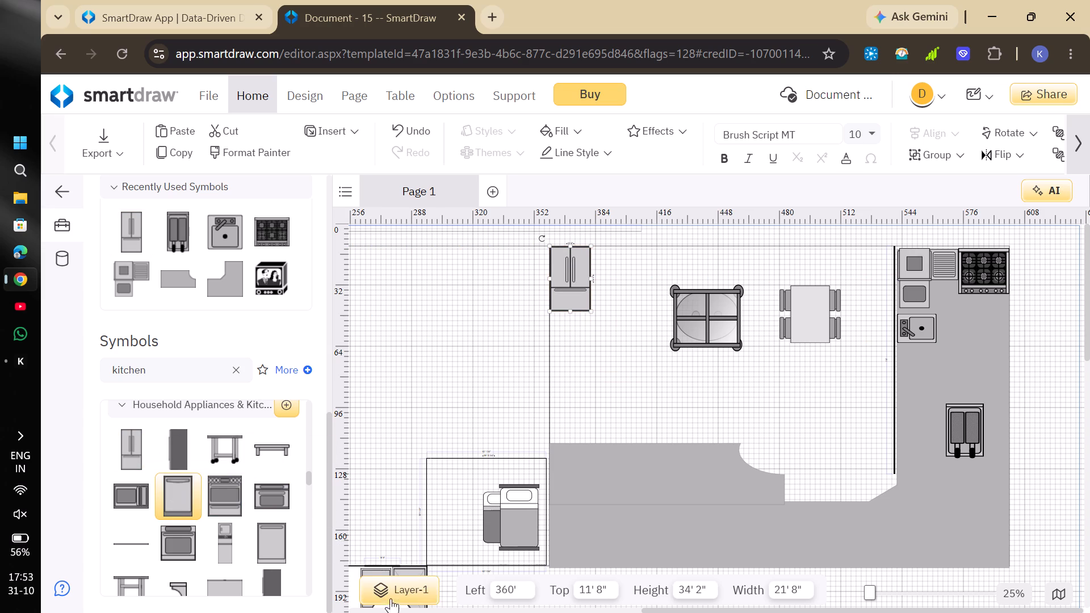
drag(391, 598, 336, 508)
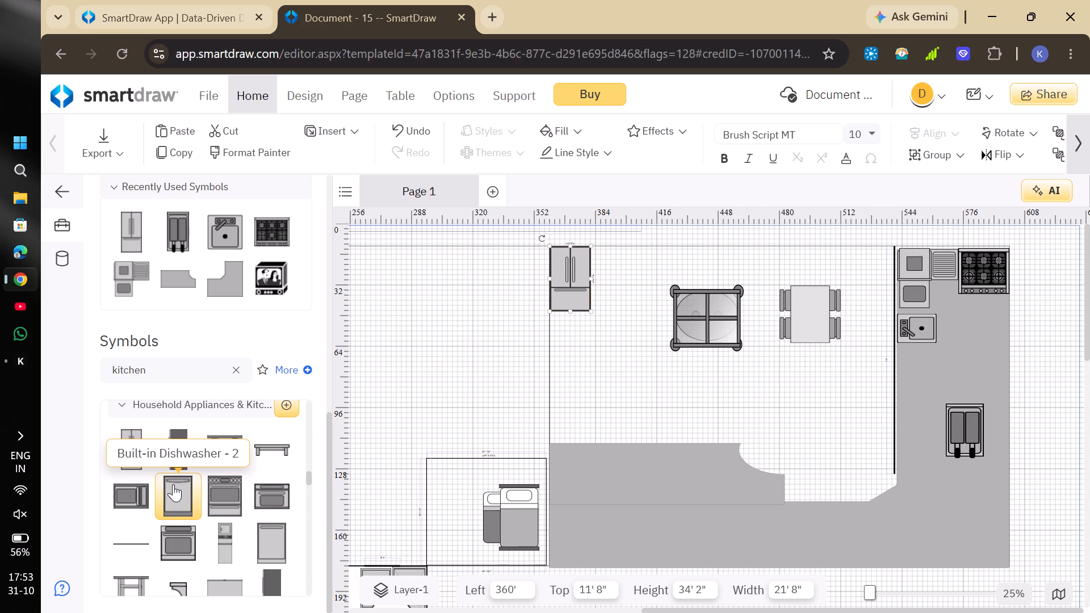
drag(173, 484, 400, 500)
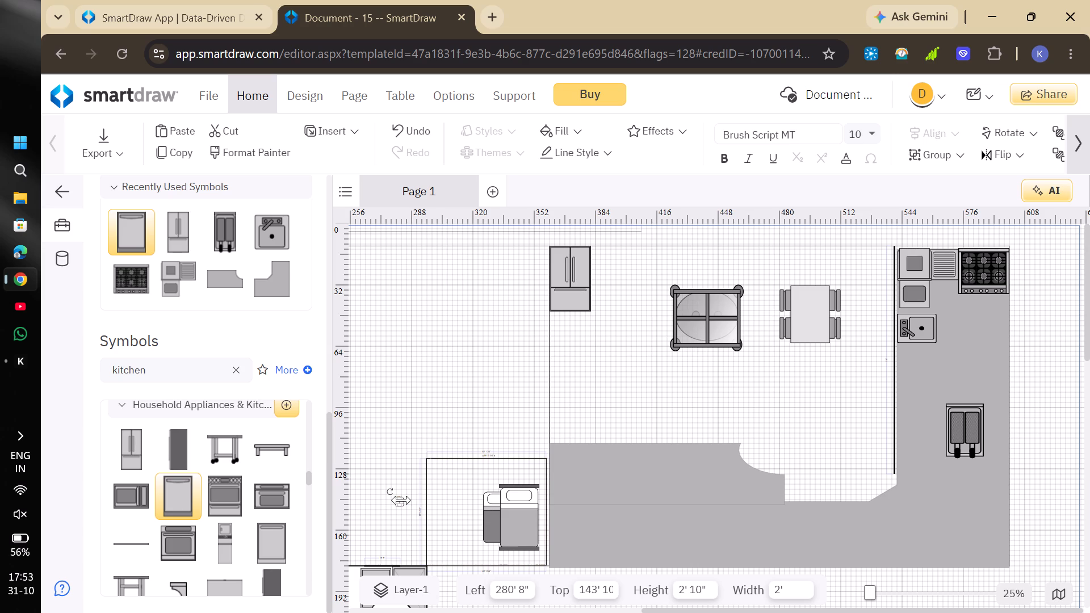
drag(401, 500, 418, 501)
drag(406, 503, 409, 537)
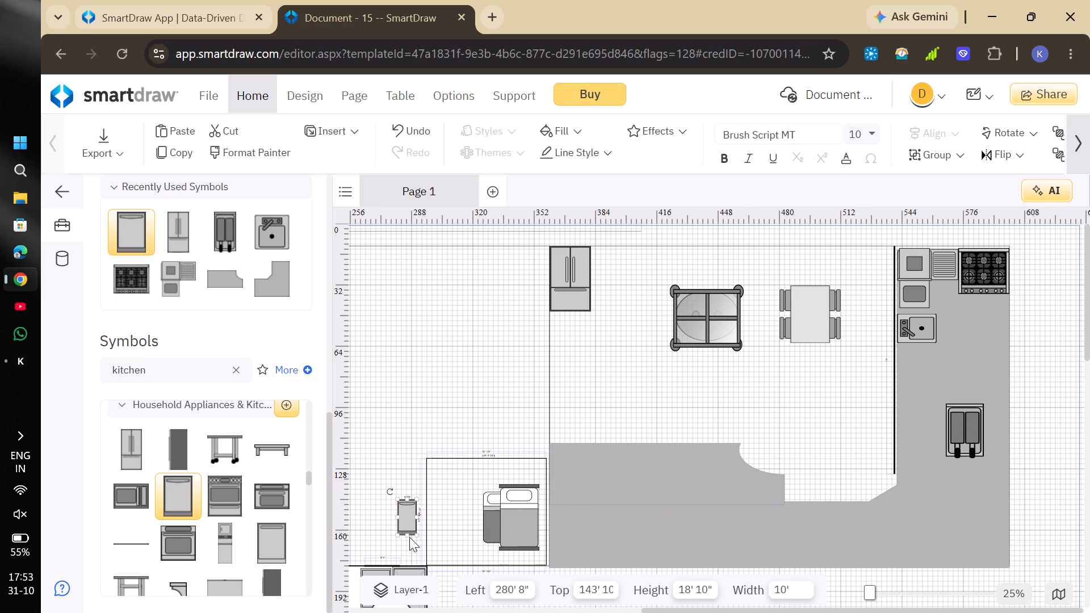
drag(408, 519, 401, 611)
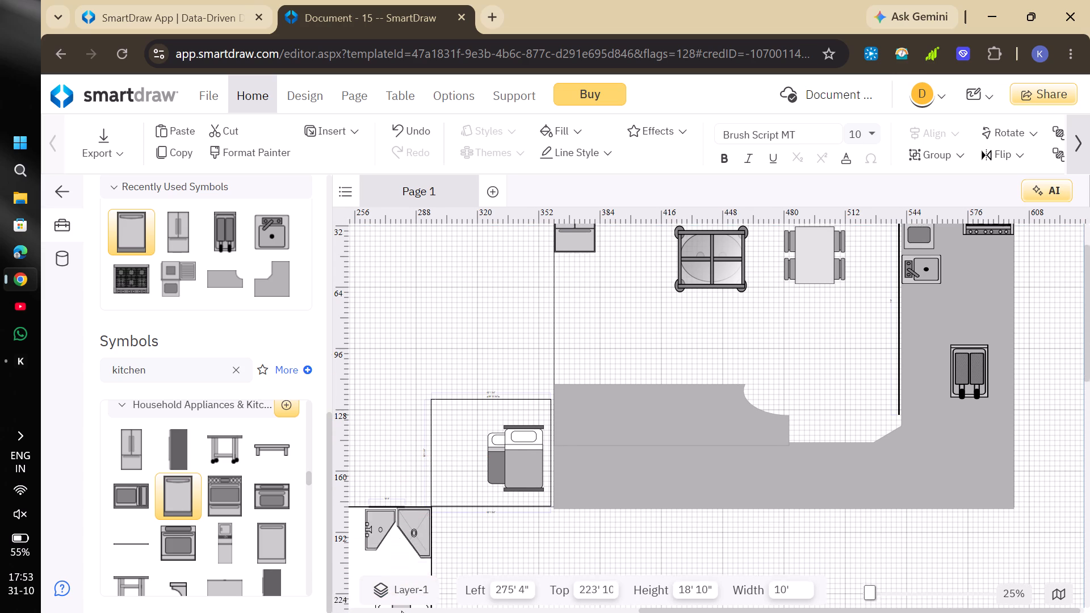
drag(401, 611, 427, 592)
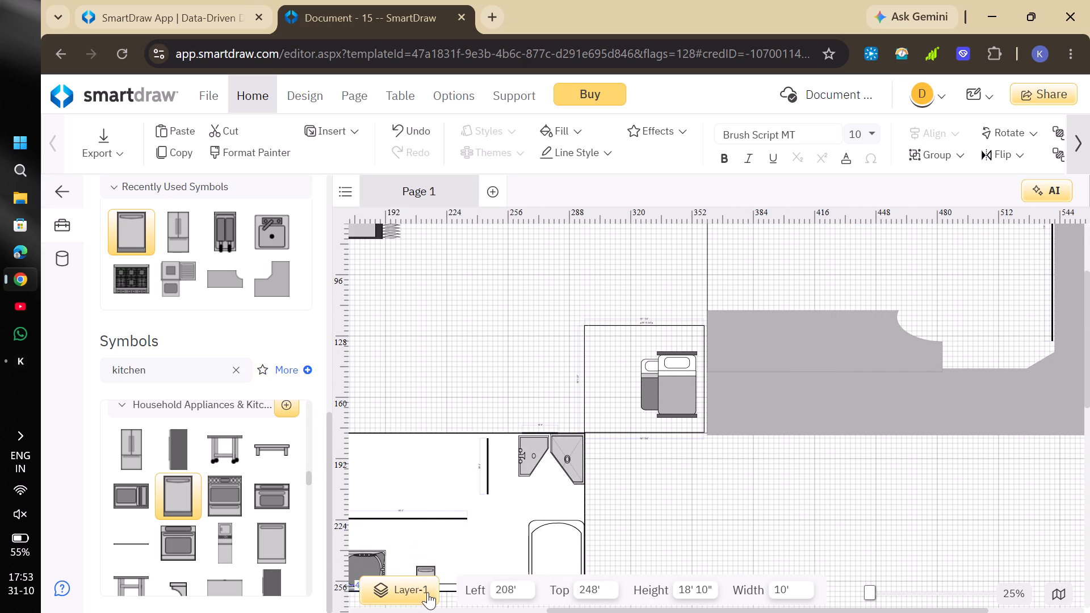
drag(427, 592, 498, 513)
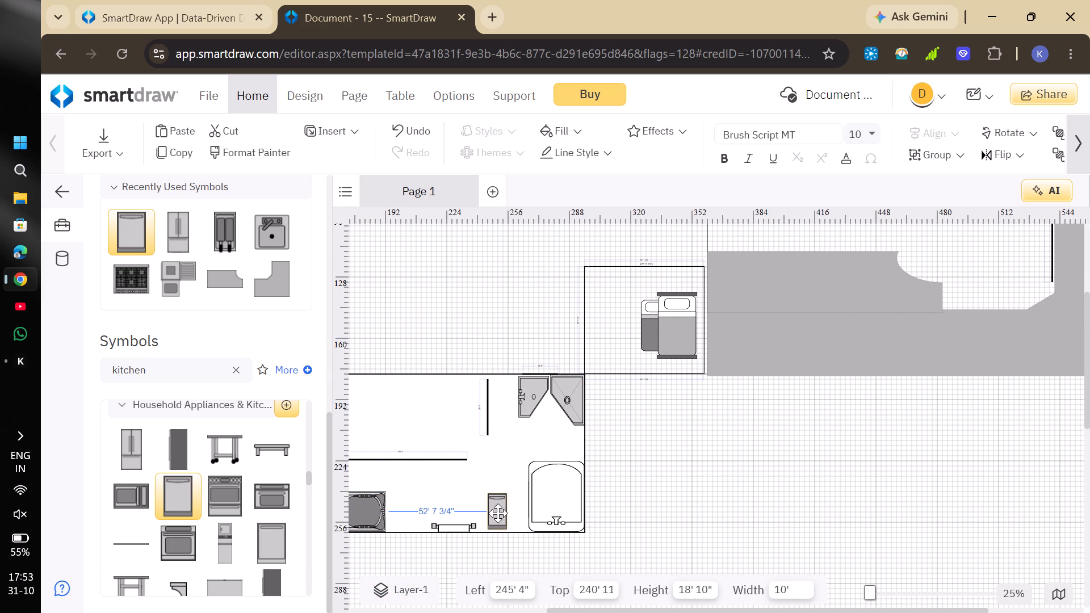
drag(498, 513, 444, 405)
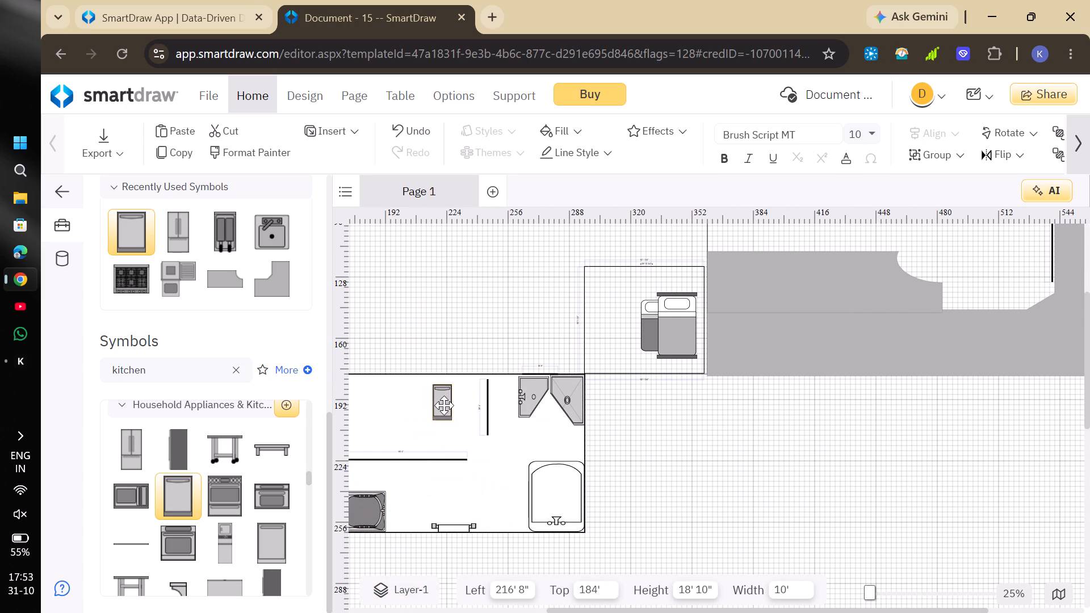
drag(444, 405, 460, 397)
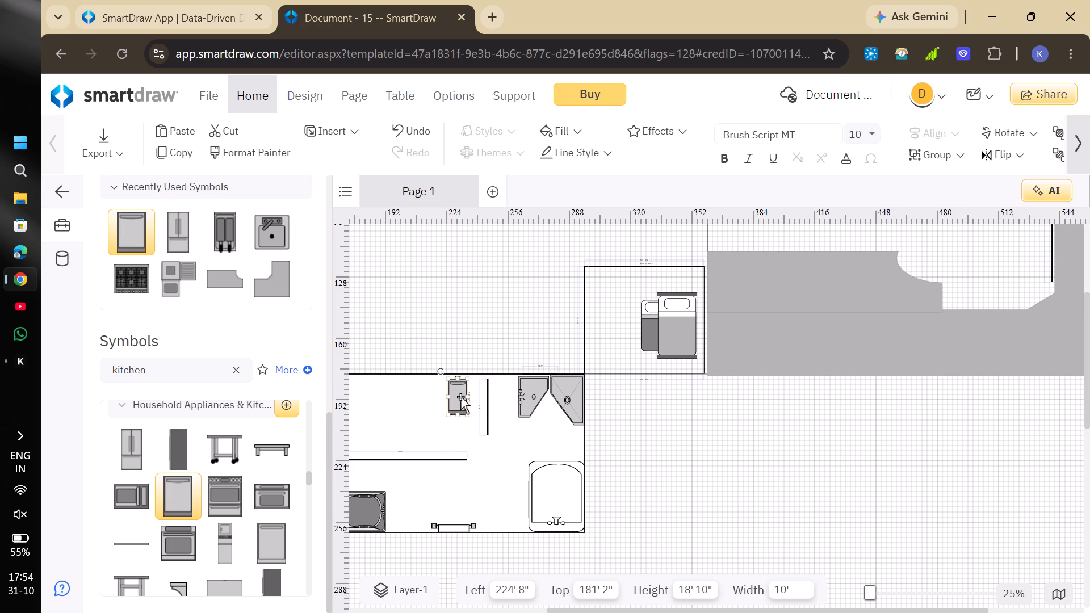
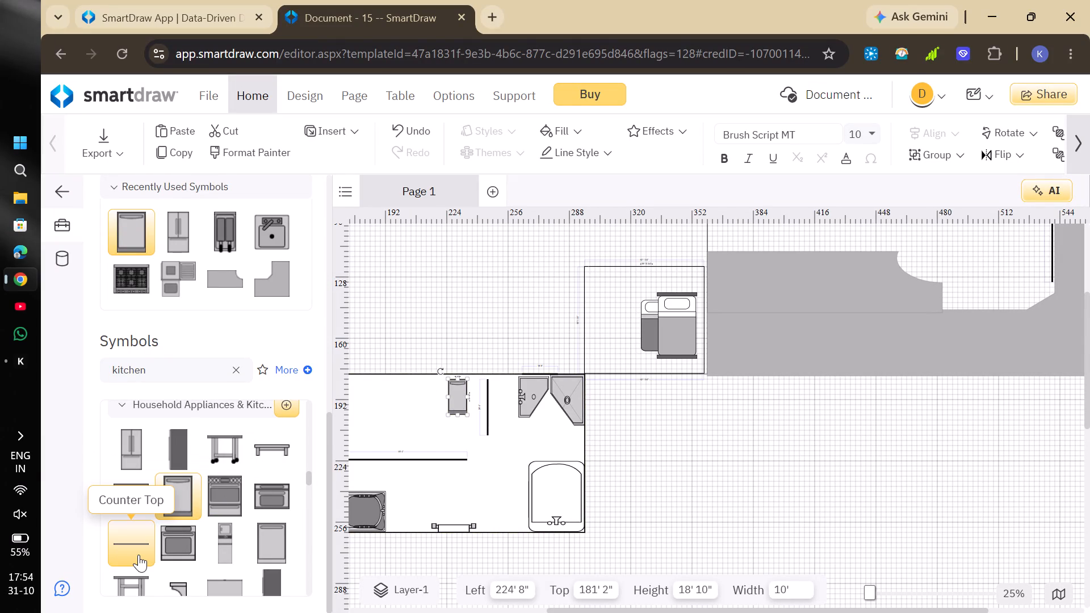
Place a Bottom-Freezer Refrigerator - 2, about 29' 4" wide by 42' 8" high, unrotated on the kitchen counter's vertical arm near the Deep Fryer.
scroll(181, 548, down, 1)
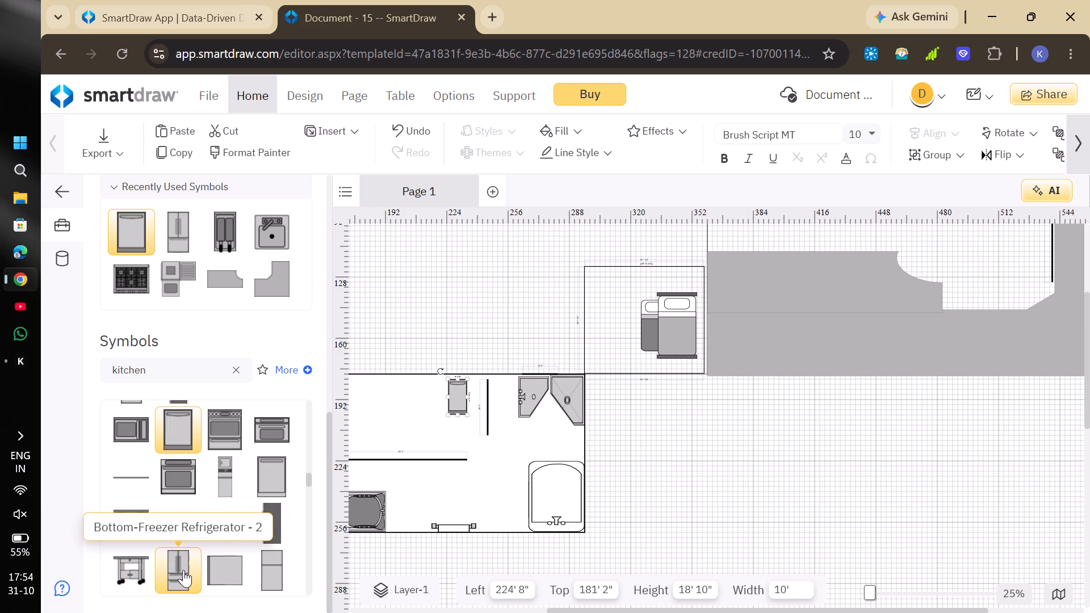
drag(183, 570, 667, 322)
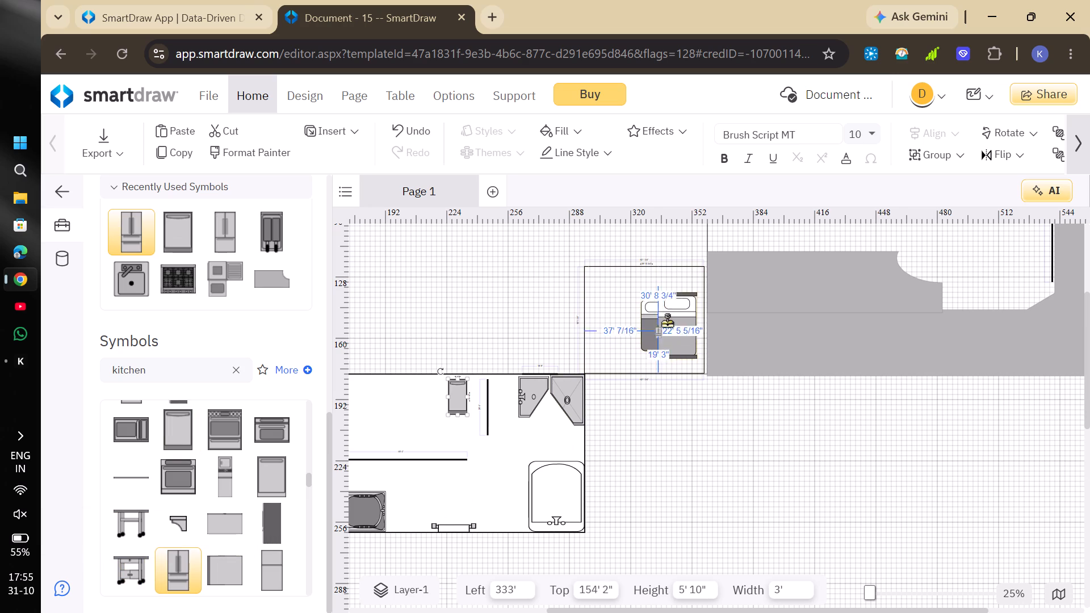
drag(667, 322, 644, 278)
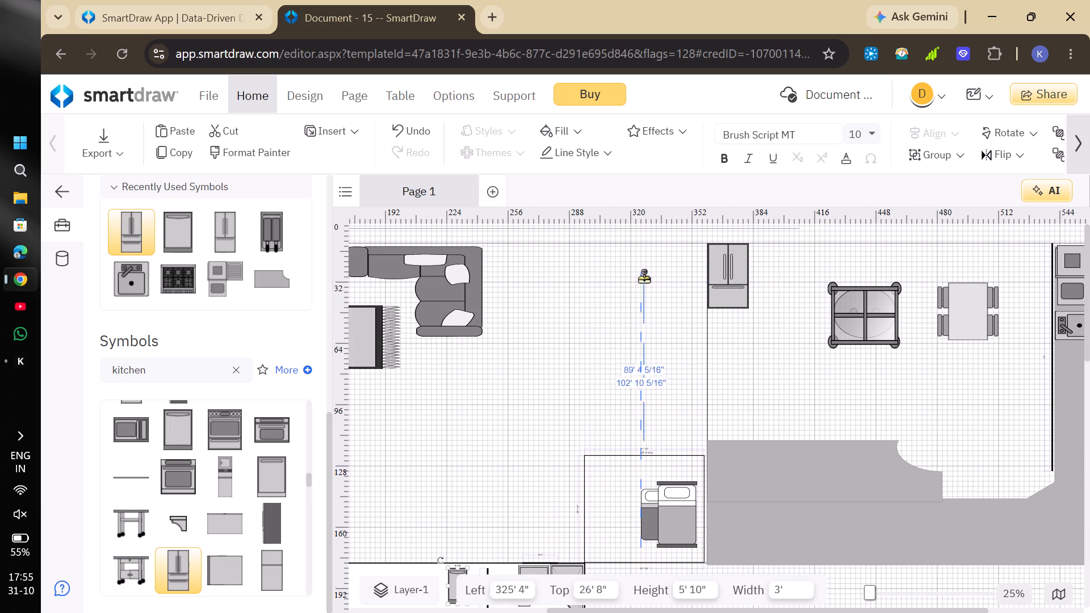
drag(644, 278, 925, 337)
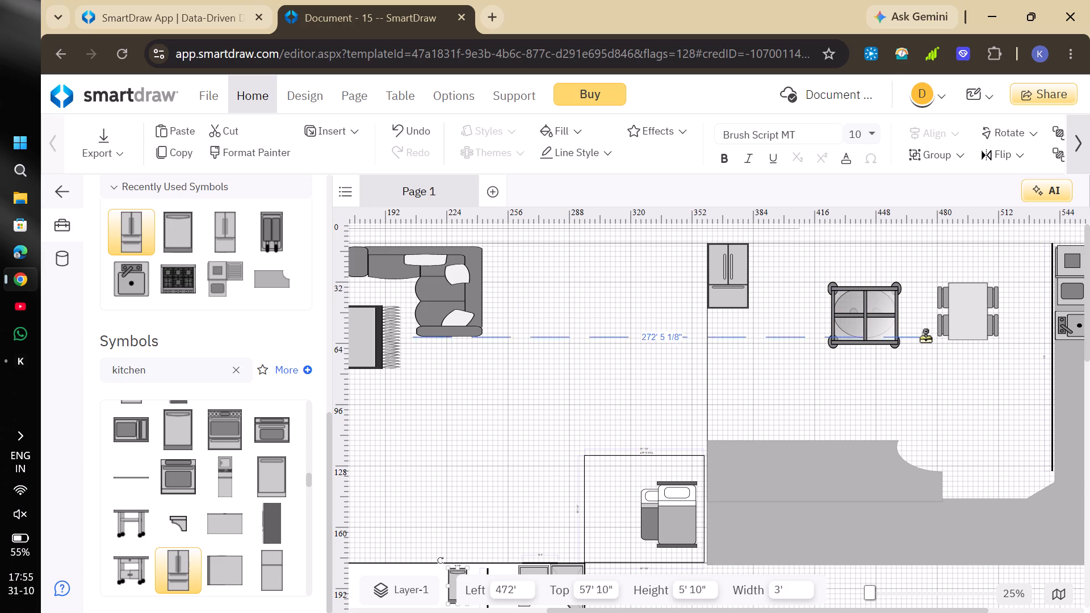
drag(925, 337, 1059, 387)
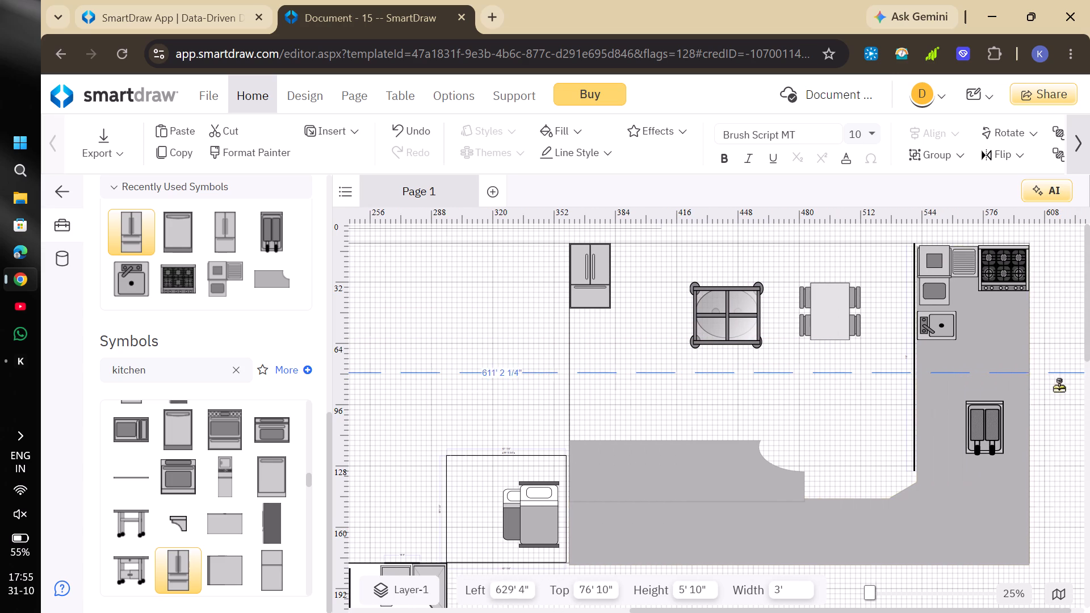
drag(1059, 387, 935, 416)
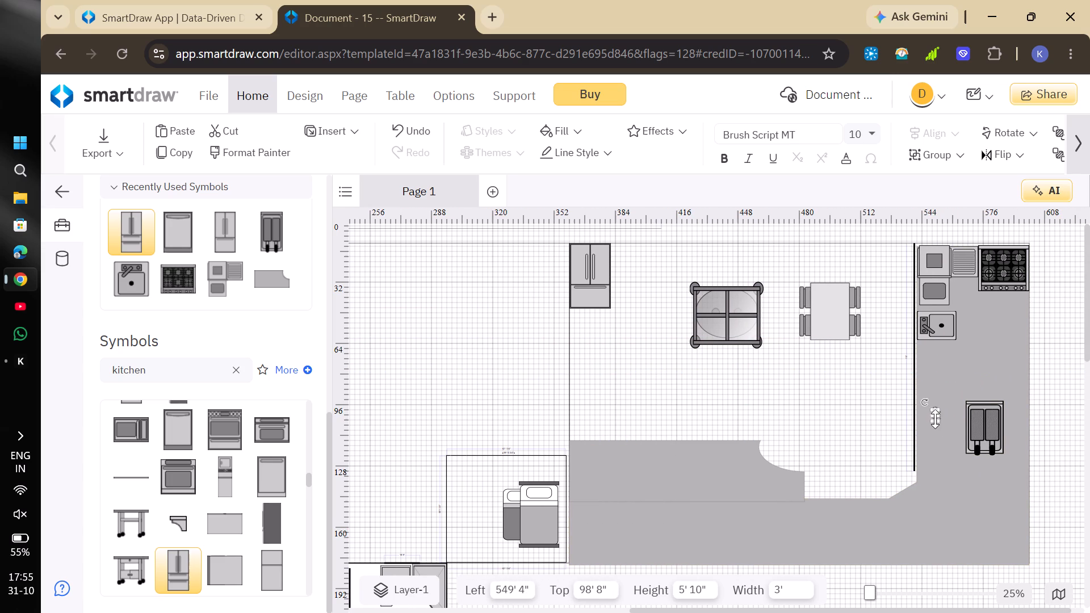
drag(933, 422, 941, 492)
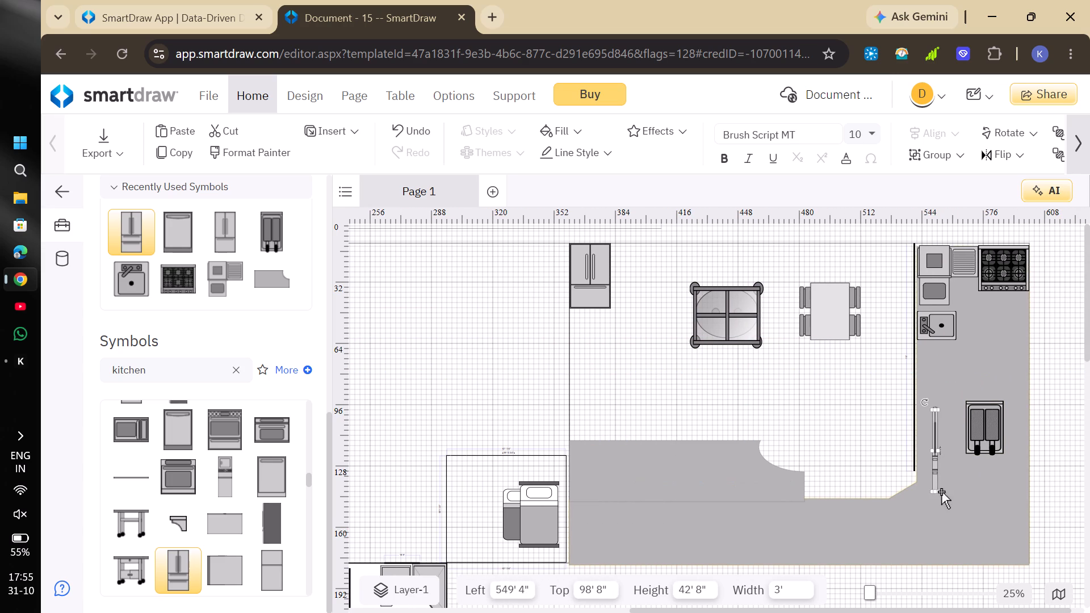
drag(938, 451, 991, 440)
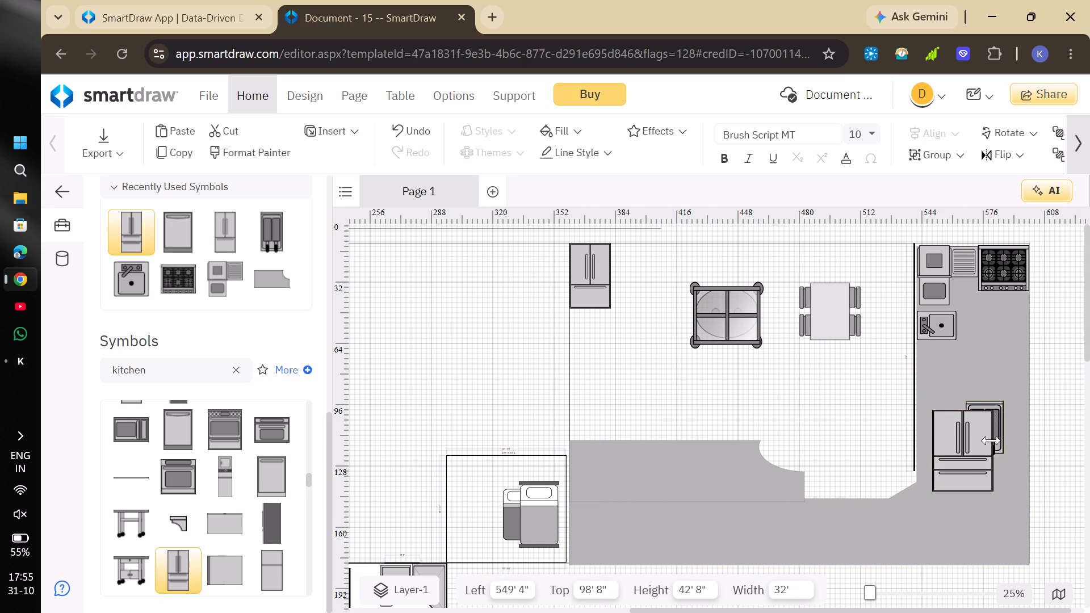
drag(991, 440, 989, 440)
click(922, 402)
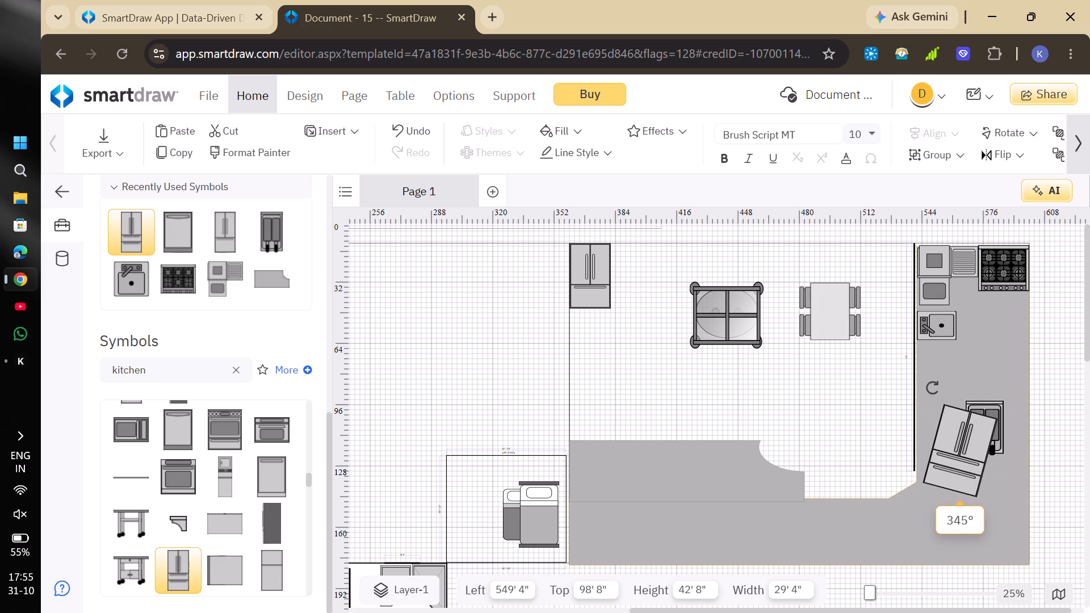
drag(921, 406, 923, 397)
Move the Bottom-Freezer Refrigerator - 2 beside the double-door refrigerator along the kitchen's upper wall, at about left 384', top 11' 8".
drag(953, 455, 936, 404)
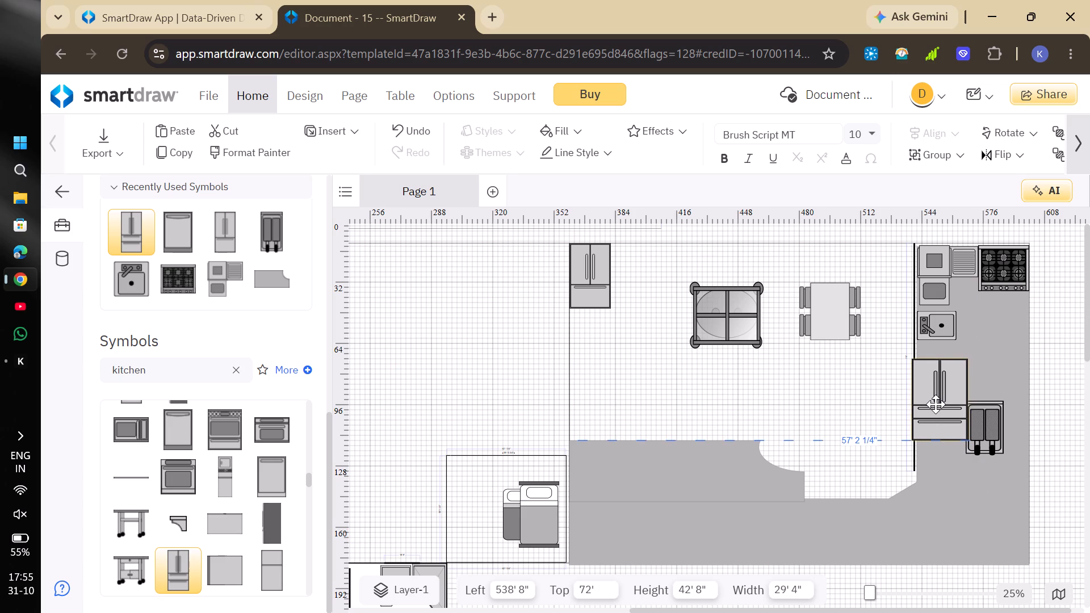
drag(936, 404, 646, 288)
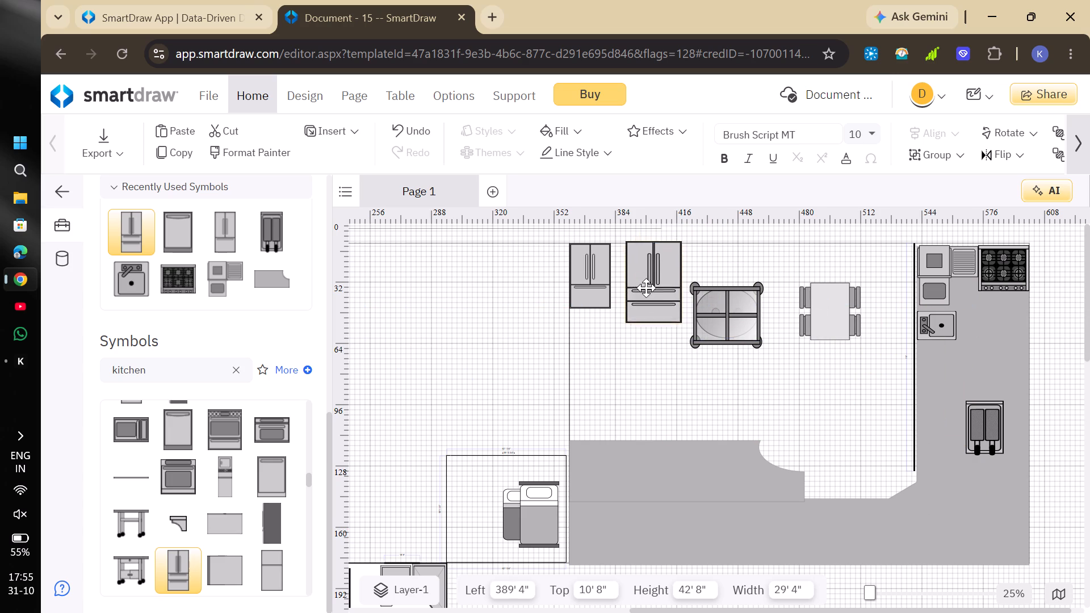
drag(646, 288, 630, 287)
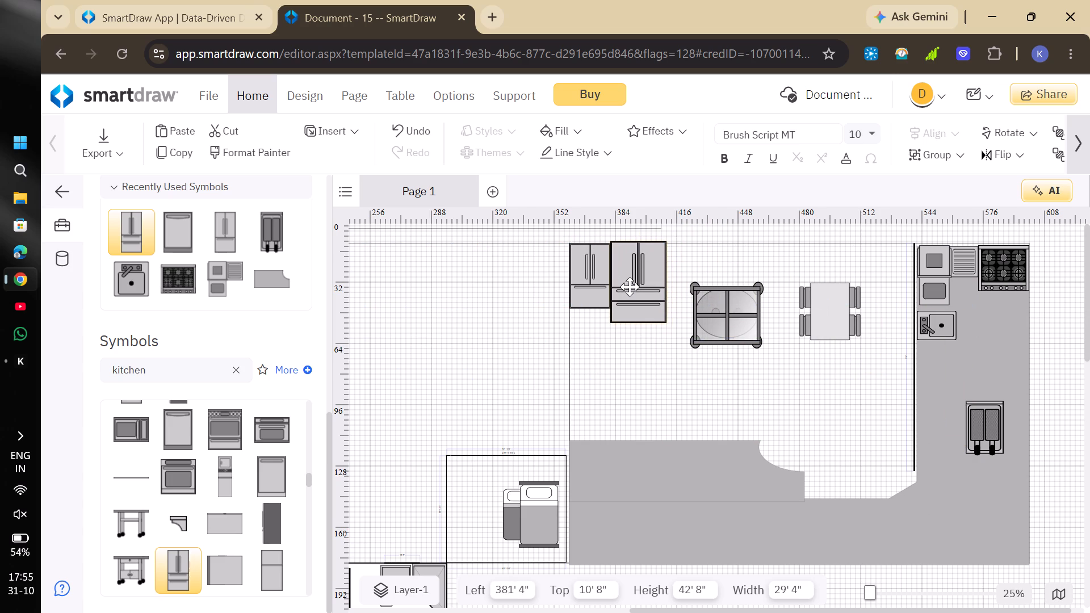
drag(630, 287, 630, 288)
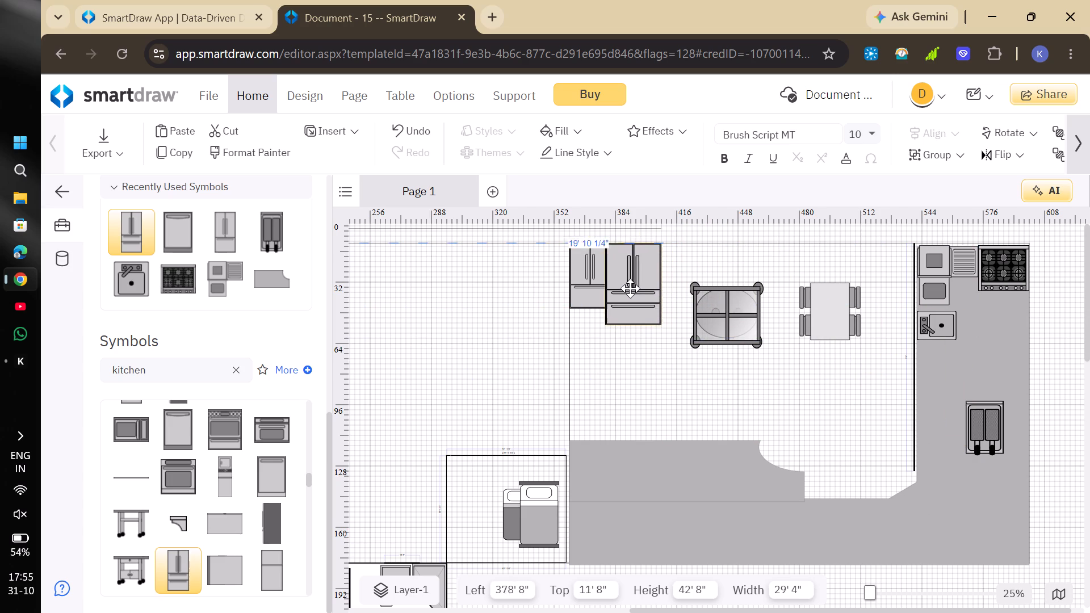
drag(630, 288, 635, 288)
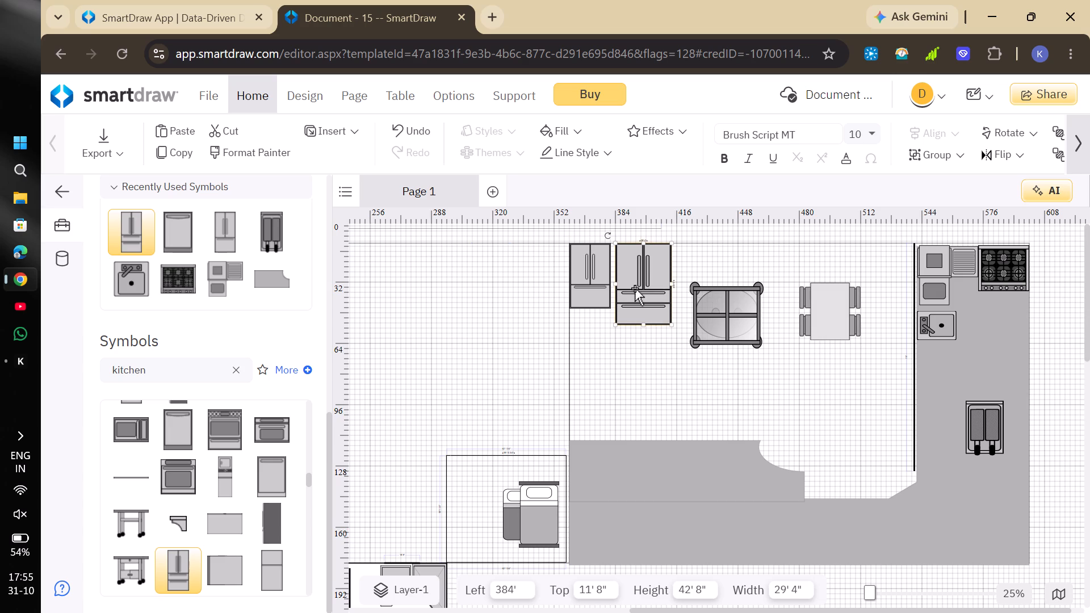
Shorten the Bottom-Freezer Refrigerator - 2 to about 35' 3" high, close to the neighbouring refrigerator's height.
drag(643, 325, 643, 309)
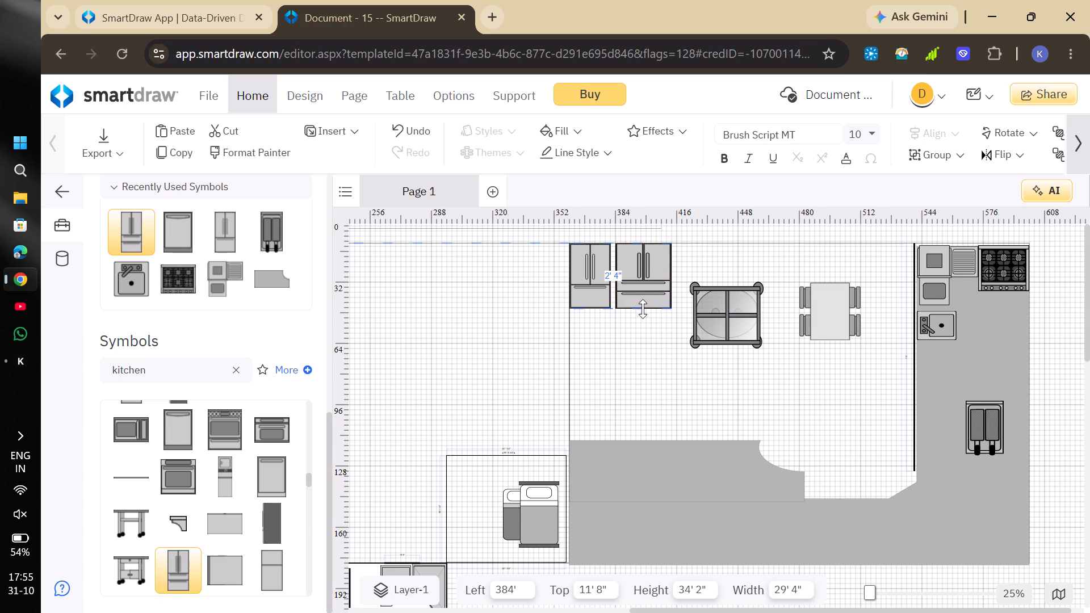
drag(643, 309, 643, 309)
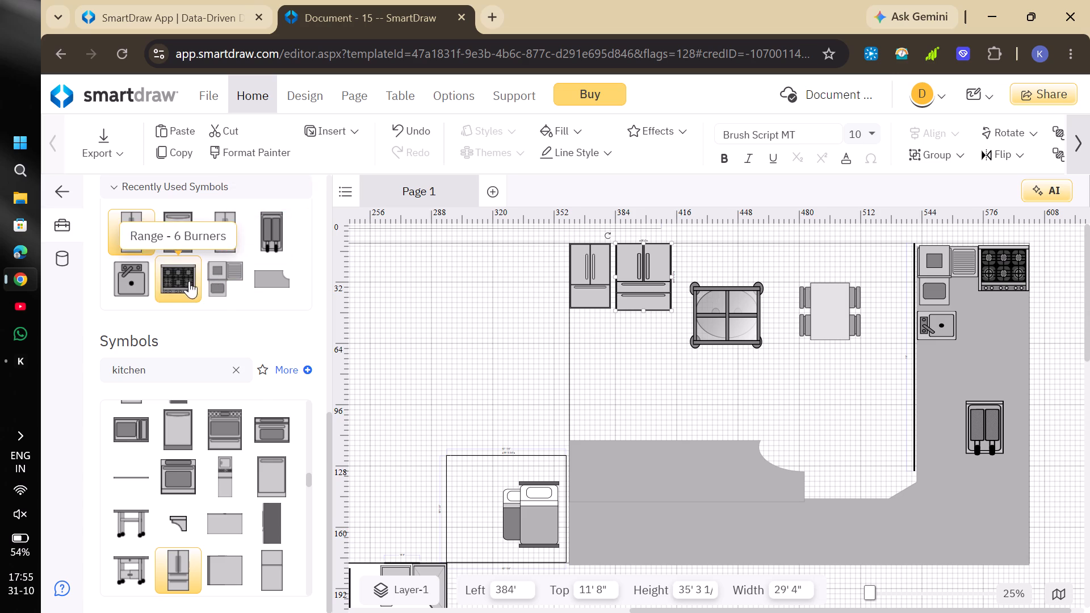
Place a Washer & Dryer, about 19' 7" wide by 22' 3" high, beside the bathroom's built-in dishwasher at about left 202' 8", top 180' 5".
scroll(198, 482, down, 3)
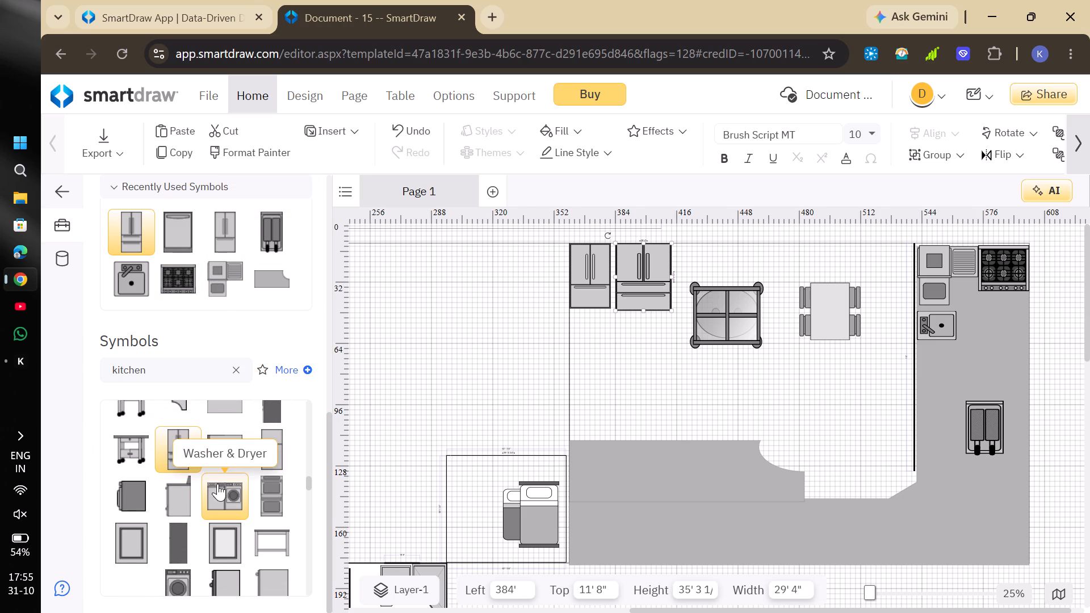
drag(222, 486, 458, 529)
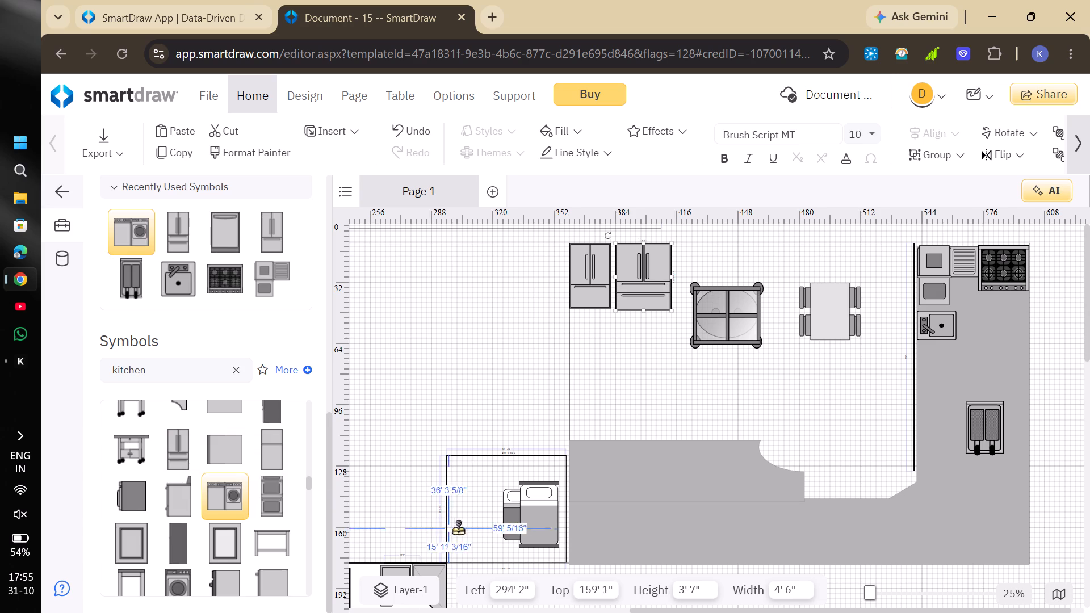
drag(458, 529, 380, 530)
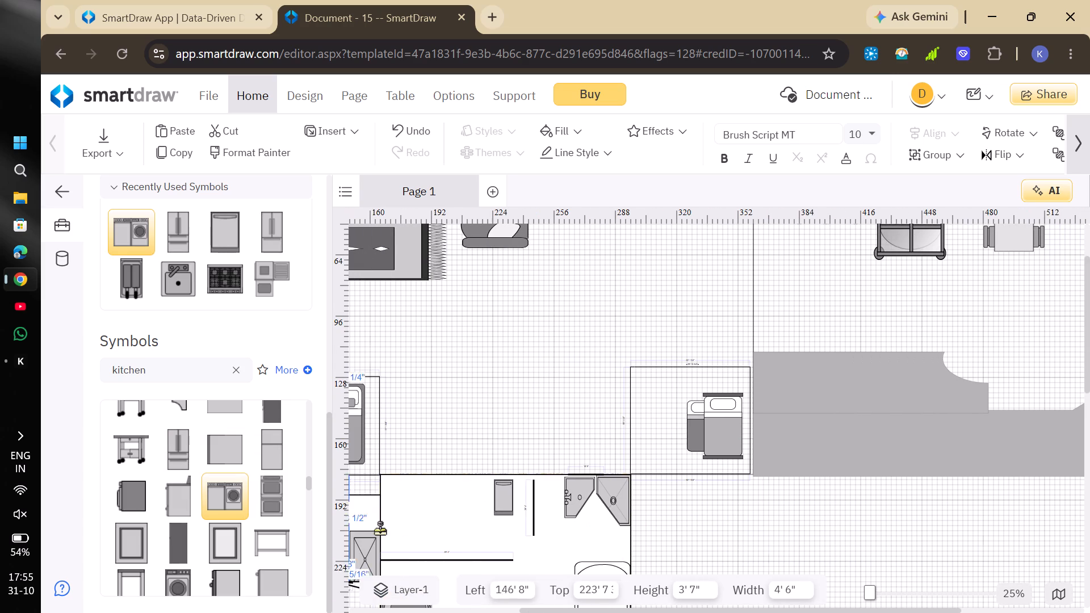
drag(380, 530, 454, 502)
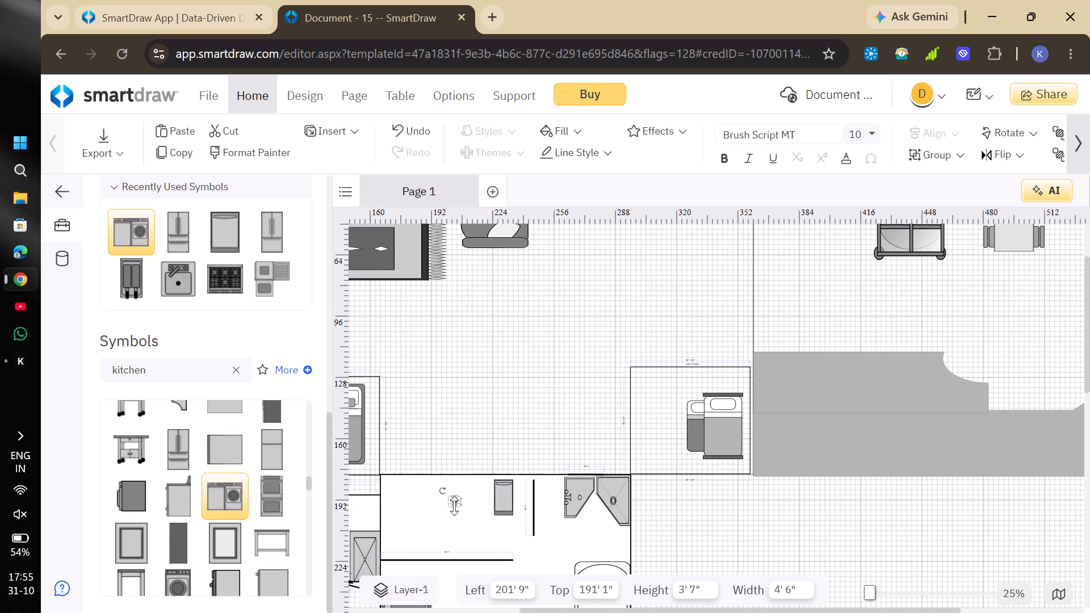
drag(454, 506, 454, 540)
drag(458, 520, 488, 514)
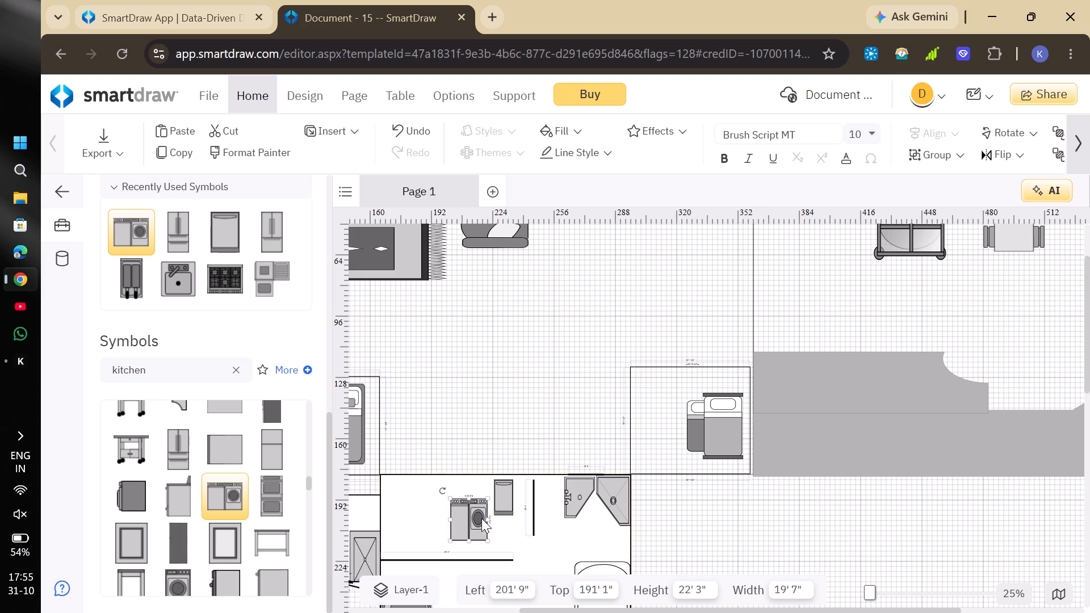
drag(463, 518, 464, 497)
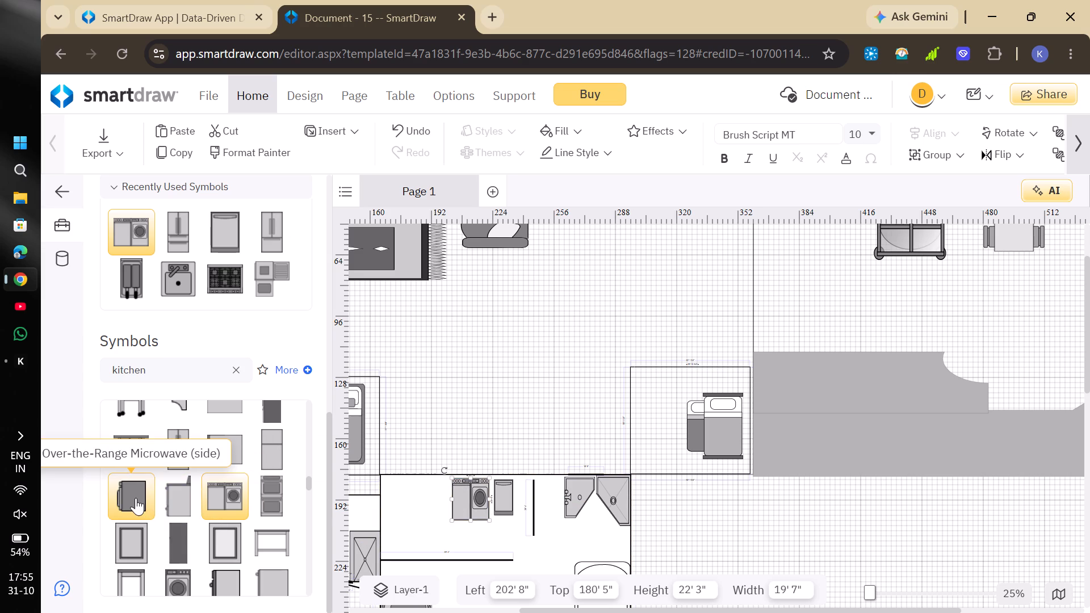
Look through the remaining kitchen symbols, including household appliances, sinks and commercial kitchen elevations, for further items to place.
scroll(203, 538, down, 3)
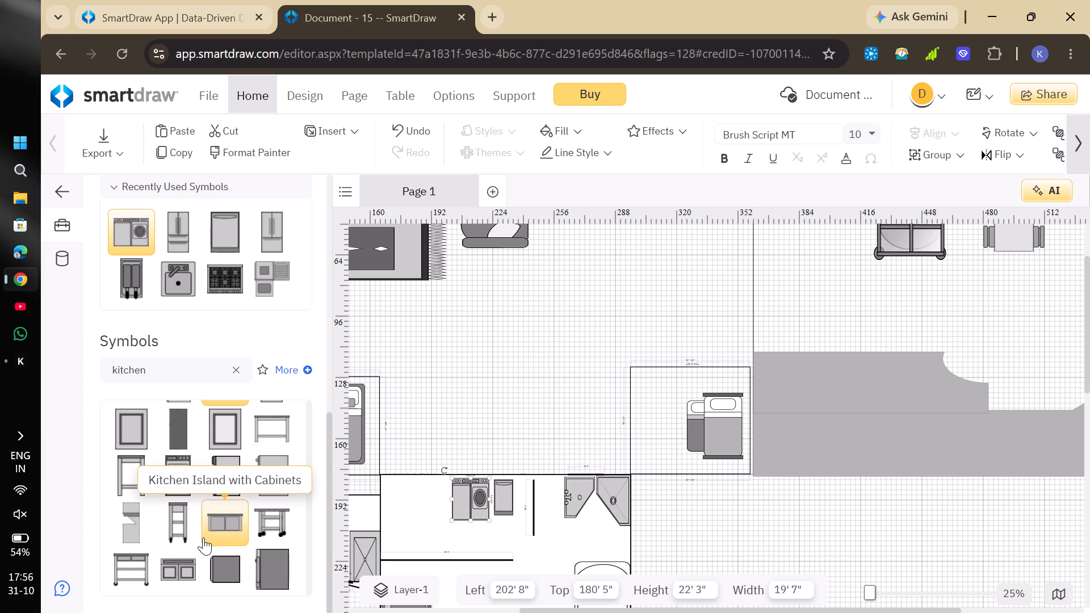
scroll(203, 538, down, 3)
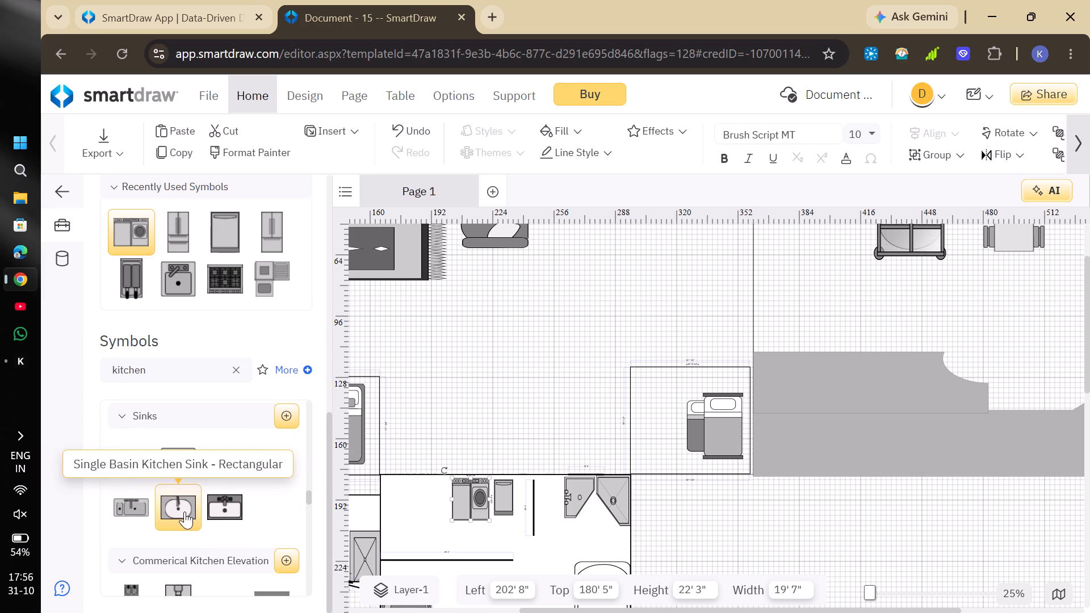
scroll(185, 511, down, 1)
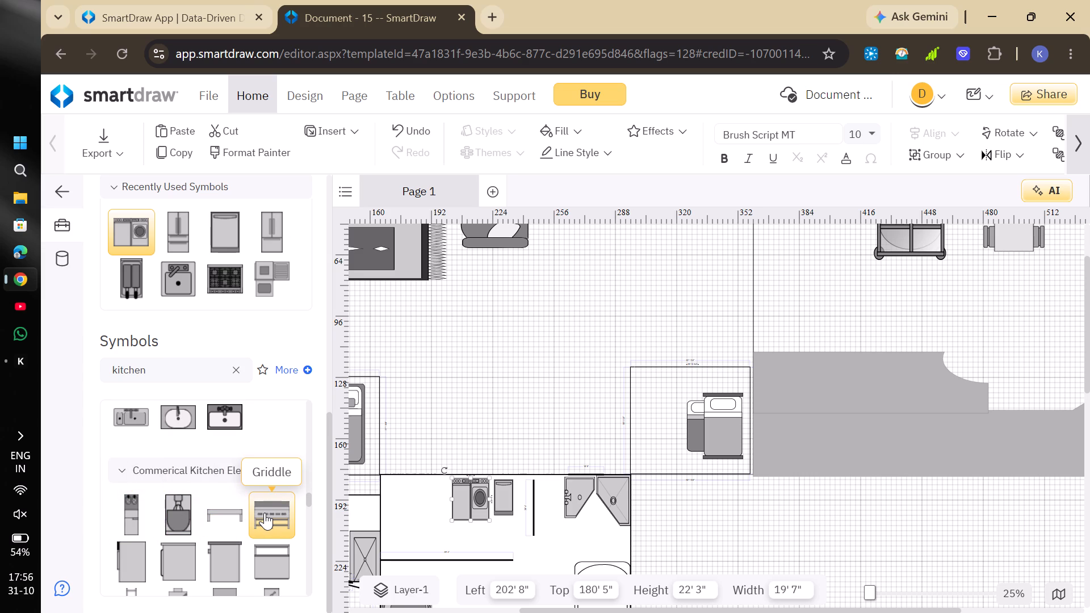
scroll(265, 513, down, 2)
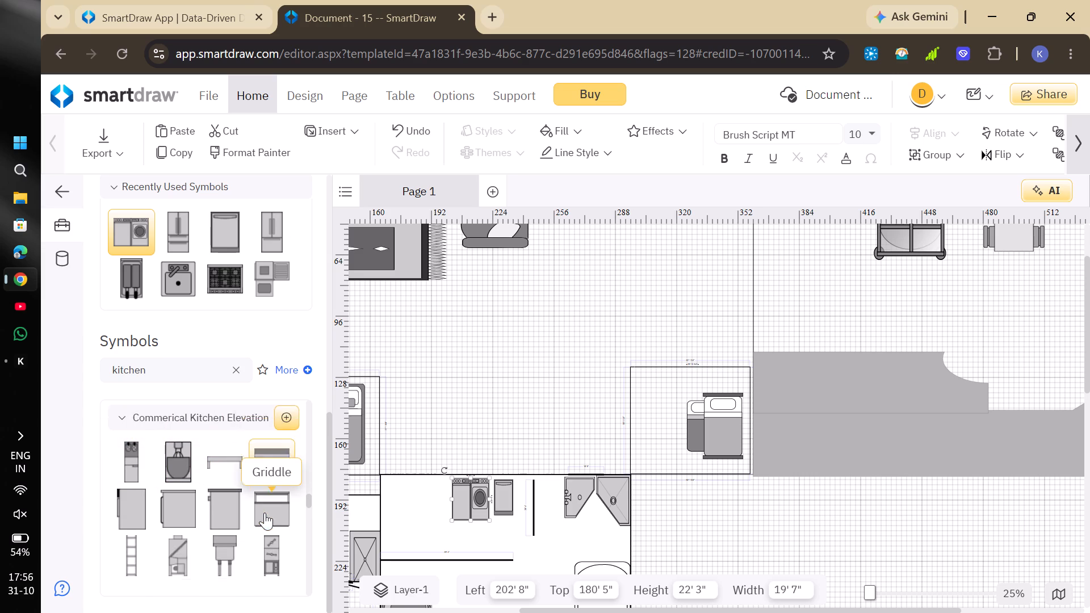
scroll(265, 513, down, 3)
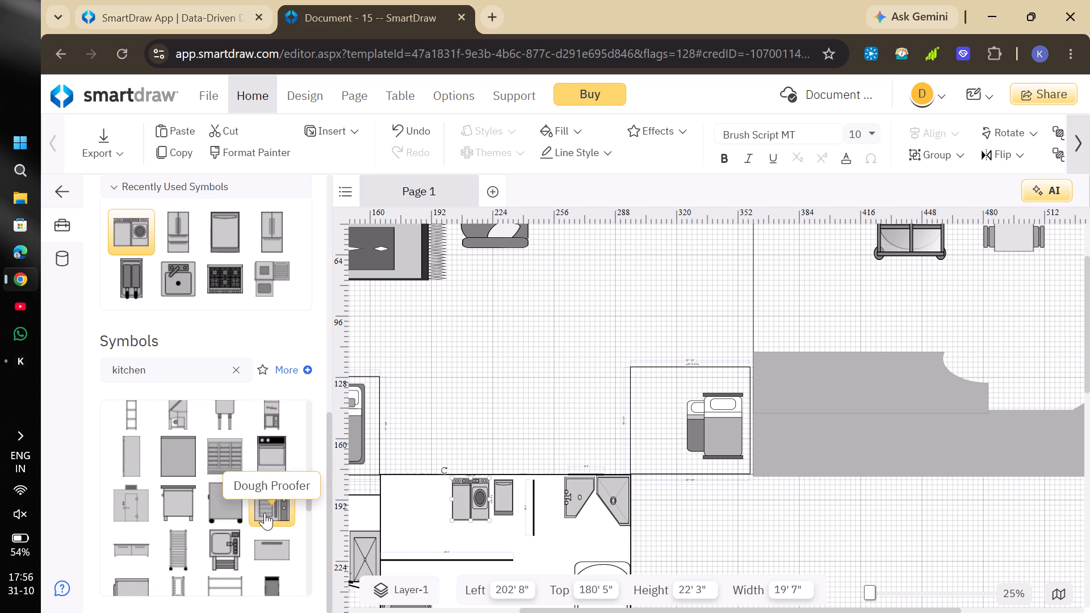
scroll(265, 513, down, 1)
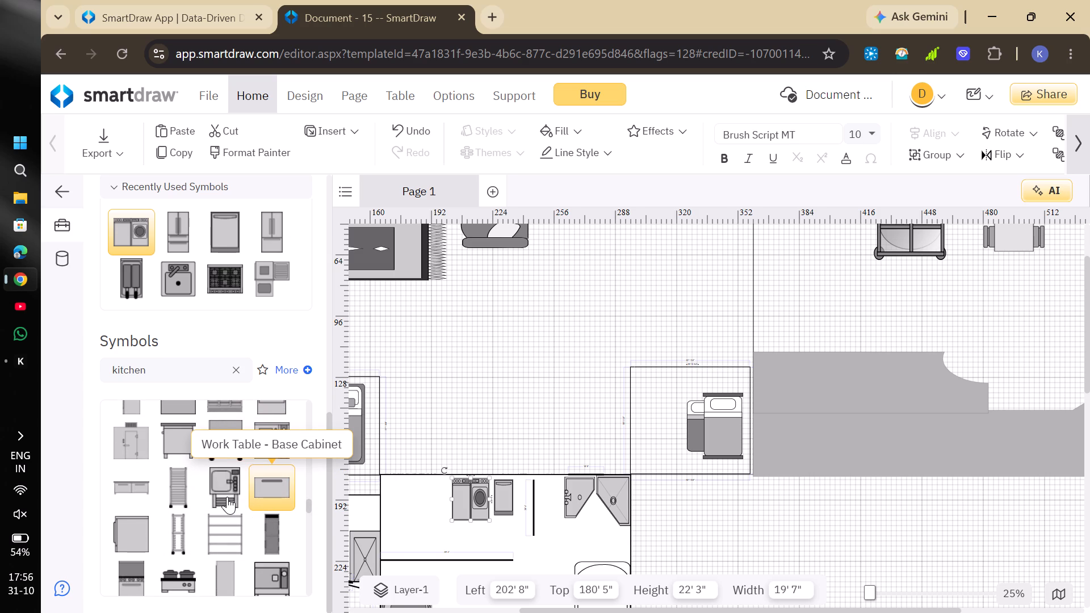
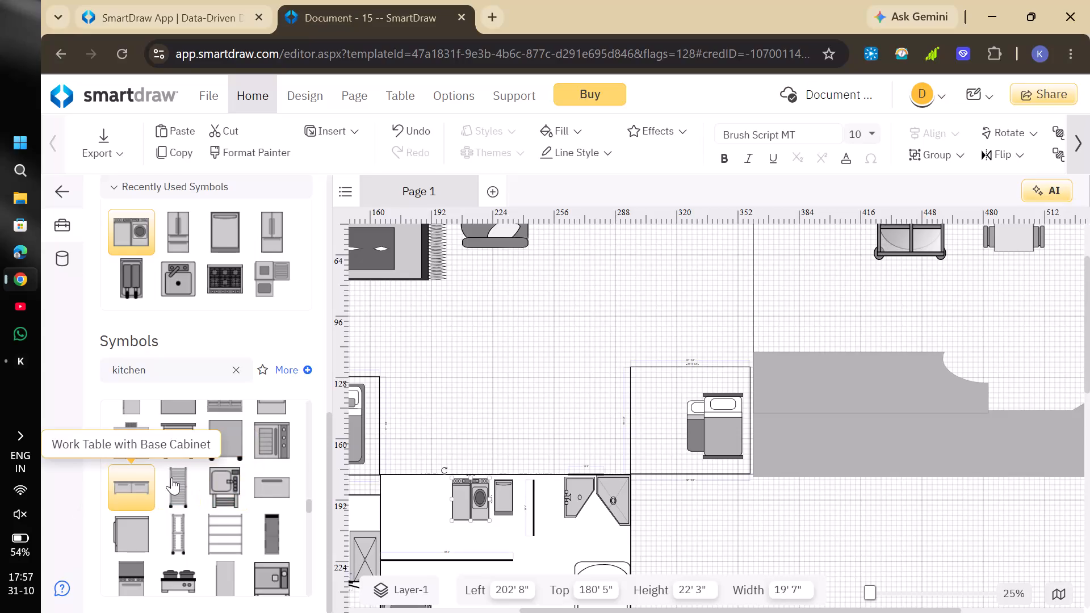
Browse the rest of the commercial kitchen elevation symbols and on into the room symbols for further items to place.
scroll(171, 477, down, 1)
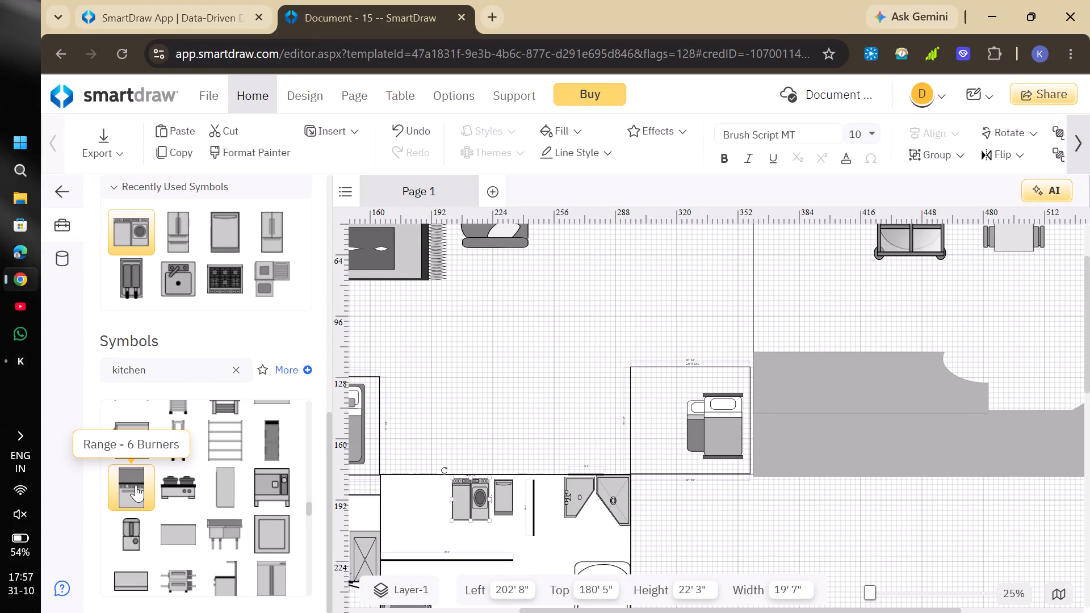
scroll(136, 485, down, 2)
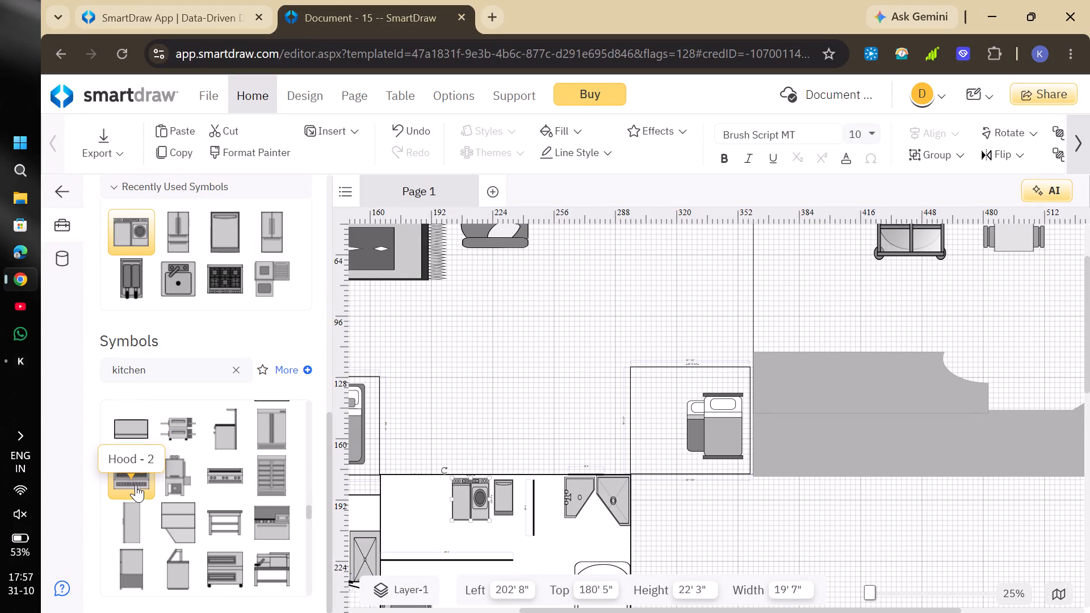
scroll(136, 485, down, 1)
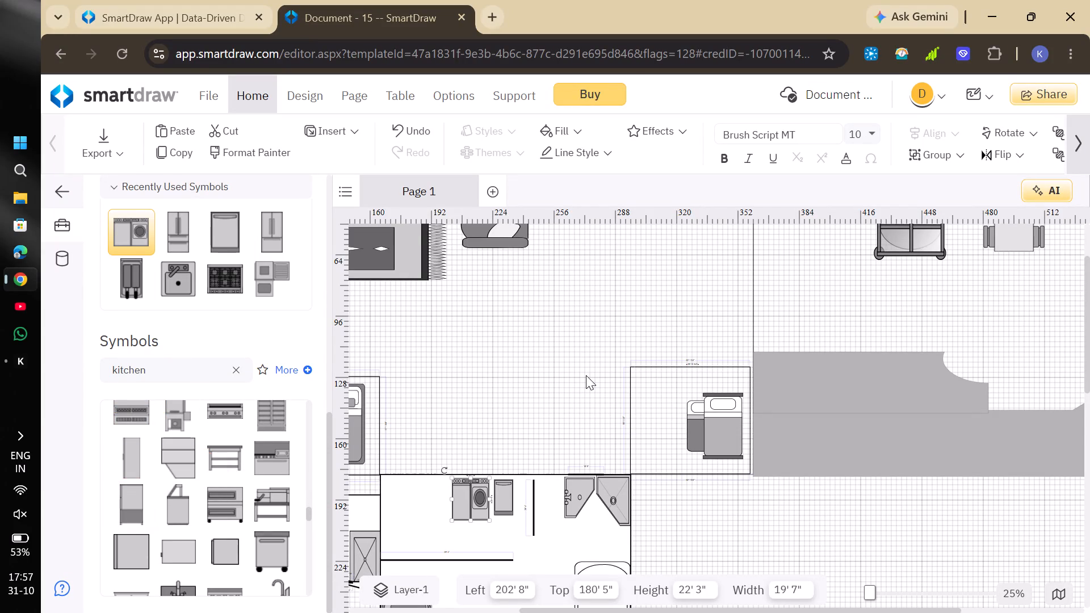
scroll(730, 464, left, 1)
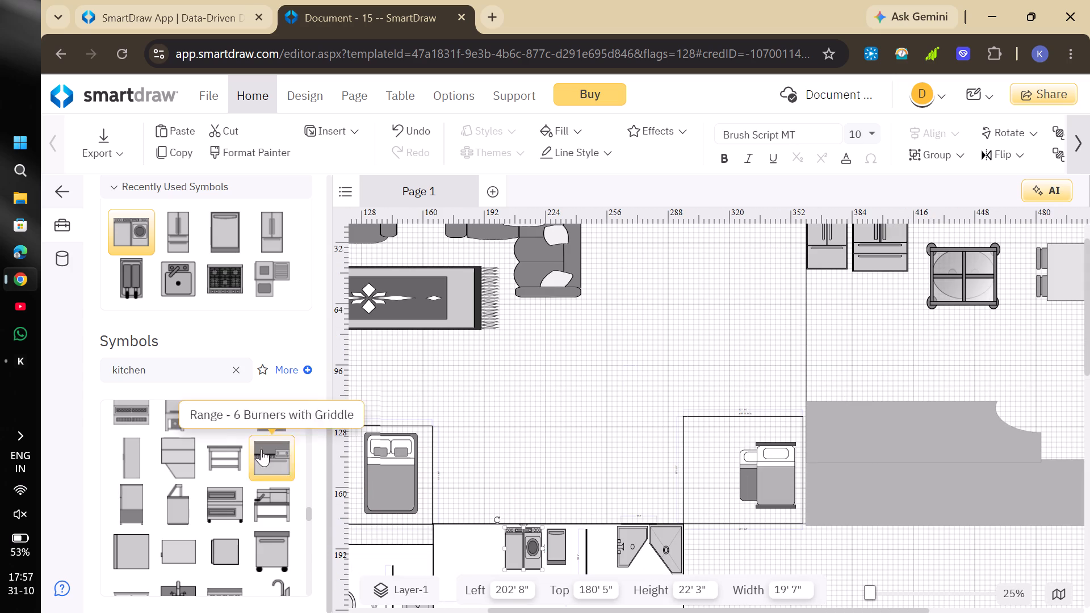
scroll(214, 545, down, 3)
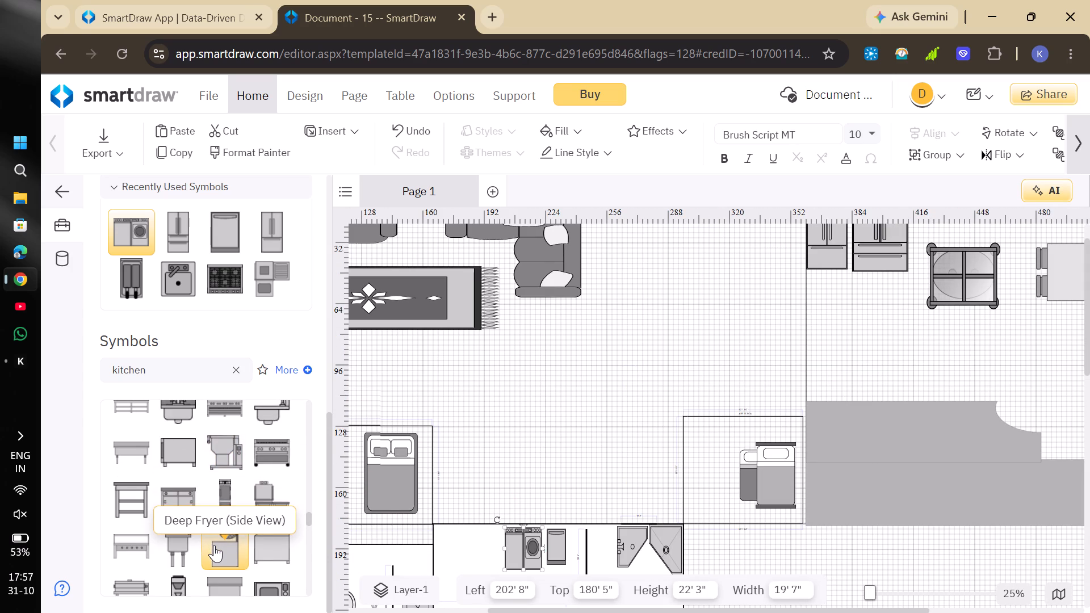
scroll(214, 545, down, 3)
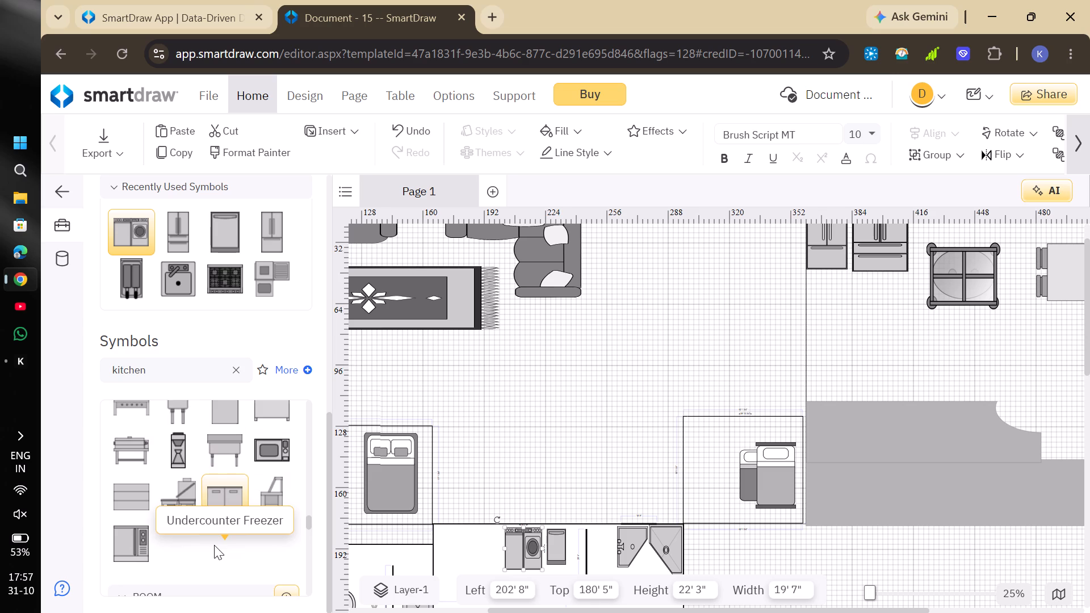
scroll(214, 545, down, 4)
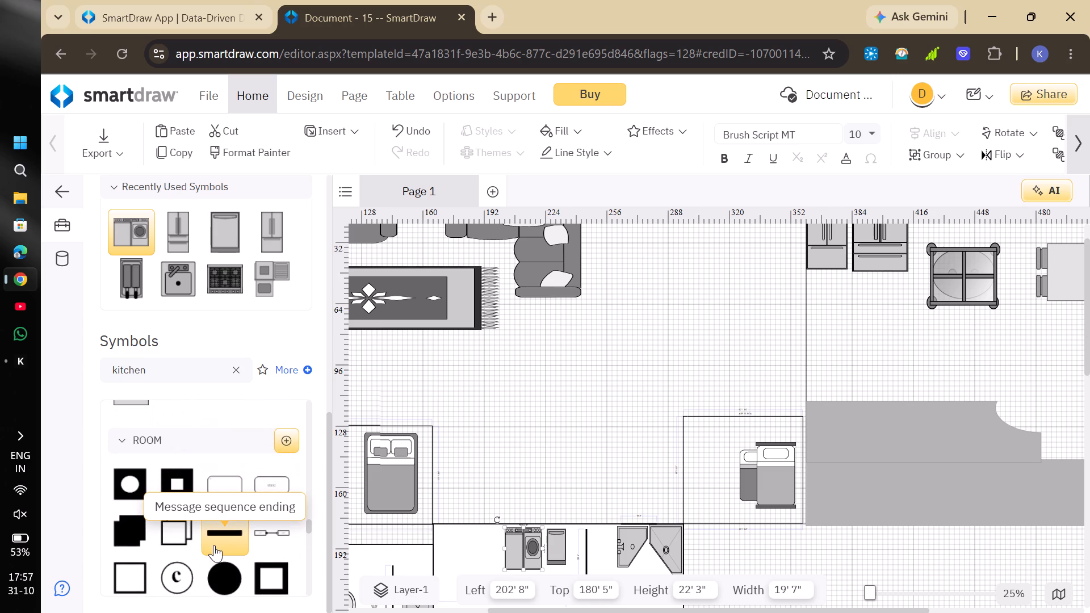